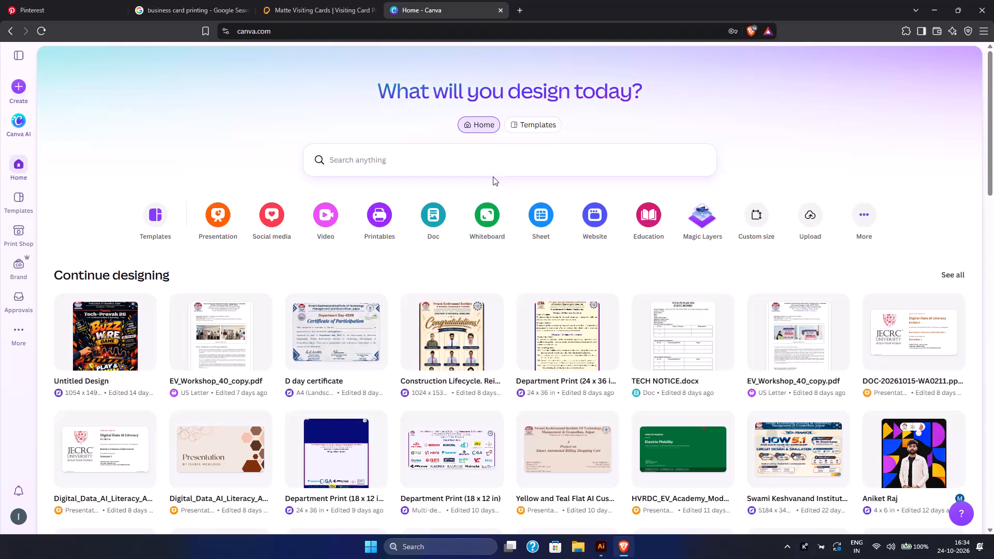
Create a new blank landscape Business Card design, found by searching for "BUISNESS", and dismiss the print ordering options.
{"action": "left_click", "coordinate": [26, 90]}
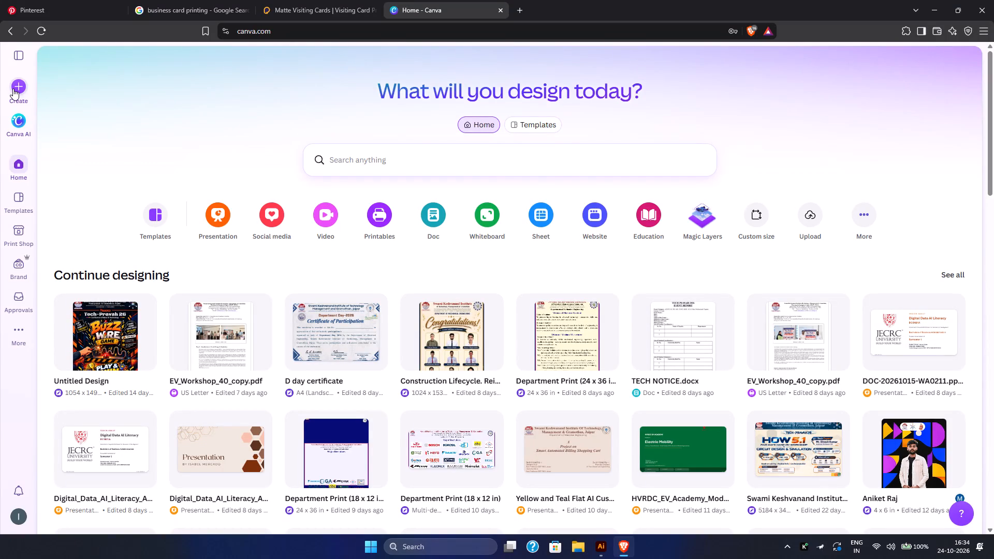
{"action": "left_click", "coordinate": [13, 88]}
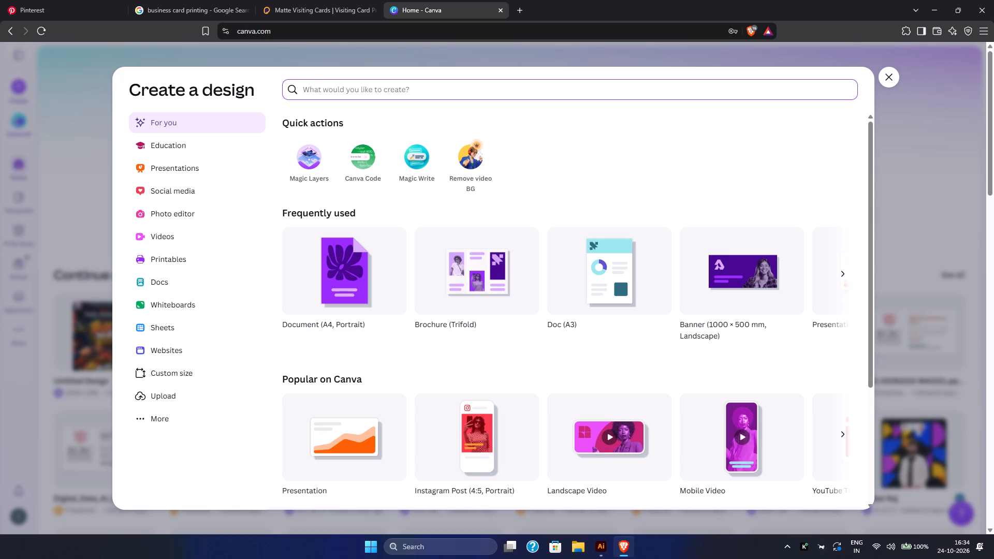
{"action": "scroll", "coordinate": [405, 260], "scroll_direction": "up", "scroll_amount": 1}
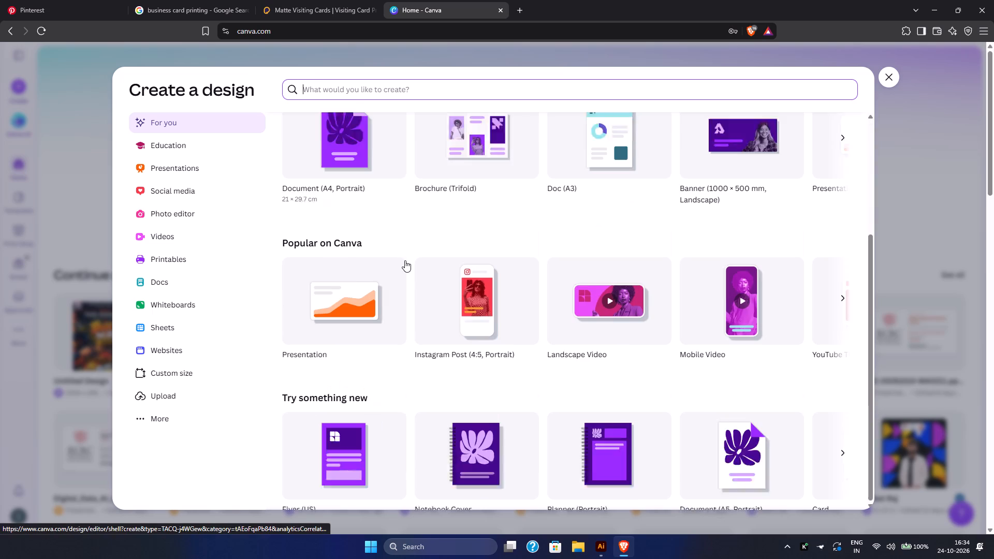
{"action": "scroll", "coordinate": [405, 260], "scroll_direction": "up", "scroll_amount": 1}
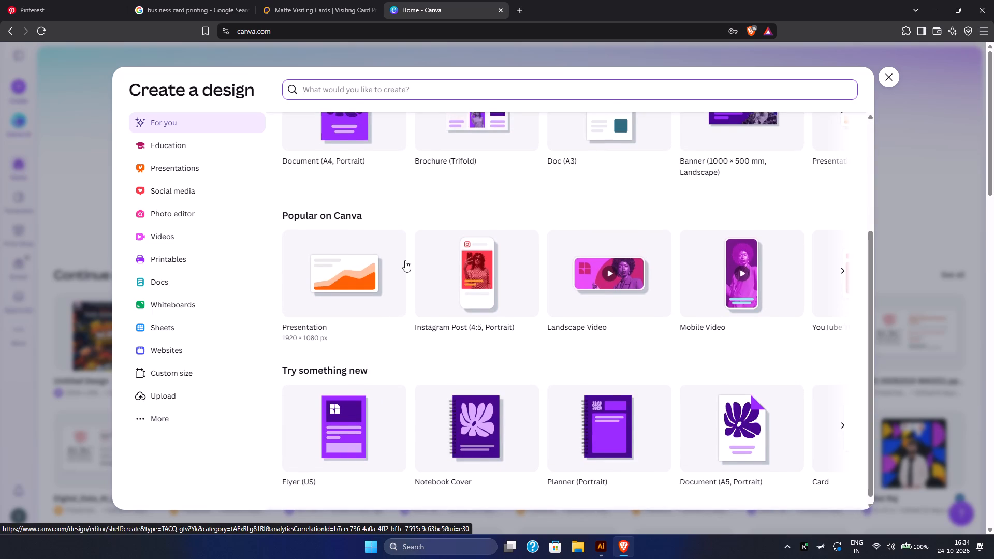
{"action": "scroll", "coordinate": [405, 260], "scroll_direction": "up", "scroll_amount": 1}
{"action": "type", "text": "BUISNESS"}
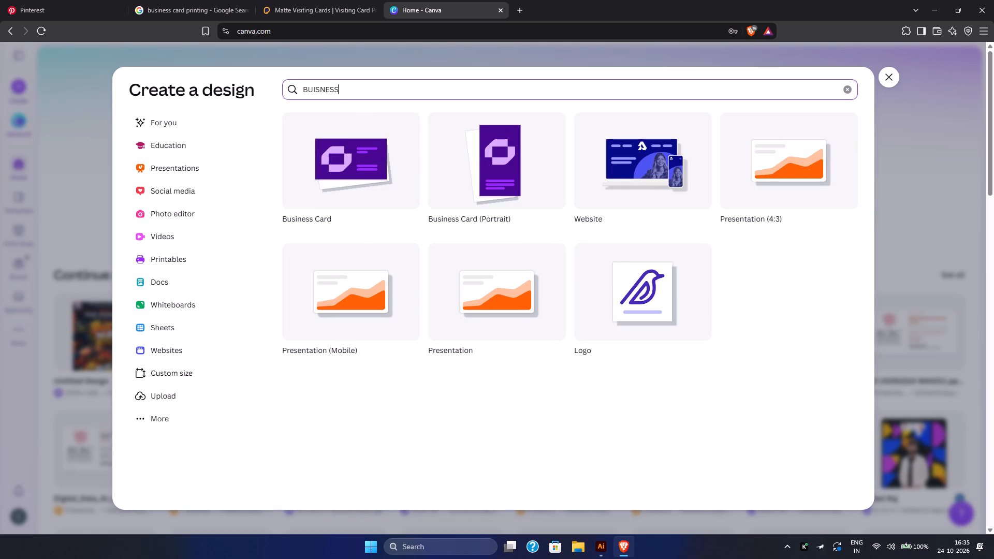
{"action": "left_click", "coordinate": [391, 158]}
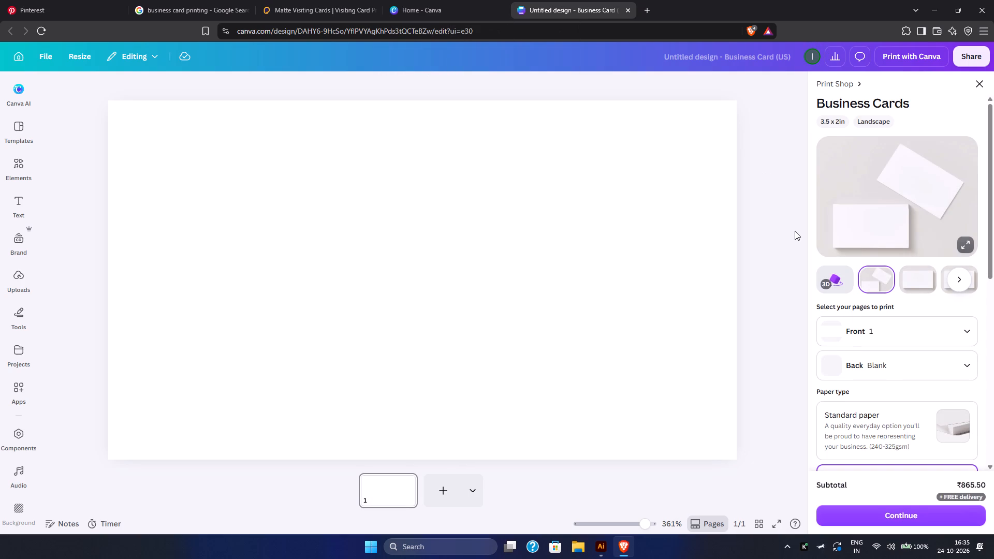
{"action": "left_click", "coordinate": [976, 77]}
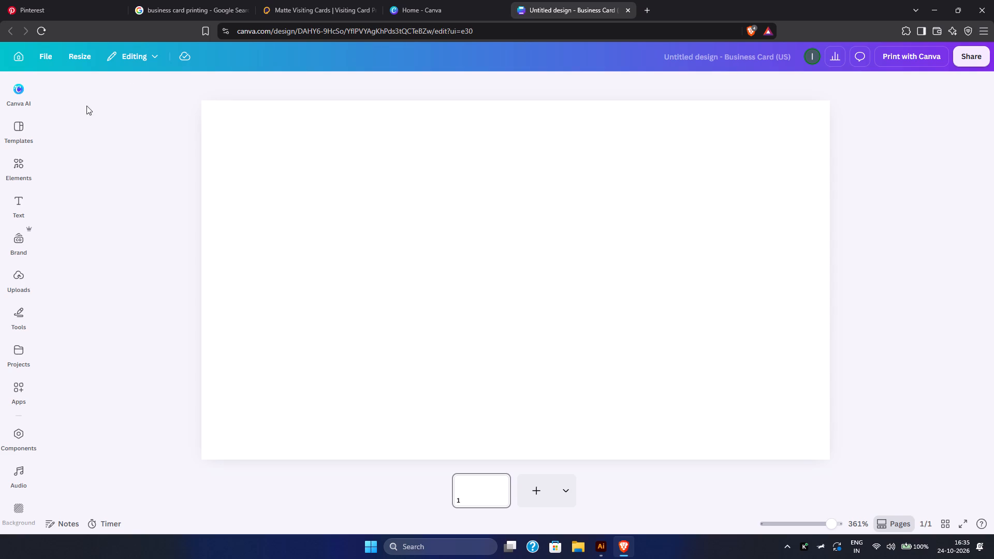
Apply the Salford Company front page of the Black and White Modern Business Card template to the blank page.
{"action": "left_click", "coordinate": [24, 116]}
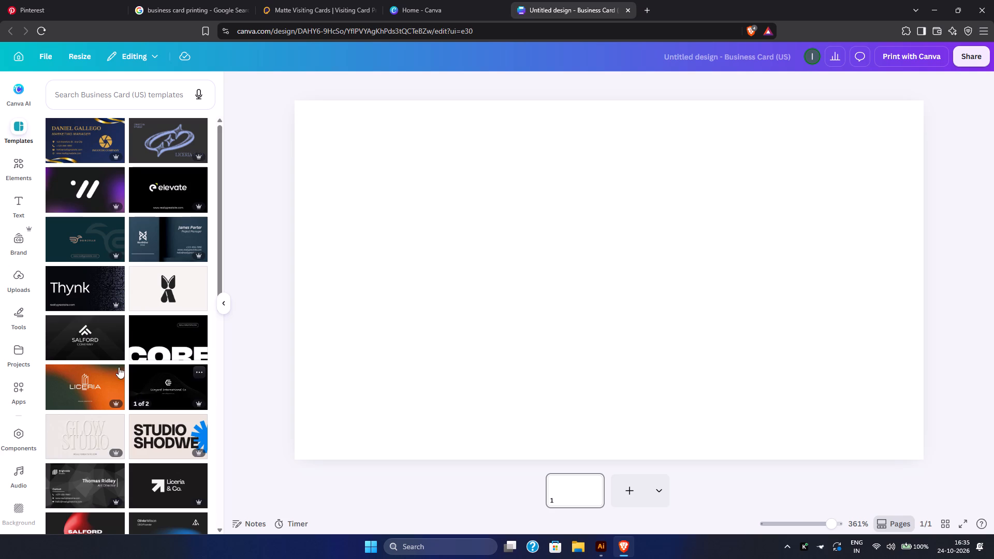
{"action": "left_click", "coordinate": [98, 340]}
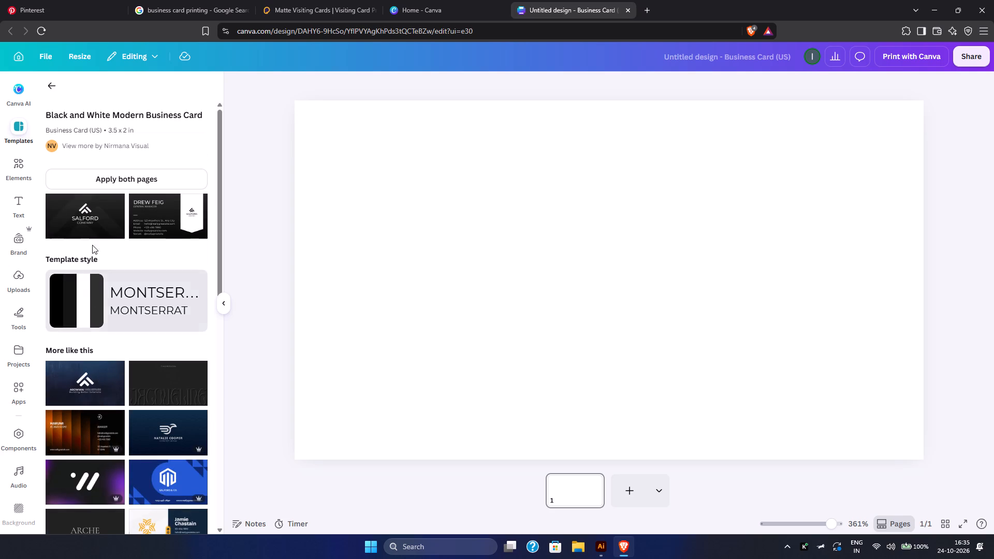
{"action": "left_click", "coordinate": [86, 198]}
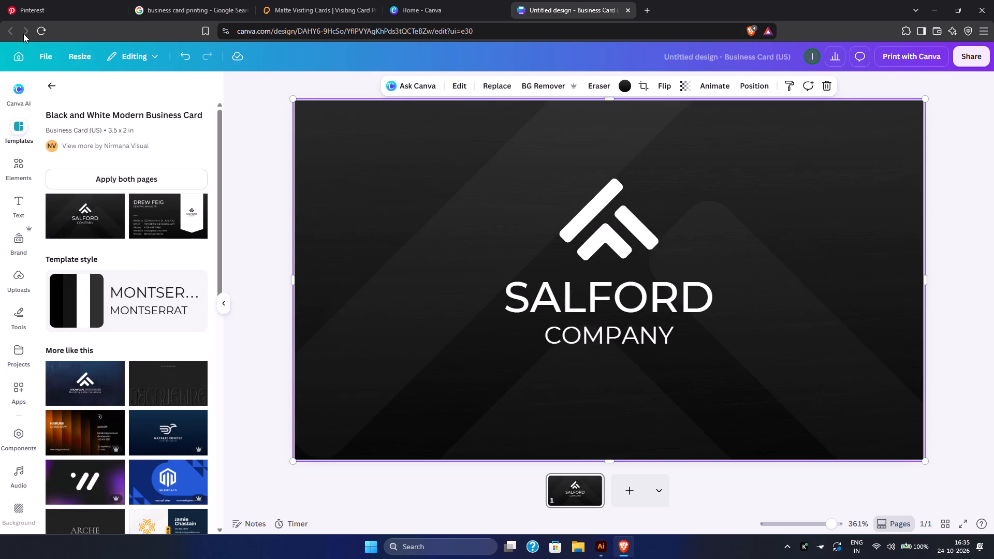
Return to the full template collection, browse the suggestions and search the business card templates for "matte black".
{"action": "left_click", "coordinate": [42, 85]}
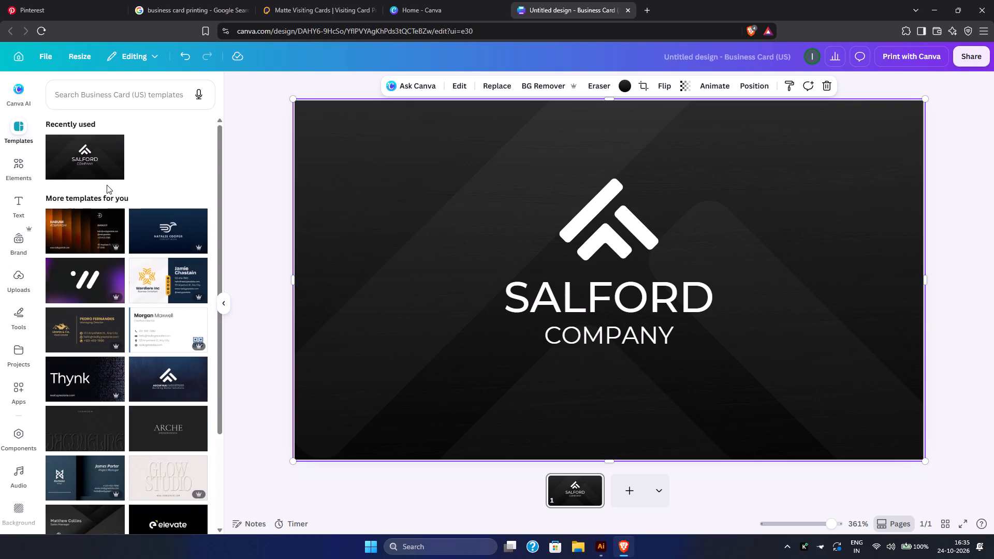
{"action": "key", "text": "Down"}
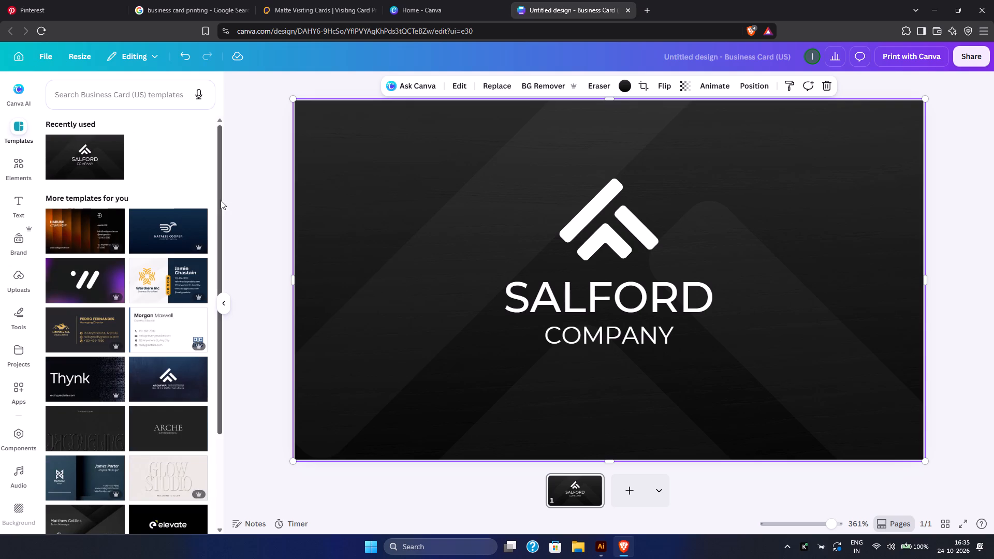
{"action": "left_click_drag", "start_coordinate": [221, 200], "coordinate": [215, 277]}
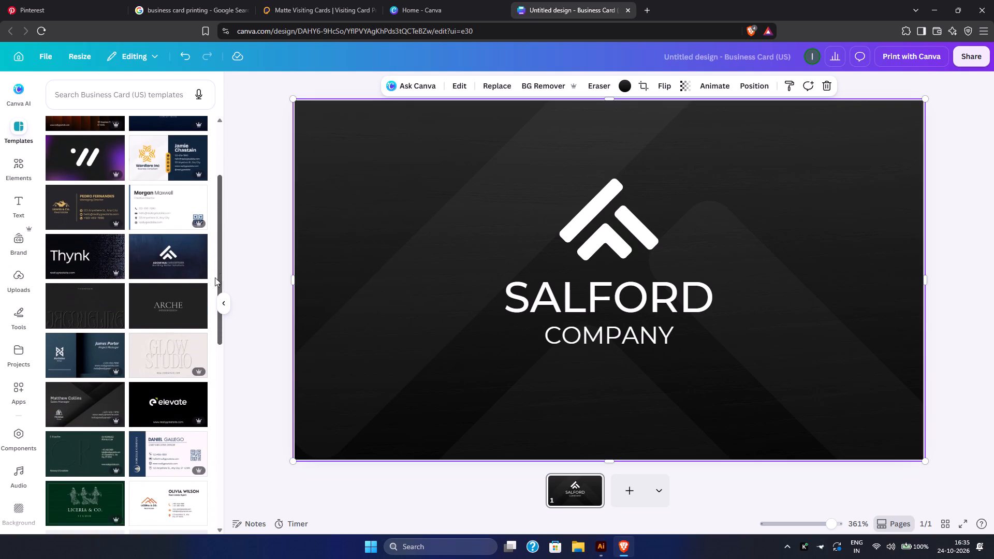
{"action": "left_click_drag", "start_coordinate": [215, 277], "coordinate": [199, 369]}
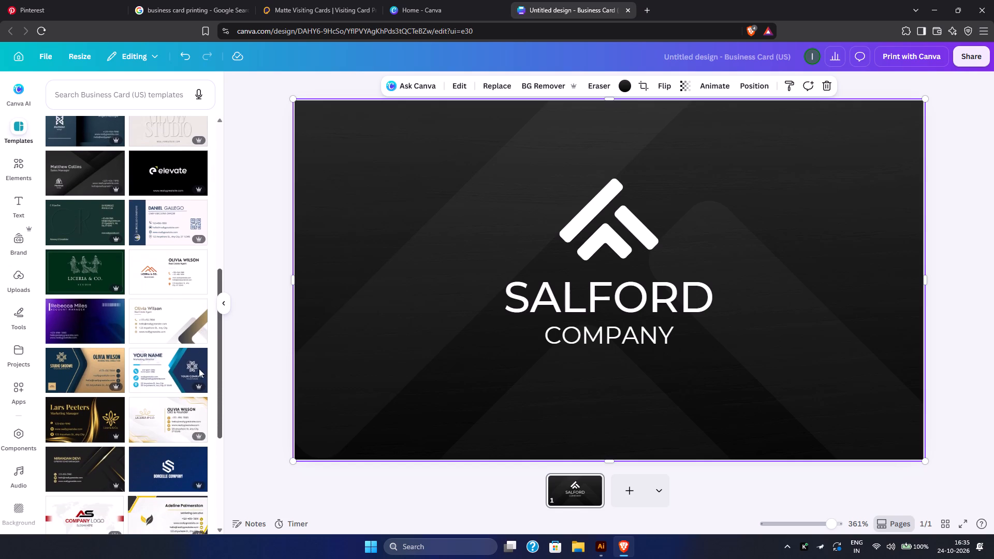
{"action": "left_click_drag", "start_coordinate": [199, 369], "coordinate": [192, 175]}
{"action": "left_click", "coordinate": [109, 95]}
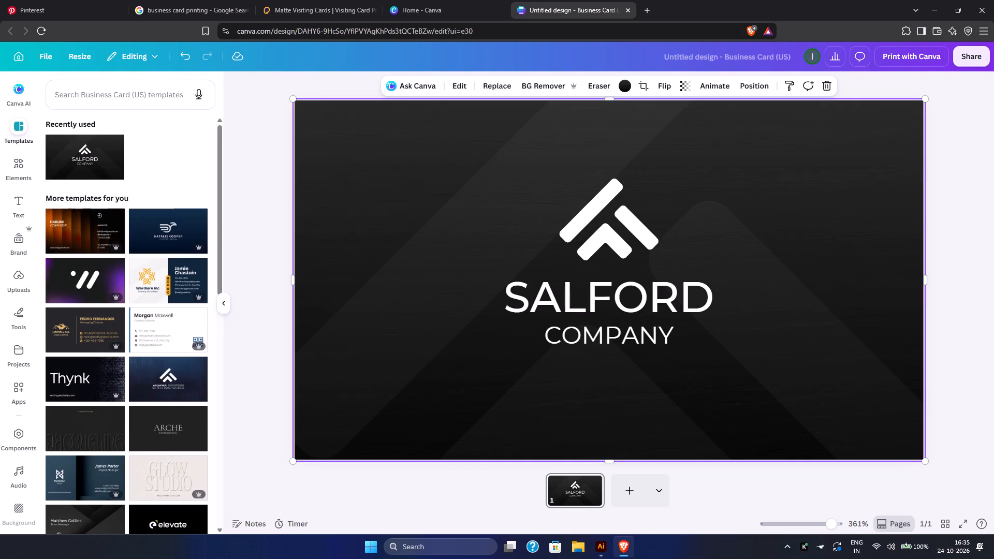
{"action": "type", "text": "matte black"}
{"action": "key", "text": "shift+Return"}
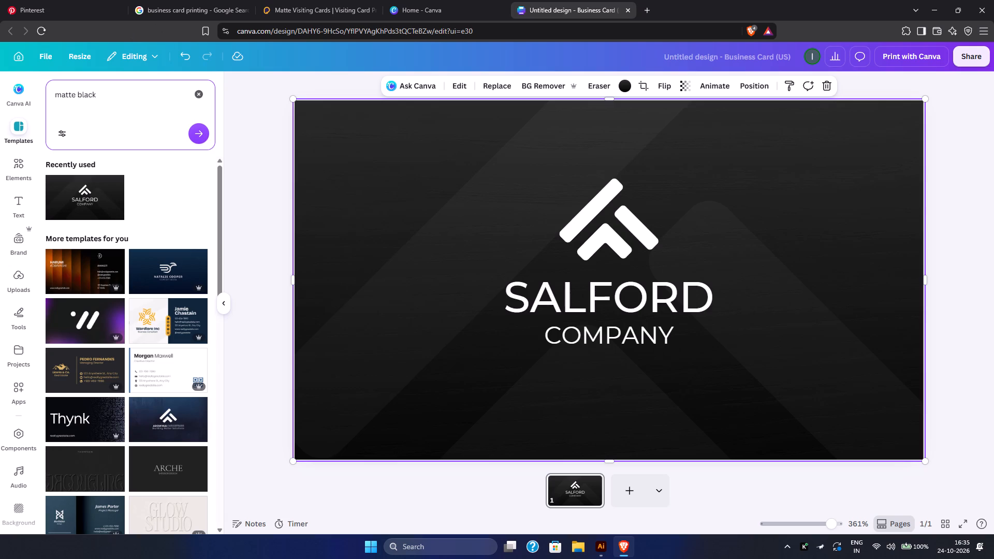
{"action": "left_click", "coordinate": [197, 129]}
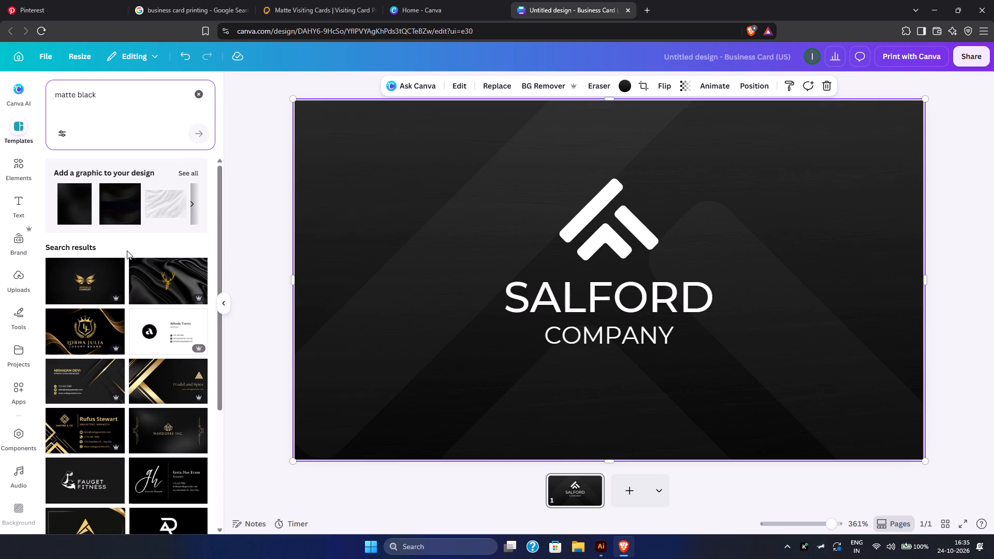
Examine the "matte black" business card template results for a suitable dark design.
{"action": "scroll", "coordinate": [127, 251], "scroll_direction": "down", "scroll_amount": 2}
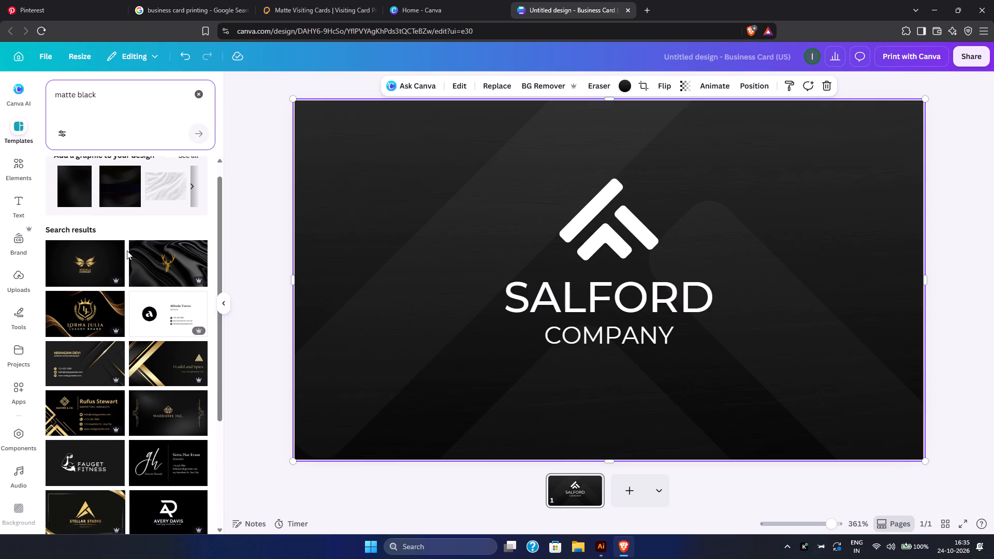
{"action": "scroll", "coordinate": [127, 251], "scroll_direction": "down", "scroll_amount": 2}
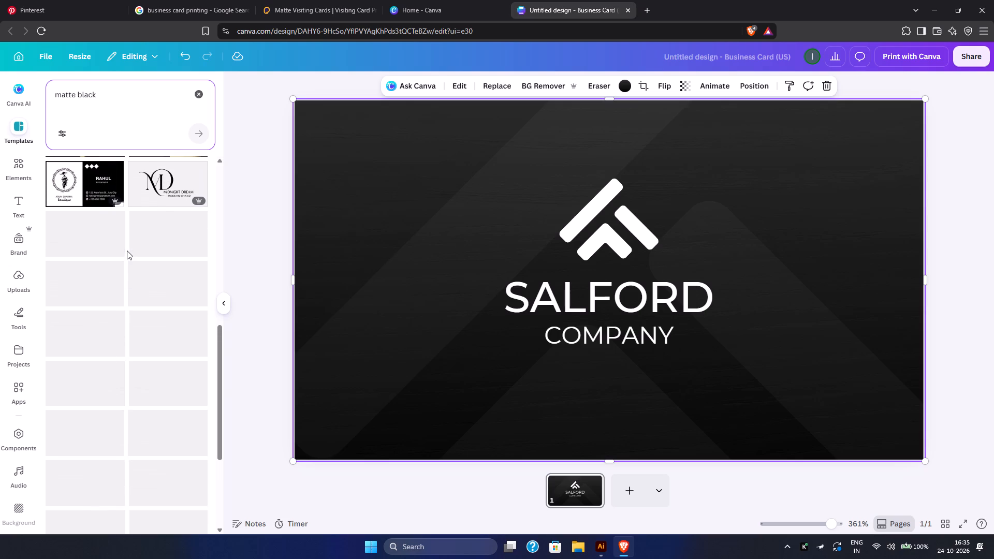
{"action": "scroll", "coordinate": [127, 251], "scroll_direction": "down", "scroll_amount": 1}
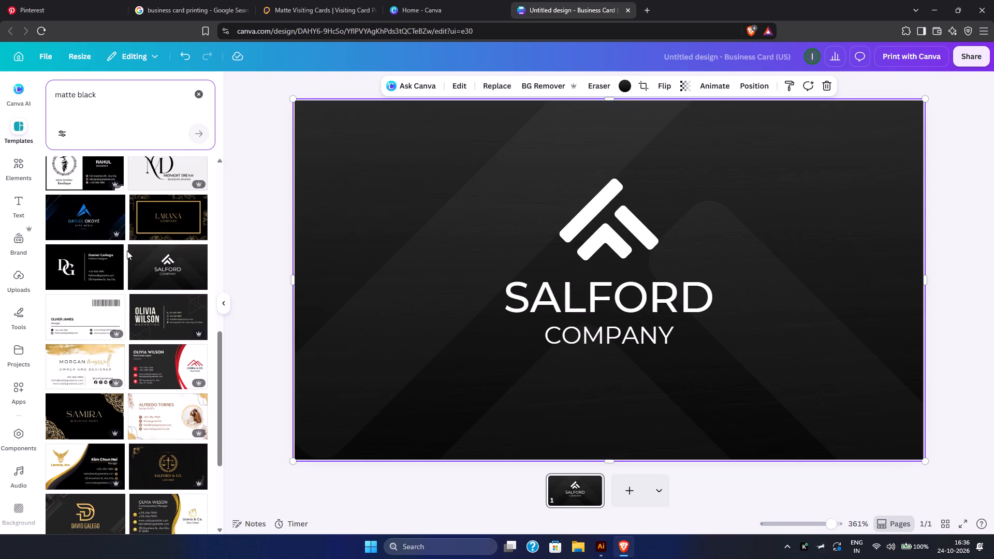
{"action": "scroll", "coordinate": [127, 251], "scroll_direction": "down", "scroll_amount": 4}
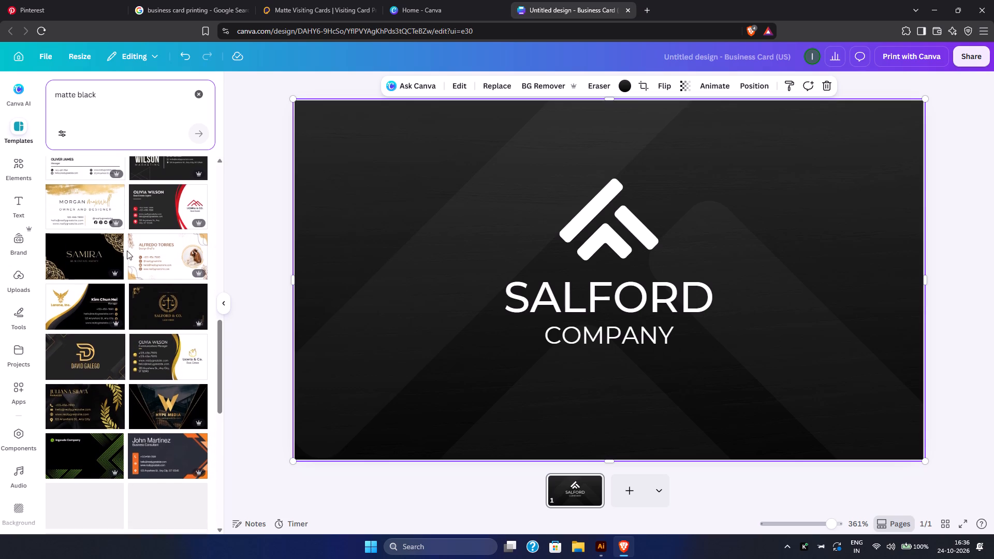
{"action": "scroll", "coordinate": [127, 251], "scroll_direction": "down", "scroll_amount": 3}
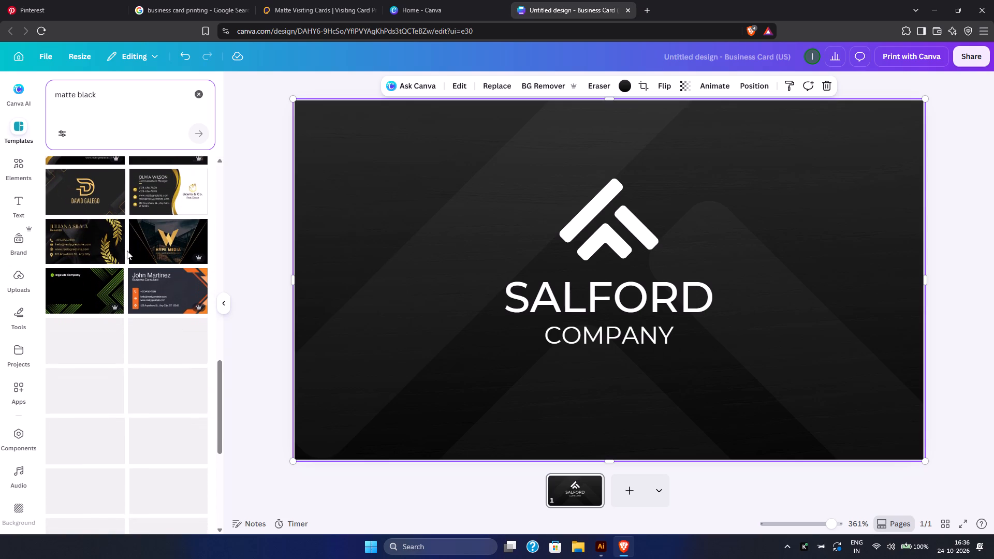
{"action": "scroll", "coordinate": [127, 251], "scroll_direction": "down", "scroll_amount": 2}
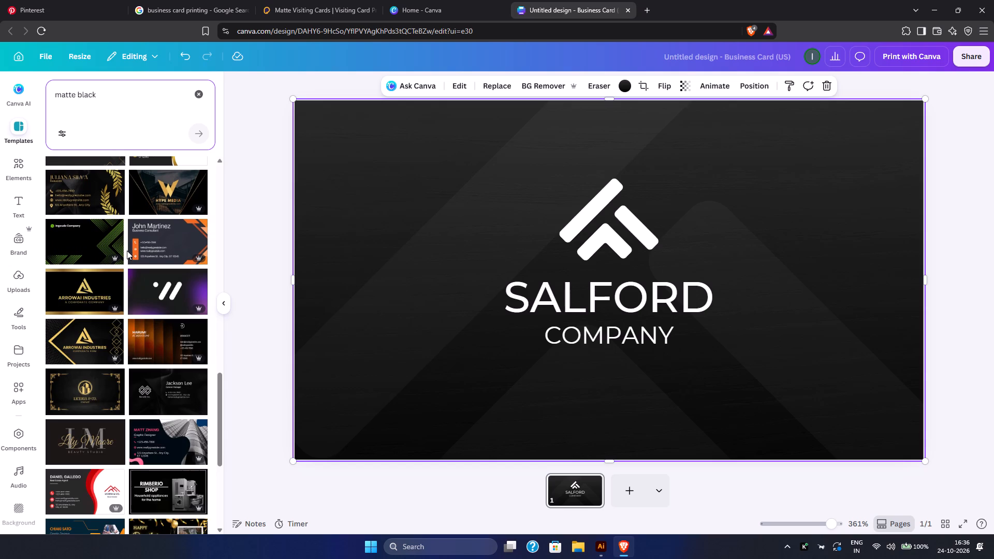
{"action": "scroll", "coordinate": [127, 251], "scroll_direction": "down", "scroll_amount": 3}
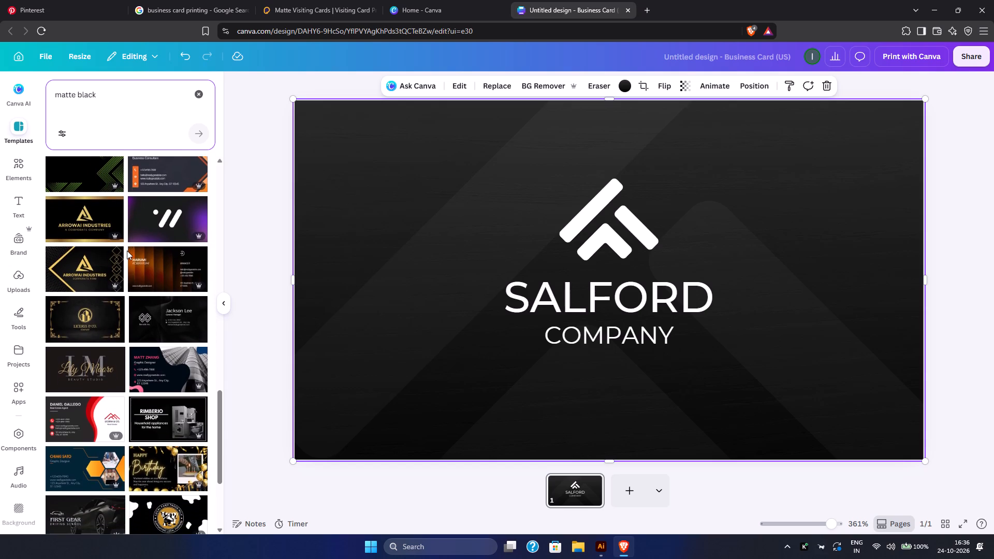
{"action": "scroll", "coordinate": [127, 251], "scroll_direction": "down", "scroll_amount": 4}
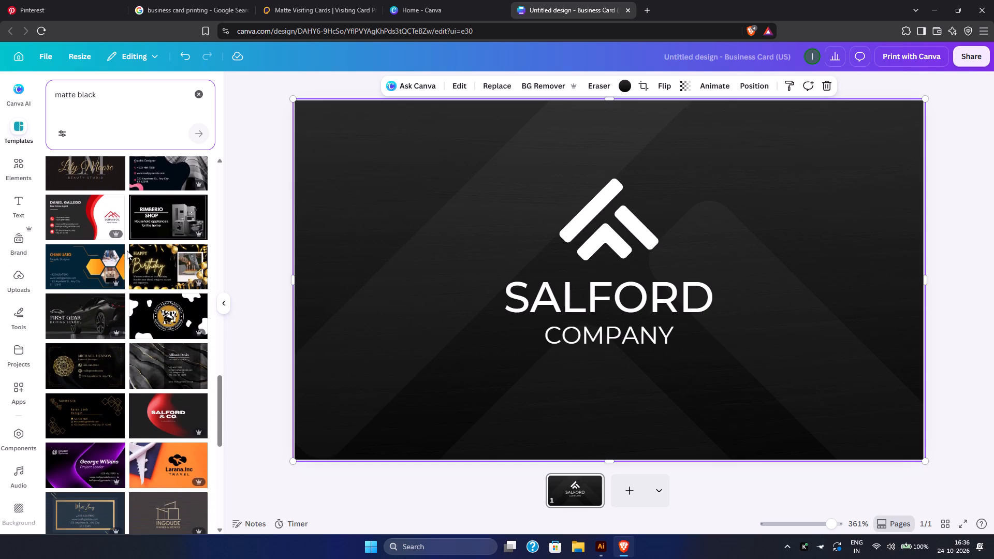
{"action": "scroll", "coordinate": [127, 251], "scroll_direction": "down", "scroll_amount": 1}
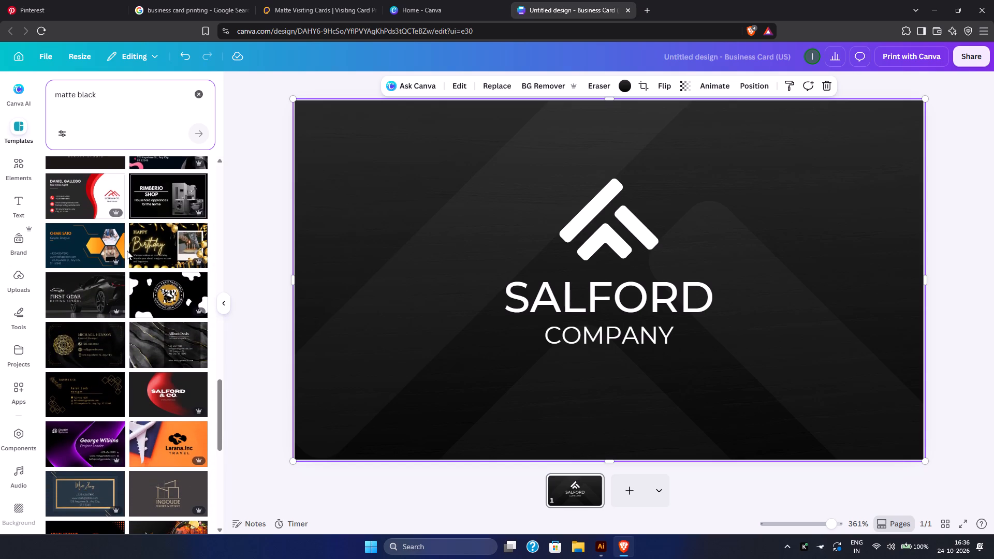
{"action": "scroll", "coordinate": [127, 251], "scroll_direction": "down", "scroll_amount": 4}
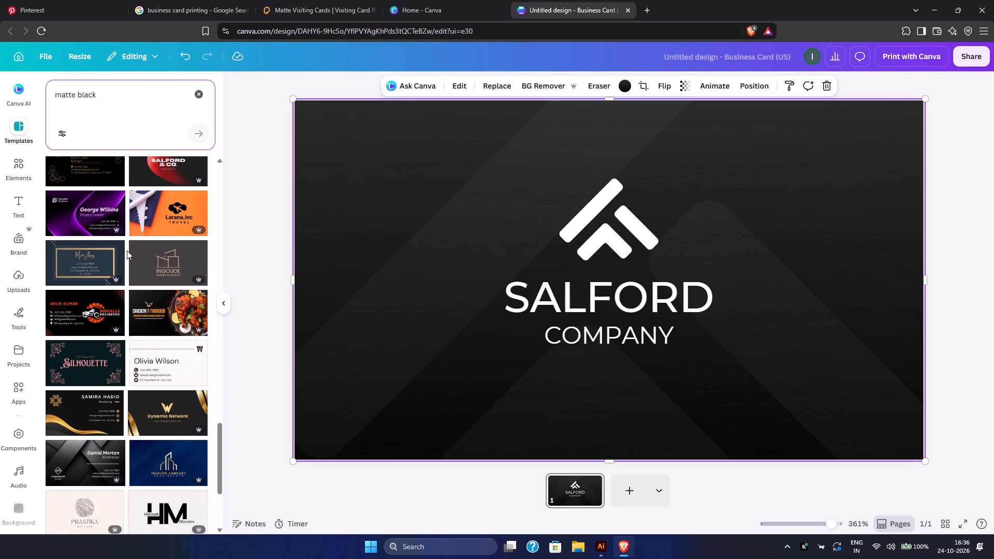
{"action": "scroll", "coordinate": [127, 251], "scroll_direction": "down", "scroll_amount": 4}
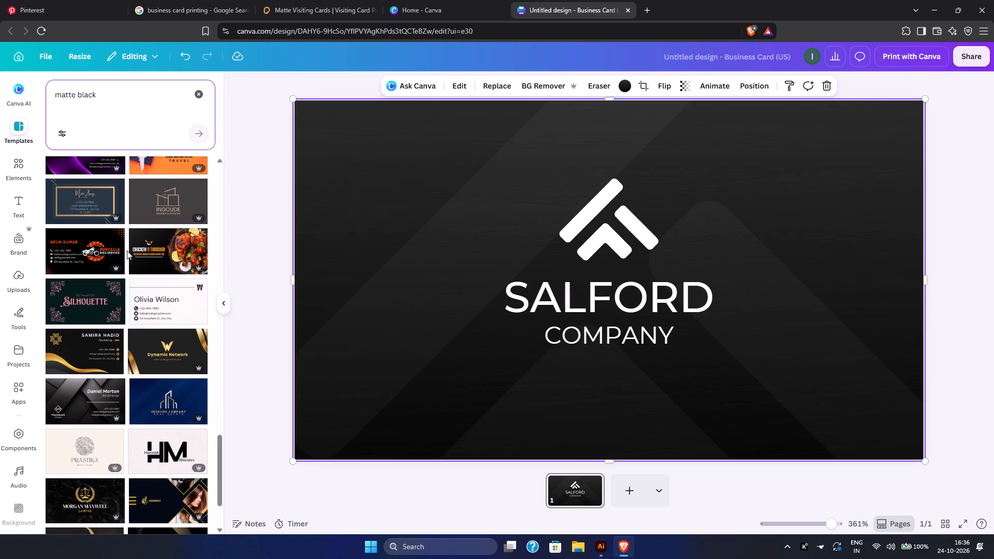
{"action": "scroll", "coordinate": [127, 251], "scroll_direction": "down", "scroll_amount": 6}
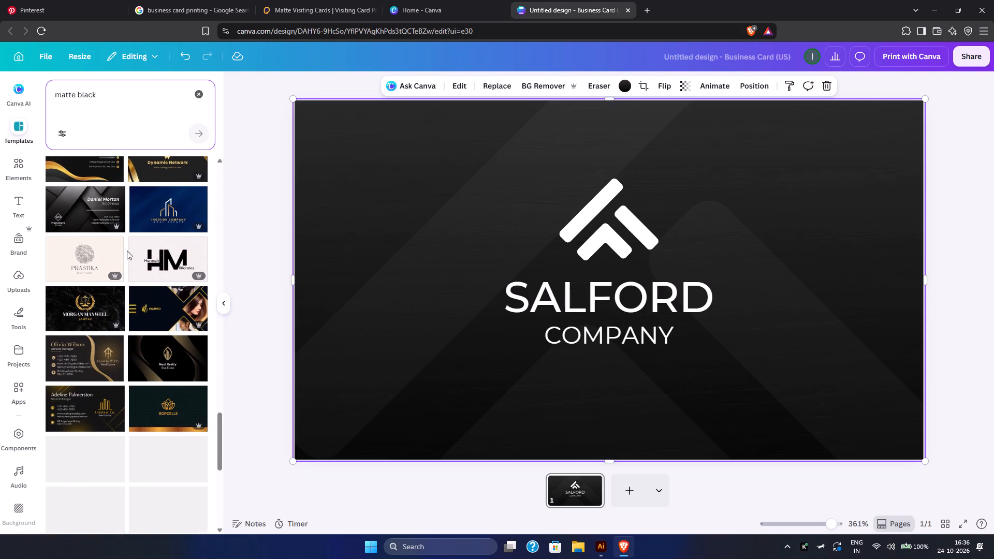
{"action": "scroll", "coordinate": [127, 251], "scroll_direction": "down", "scroll_amount": 2}
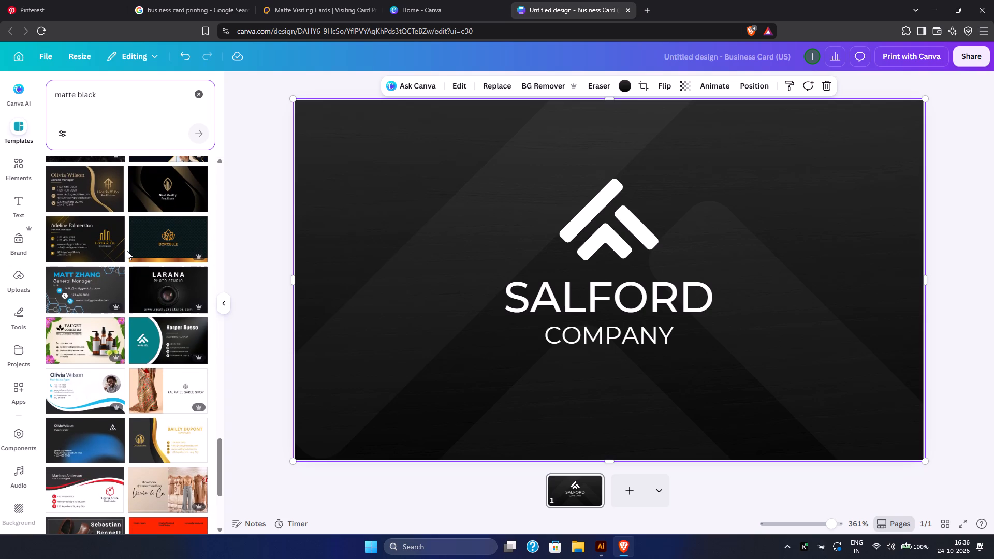
{"action": "scroll", "coordinate": [127, 251], "scroll_direction": "down", "scroll_amount": 4}
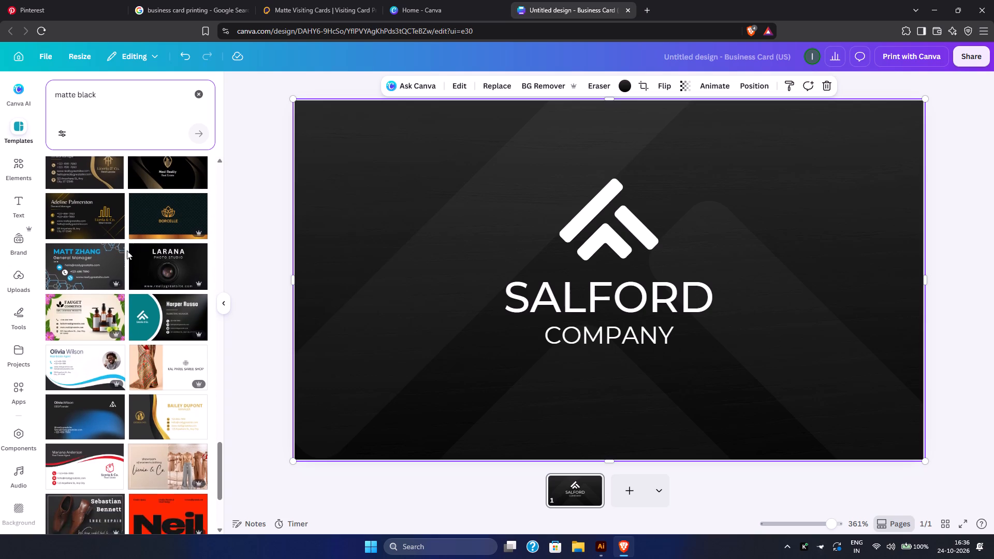
{"action": "scroll", "coordinate": [127, 251], "scroll_direction": "down", "scroll_amount": 5}
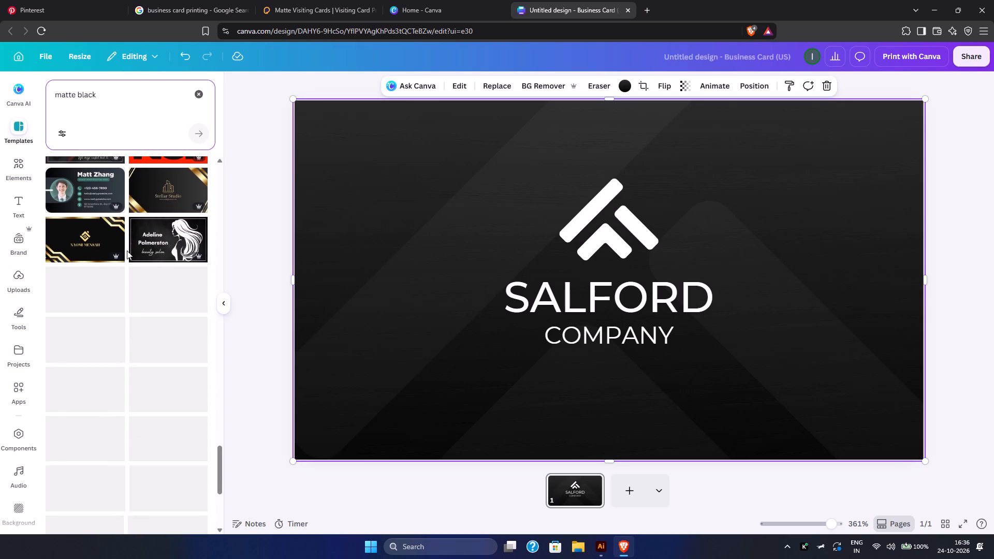
{"action": "scroll", "coordinate": [127, 251], "scroll_direction": "down", "scroll_amount": 4}
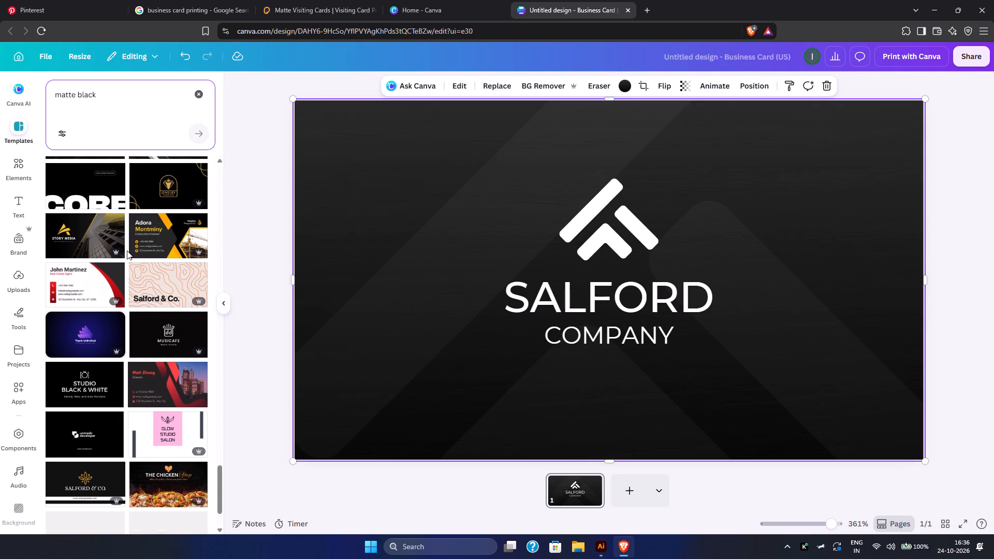
{"action": "scroll", "coordinate": [127, 251], "scroll_direction": "down", "scroll_amount": 5}
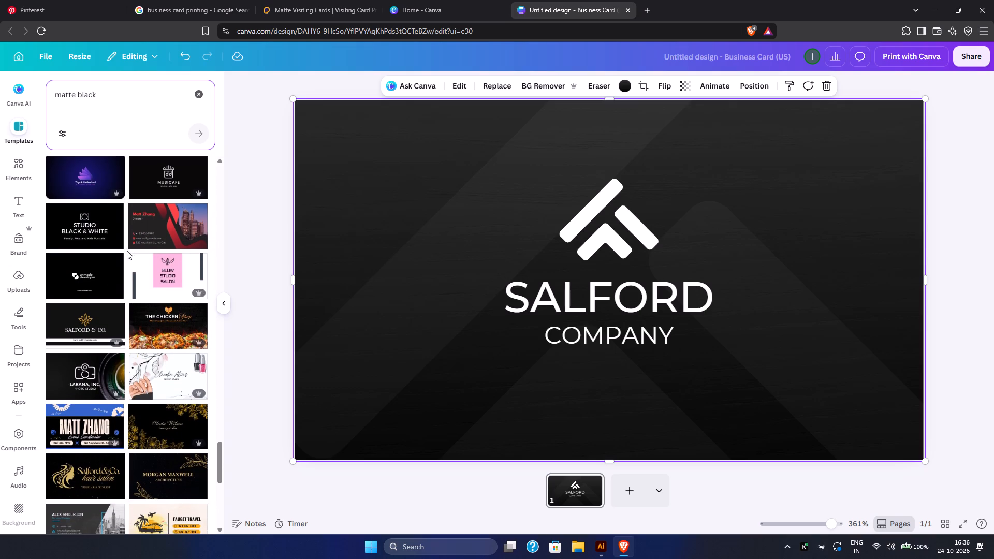
{"action": "scroll", "coordinate": [127, 251], "scroll_direction": "down", "scroll_amount": 7}
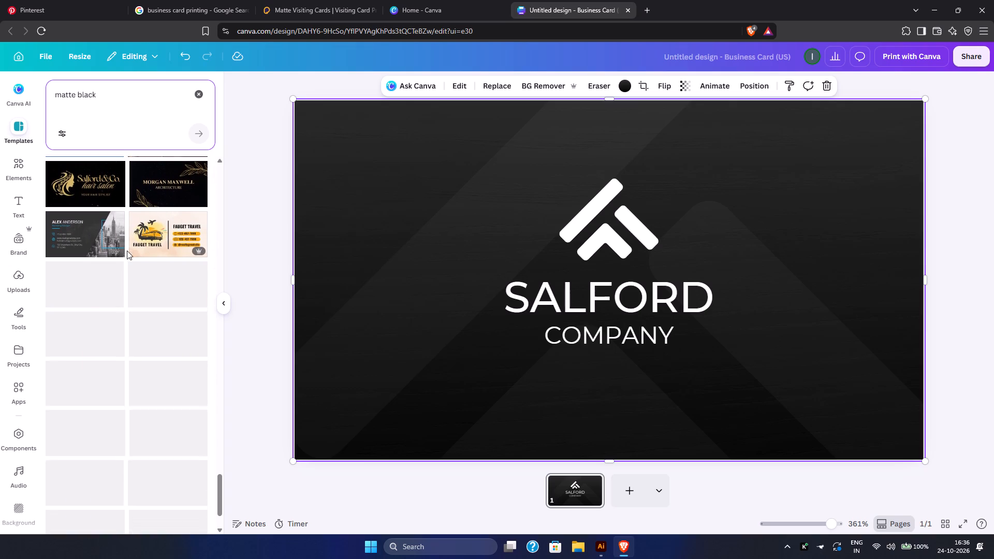
{"action": "scroll", "coordinate": [127, 251], "scroll_direction": "down", "scroll_amount": 3}
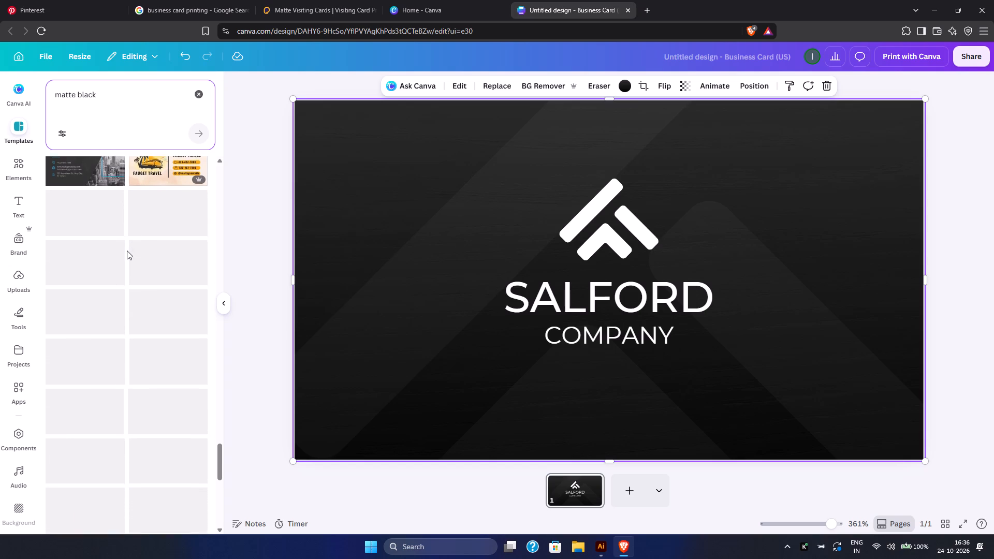
{"action": "scroll", "coordinate": [127, 251], "scroll_direction": "down", "scroll_amount": 1}
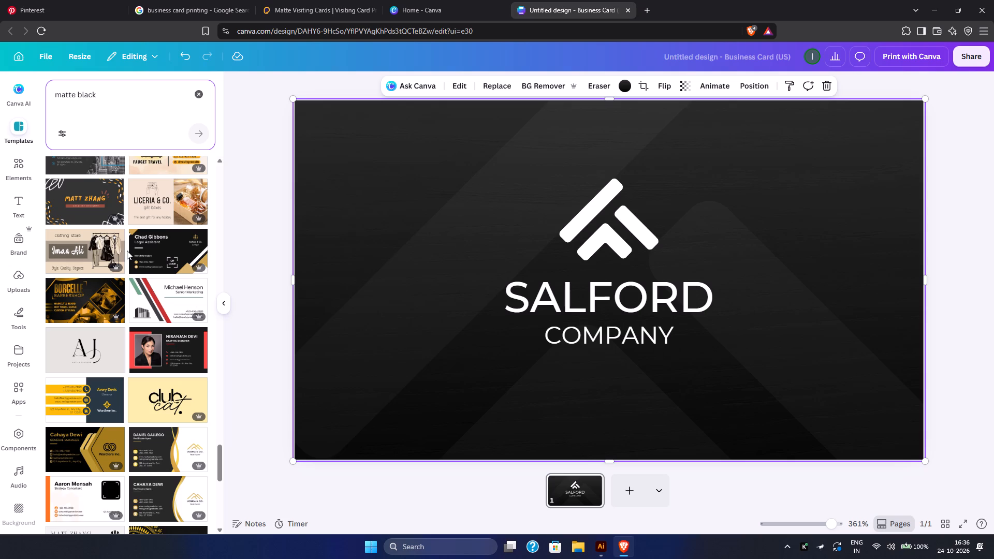
{"action": "scroll", "coordinate": [127, 251], "scroll_direction": "down", "scroll_amount": 2}
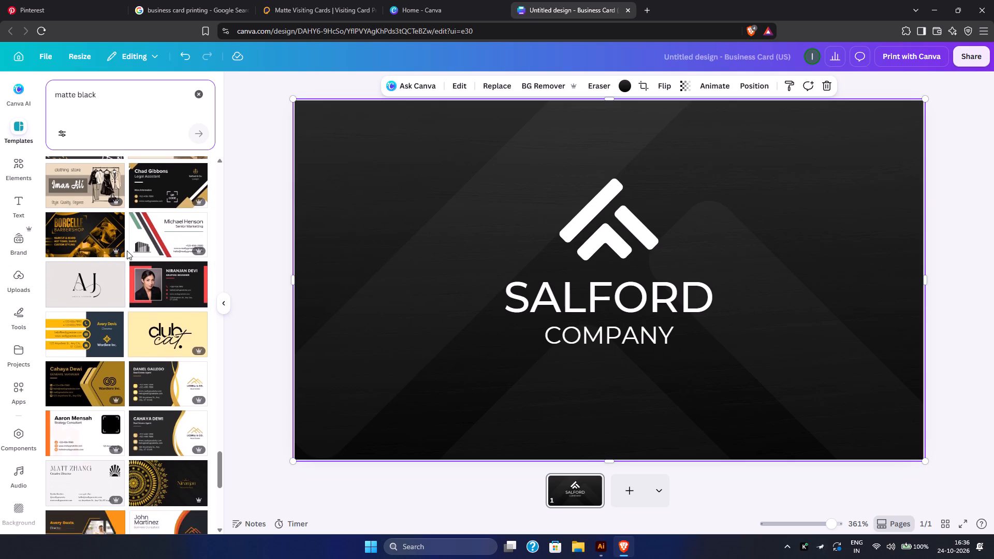
{"action": "scroll", "coordinate": [127, 251], "scroll_direction": "down", "scroll_amount": 1}
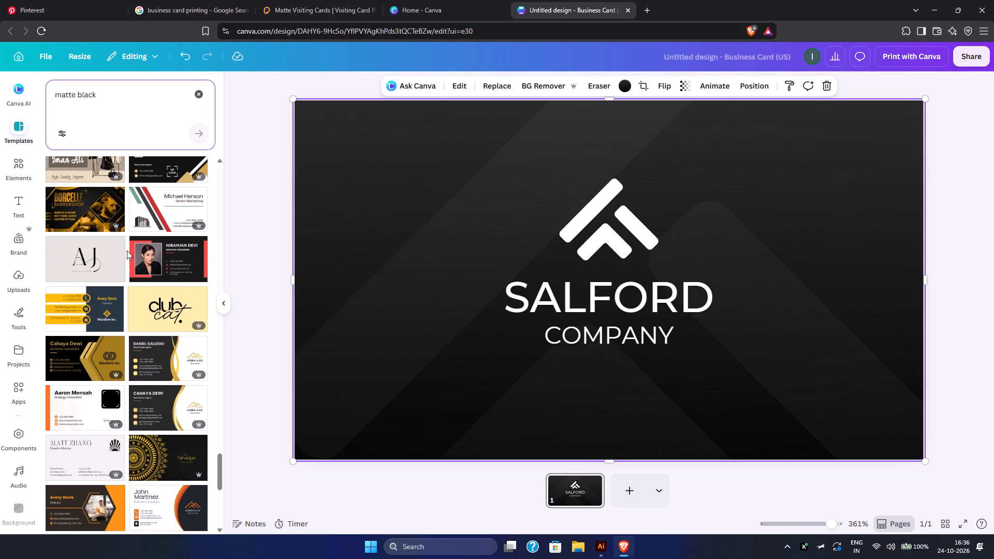
{"action": "scroll", "coordinate": [126, 249], "scroll_direction": "down", "scroll_amount": 3}
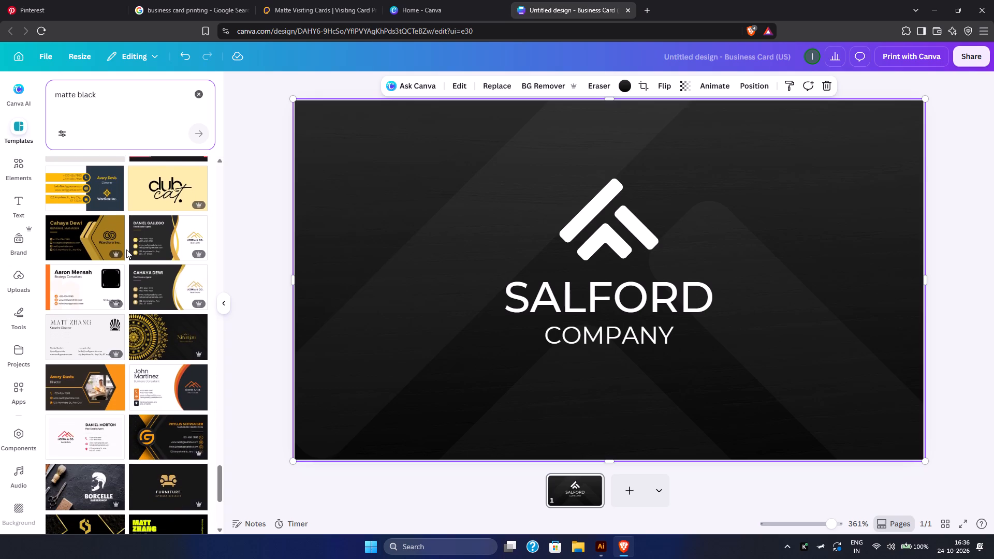
{"action": "scroll", "coordinate": [126, 249], "scroll_direction": "down", "scroll_amount": 5}
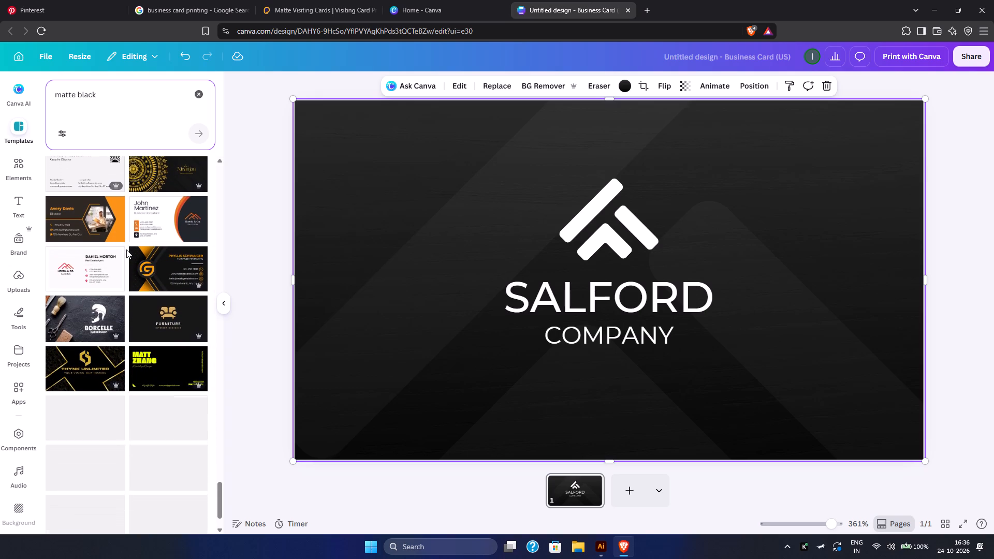
{"action": "scroll", "coordinate": [126, 249], "scroll_direction": "down", "scroll_amount": 5}
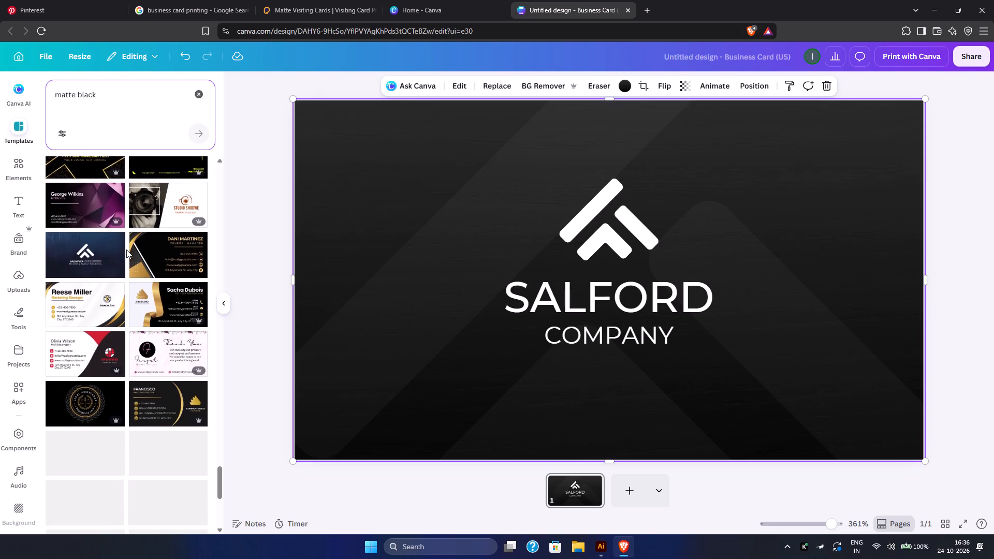
{"action": "scroll", "coordinate": [126, 249], "scroll_direction": "down", "scroll_amount": 2}
Replace the page with the Arowwai Industries front page of the Blue White and Black Modern Industry Business Card template.
{"action": "left_click", "coordinate": [71, 225]}
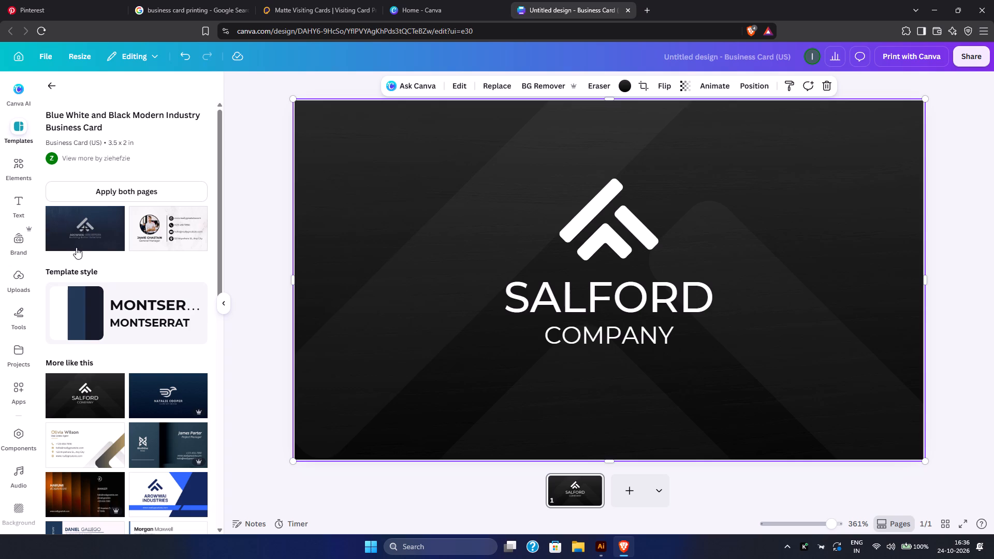
{"action": "left_click", "coordinate": [73, 234]}
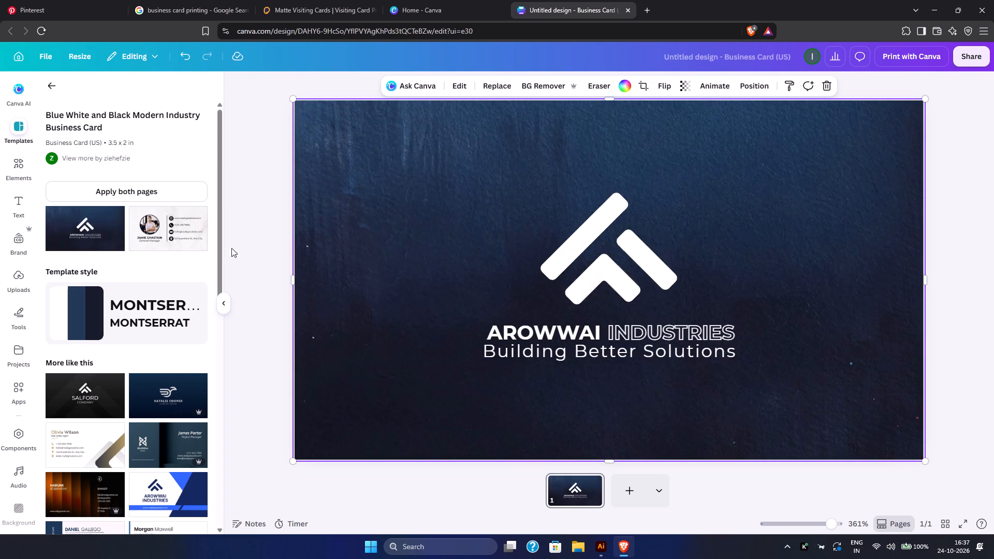
Apply the template's dark blue and black Montserrat style to the page.
{"action": "left_click", "coordinate": [170, 306]}
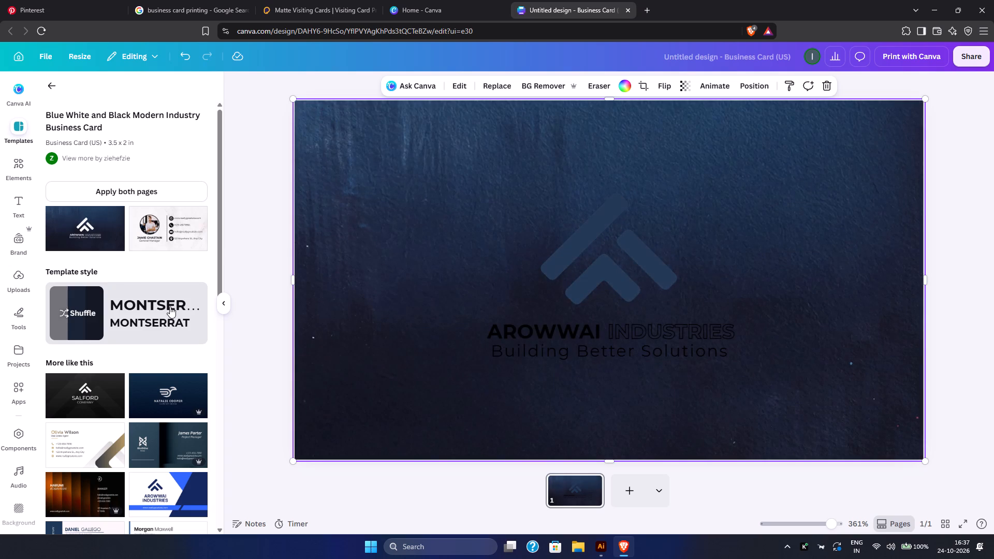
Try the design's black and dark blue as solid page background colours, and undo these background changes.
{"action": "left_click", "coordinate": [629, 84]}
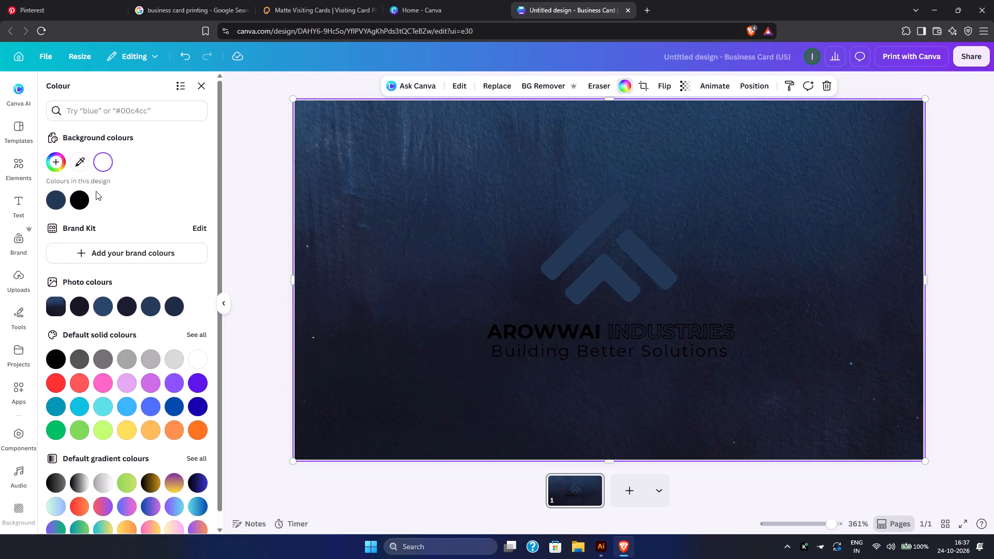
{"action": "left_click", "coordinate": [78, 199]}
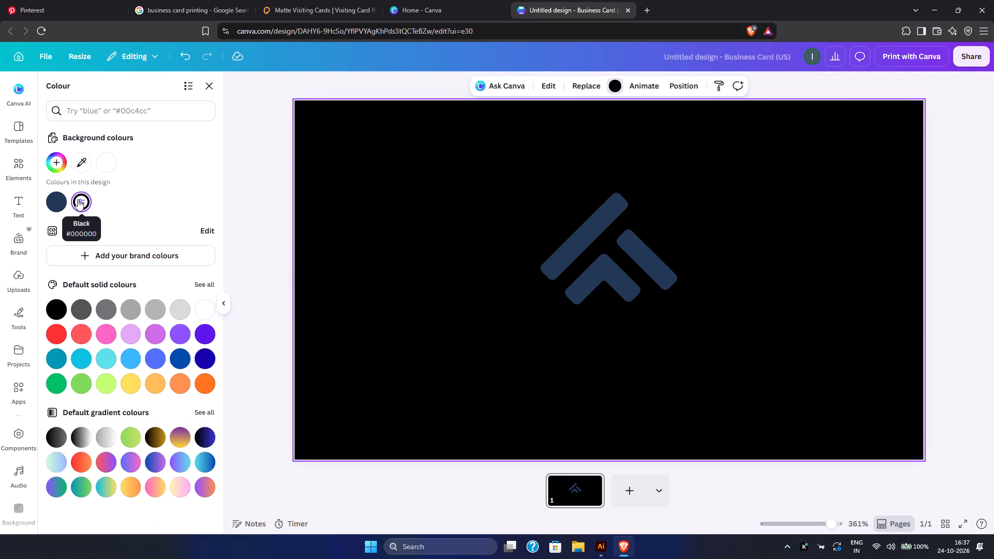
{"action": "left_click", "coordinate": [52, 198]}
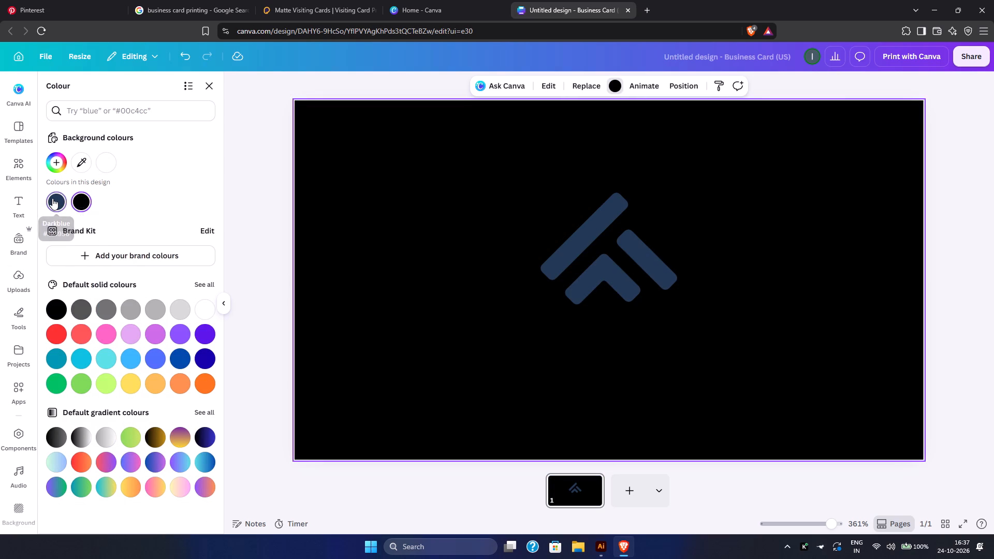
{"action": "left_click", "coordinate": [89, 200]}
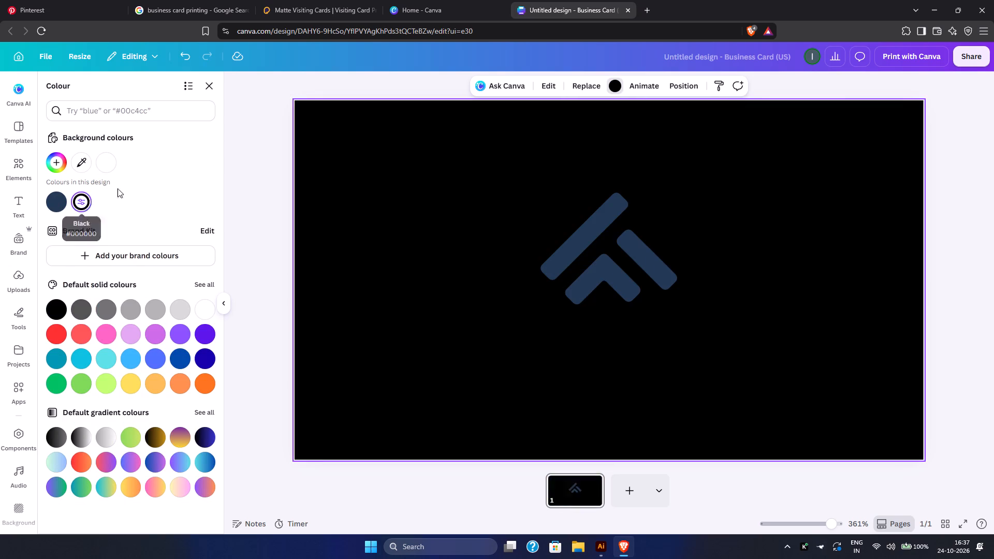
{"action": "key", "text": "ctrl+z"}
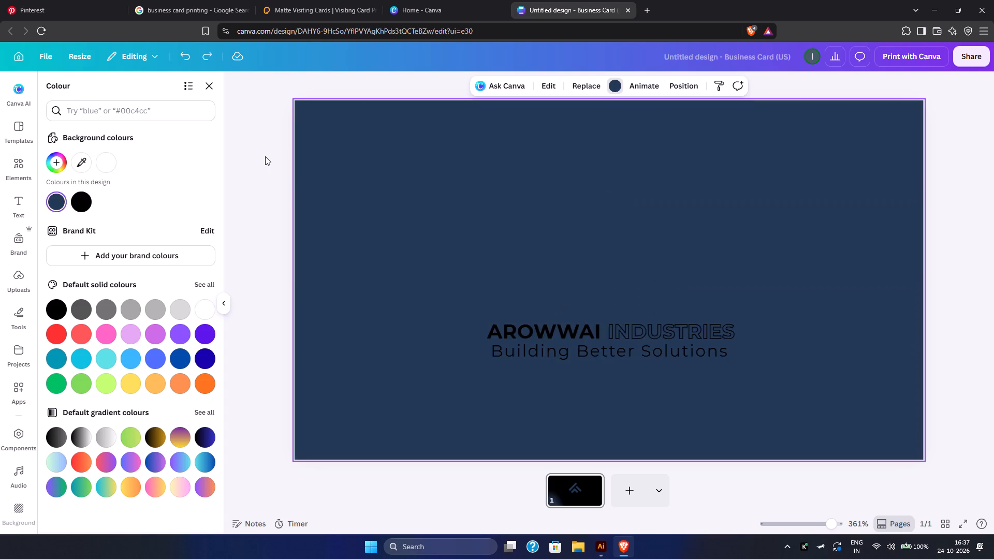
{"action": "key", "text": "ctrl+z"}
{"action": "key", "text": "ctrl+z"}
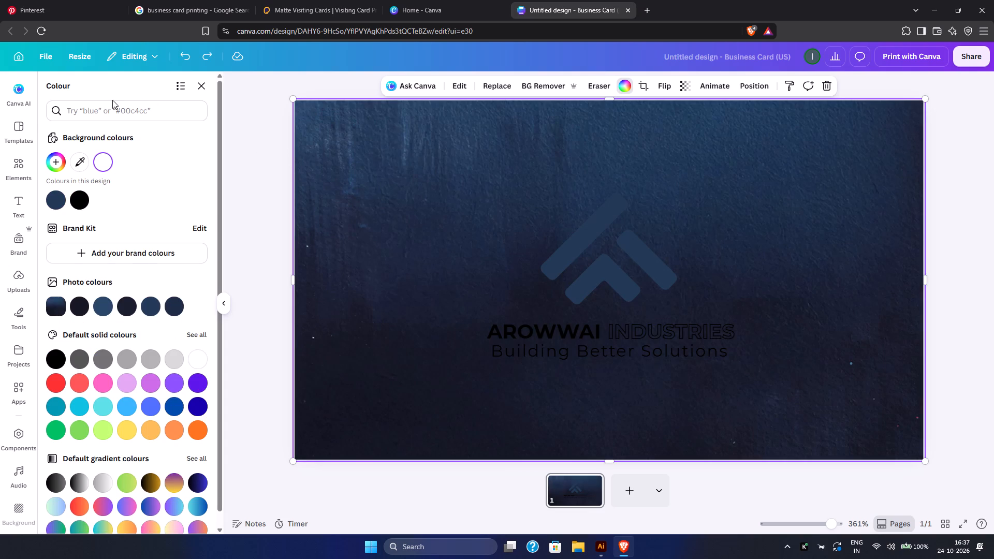
Set the page background to the first solid dark navy colour sampled from the background photo.
{"action": "left_click", "coordinate": [81, 299]}
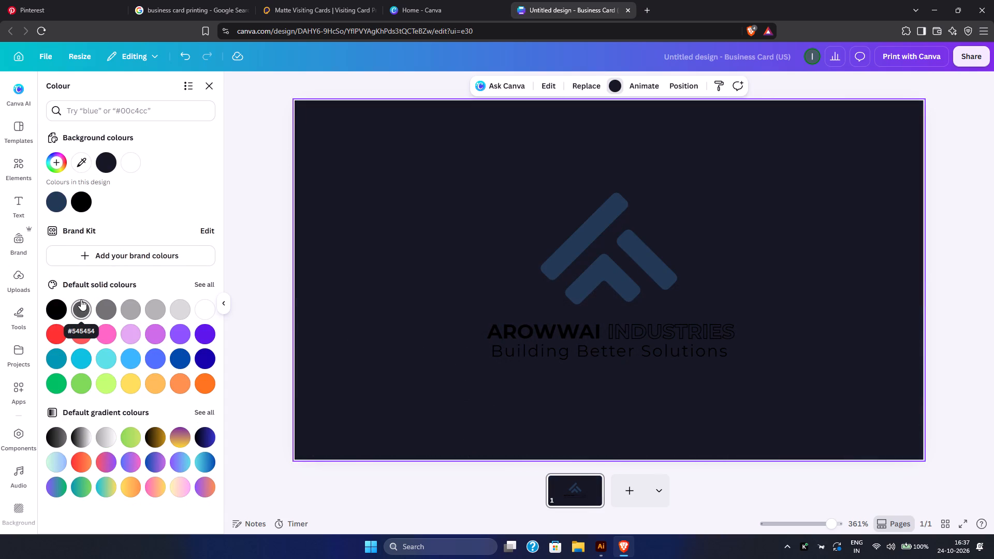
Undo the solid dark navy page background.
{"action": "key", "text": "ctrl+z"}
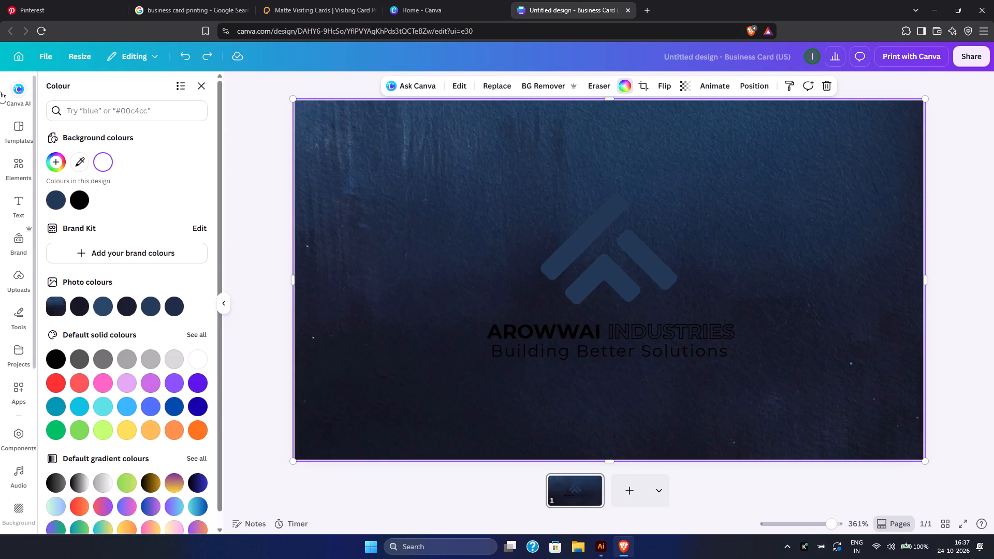
Return to the matte black template search results and browse them for another business card design.
{"action": "left_click", "coordinate": [18, 115]}
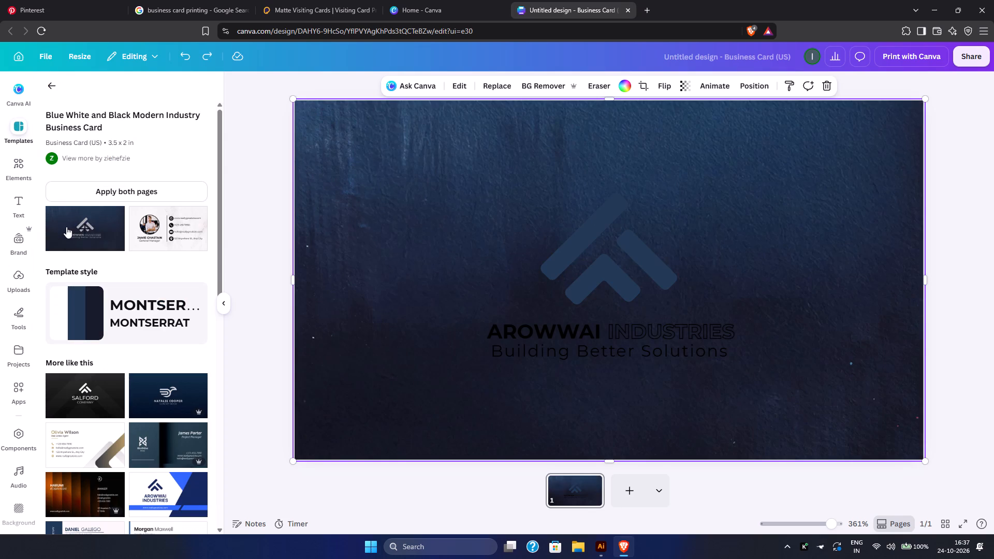
{"action": "left_click", "coordinate": [53, 83]}
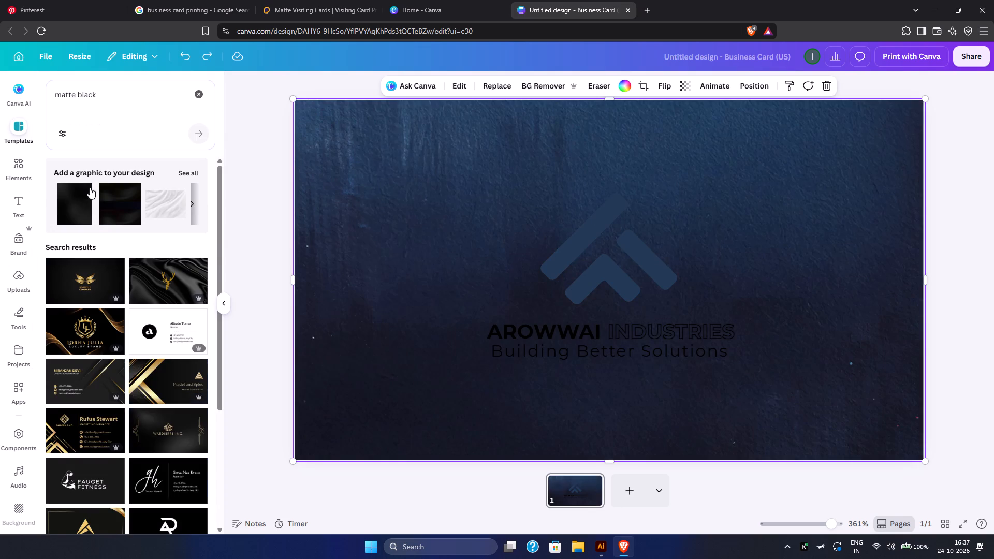
{"action": "scroll", "coordinate": [90, 187], "scroll_direction": "down", "scroll_amount": 5}
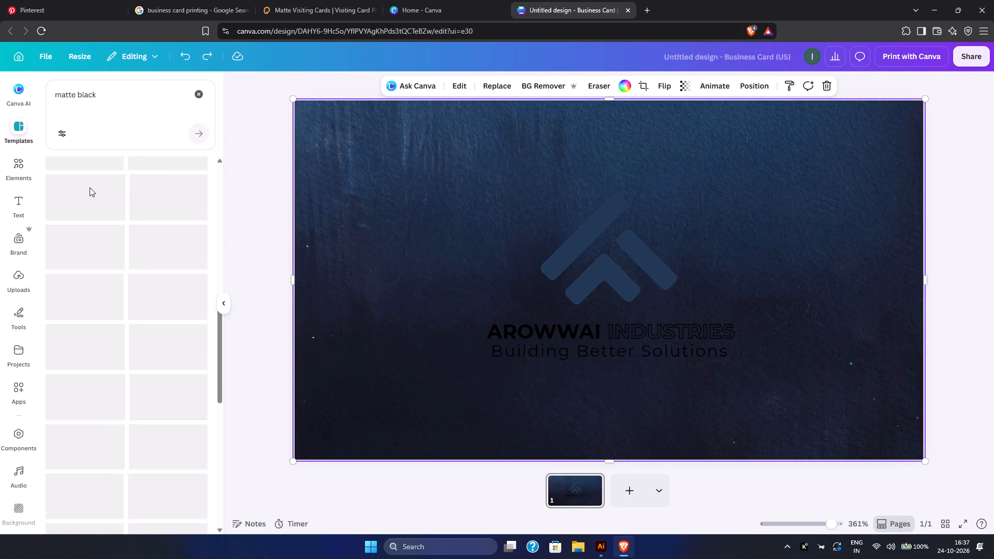
{"action": "scroll", "coordinate": [90, 187], "scroll_direction": "down", "scroll_amount": 1}
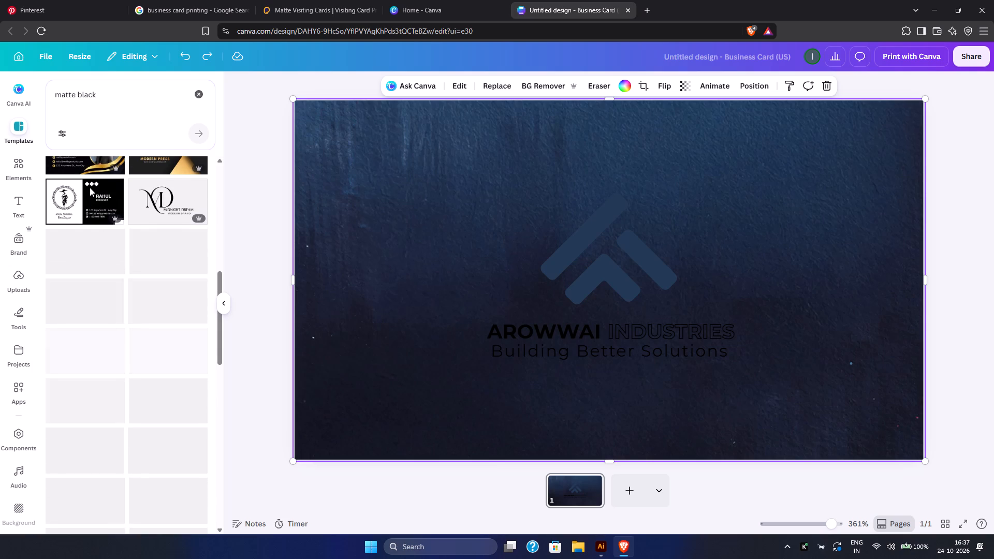
{"action": "scroll", "coordinate": [90, 187], "scroll_direction": "down", "scroll_amount": 3}
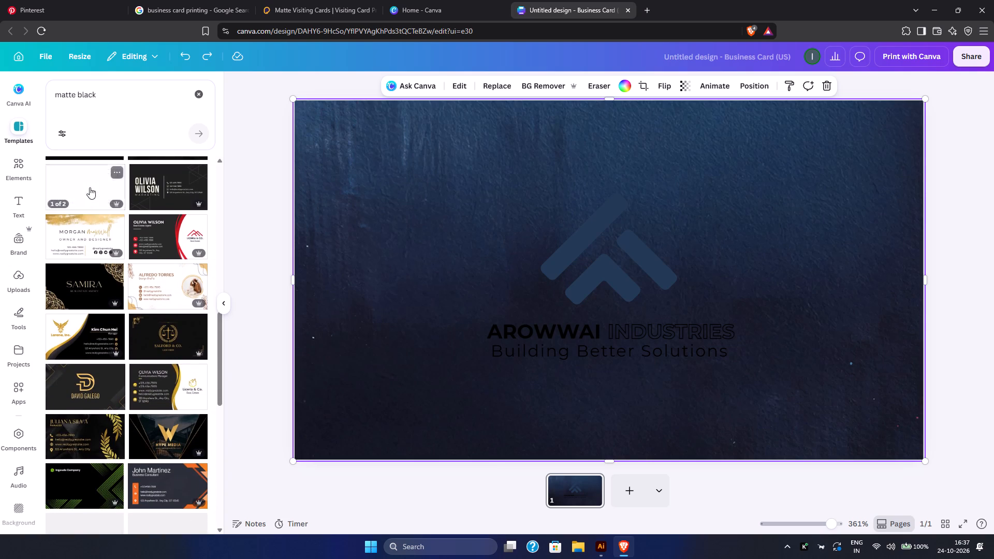
{"action": "scroll", "coordinate": [90, 187], "scroll_direction": "down", "scroll_amount": 3}
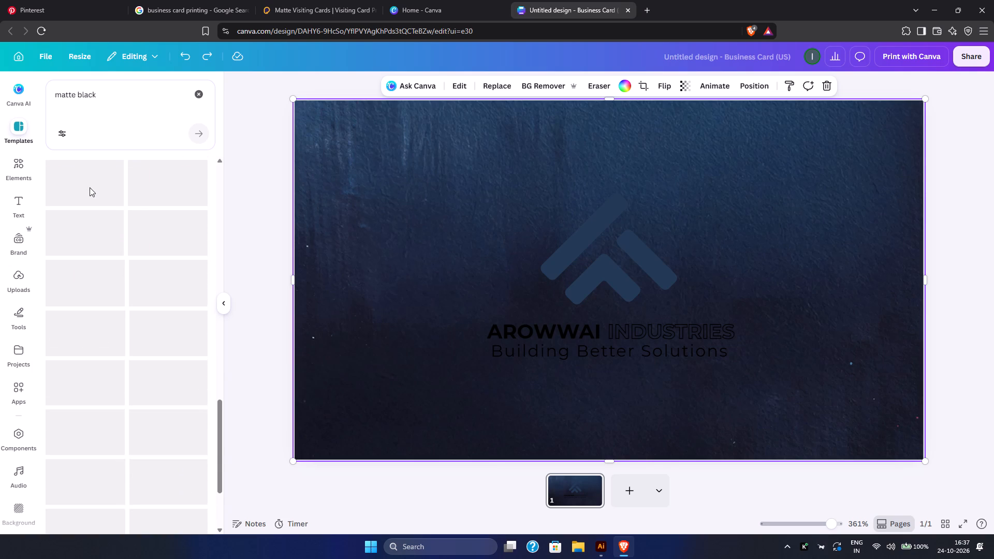
{"action": "scroll", "coordinate": [90, 187], "scroll_direction": "down", "scroll_amount": 2}
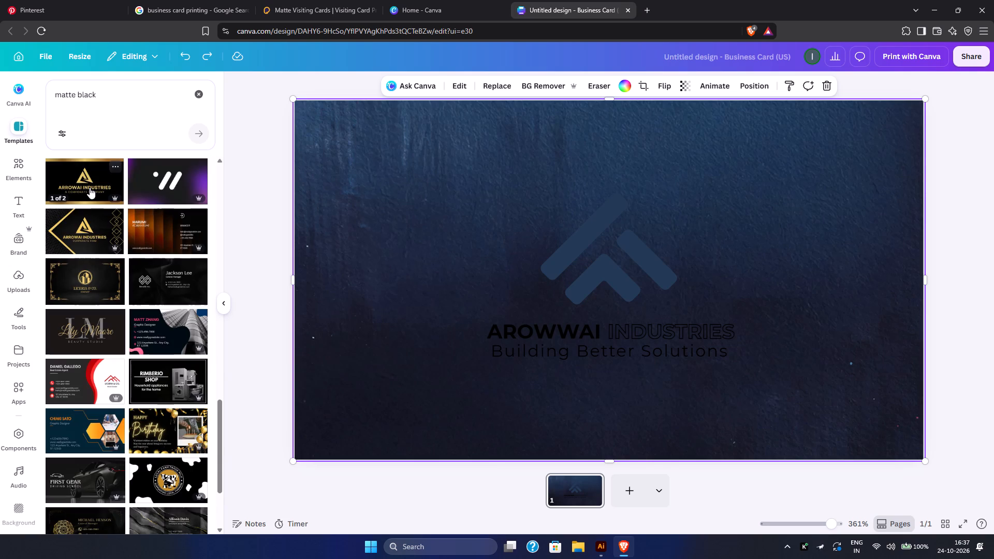
{"action": "scroll", "coordinate": [90, 187], "scroll_direction": "down", "scroll_amount": 6}
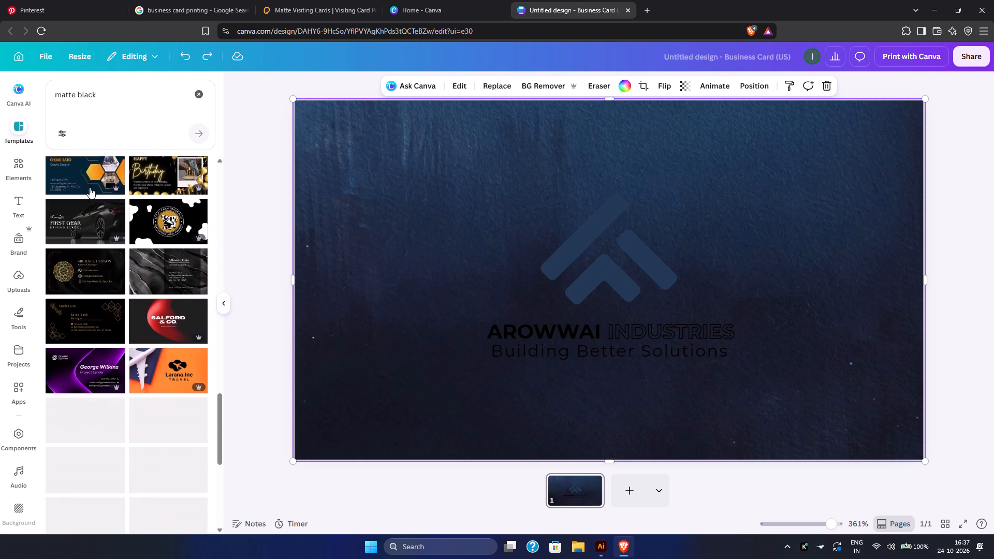
{"action": "scroll", "coordinate": [90, 187], "scroll_direction": "down", "scroll_amount": 10}
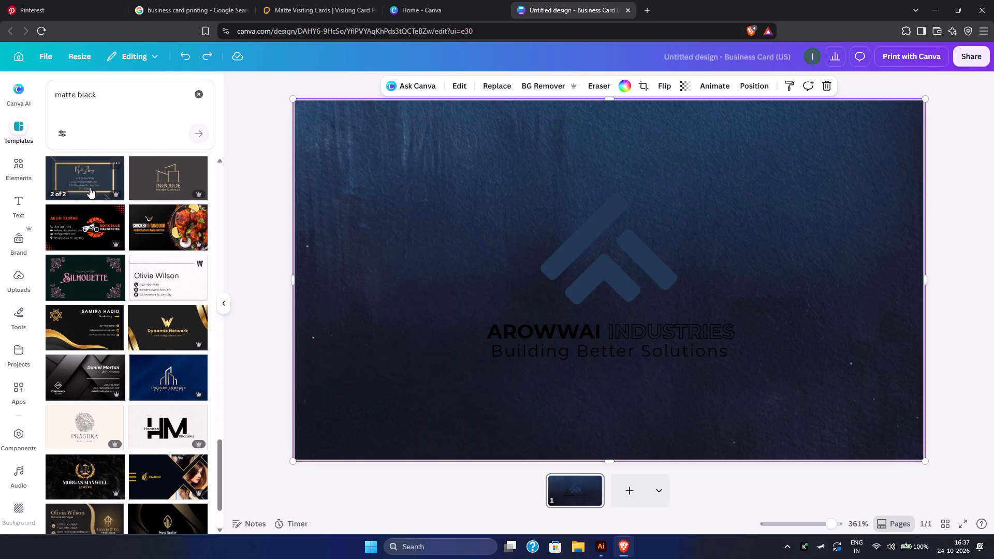
{"action": "scroll", "coordinate": [90, 187], "scroll_direction": "down", "scroll_amount": 6}
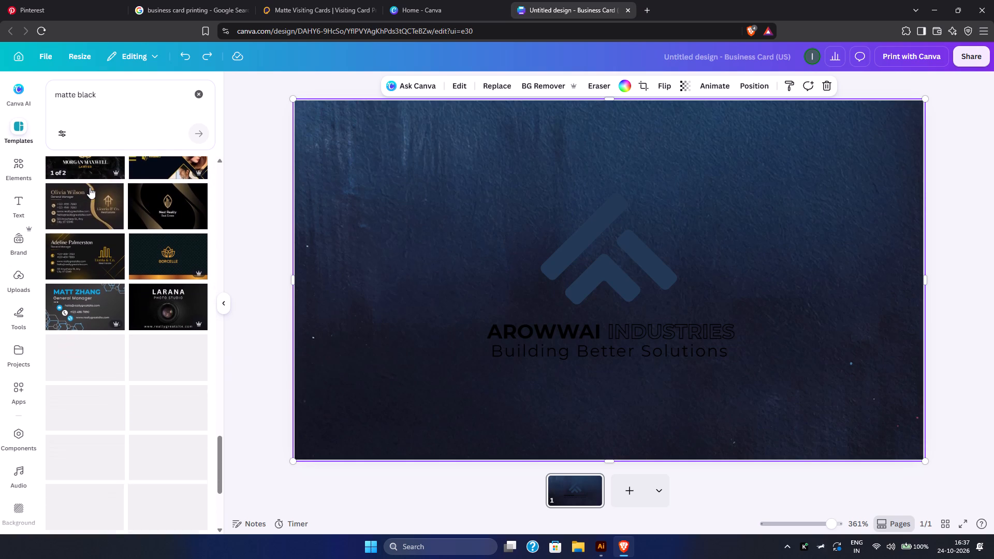
{"action": "scroll", "coordinate": [90, 187], "scroll_direction": "down", "scroll_amount": 6}
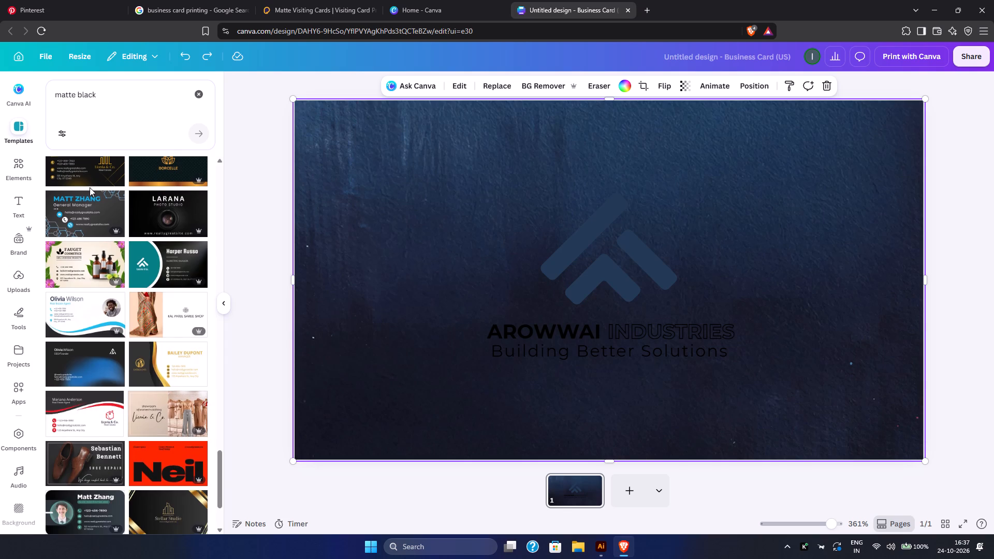
{"action": "scroll", "coordinate": [90, 187], "scroll_direction": "down", "scroll_amount": 4}
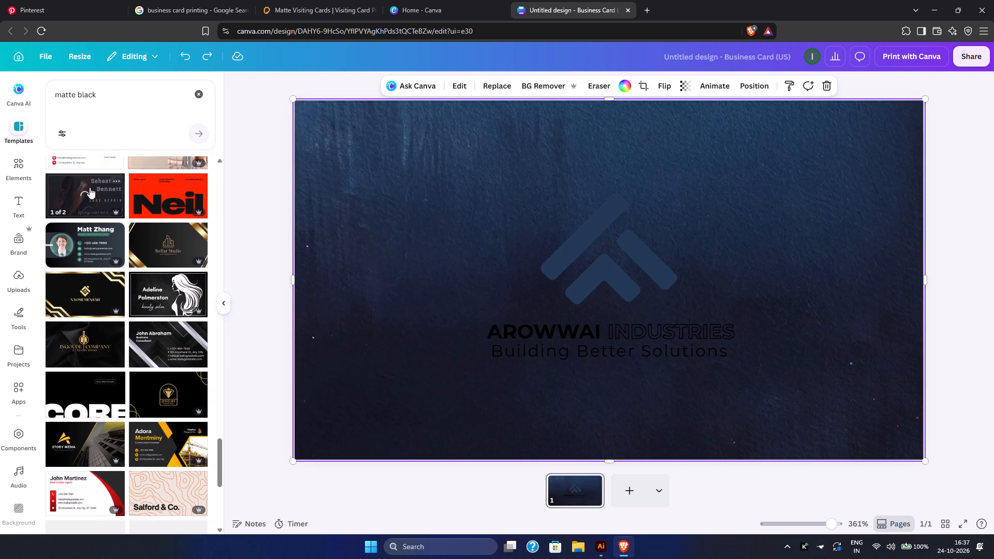
{"action": "scroll", "coordinate": [90, 187], "scroll_direction": "down", "scroll_amount": 2}
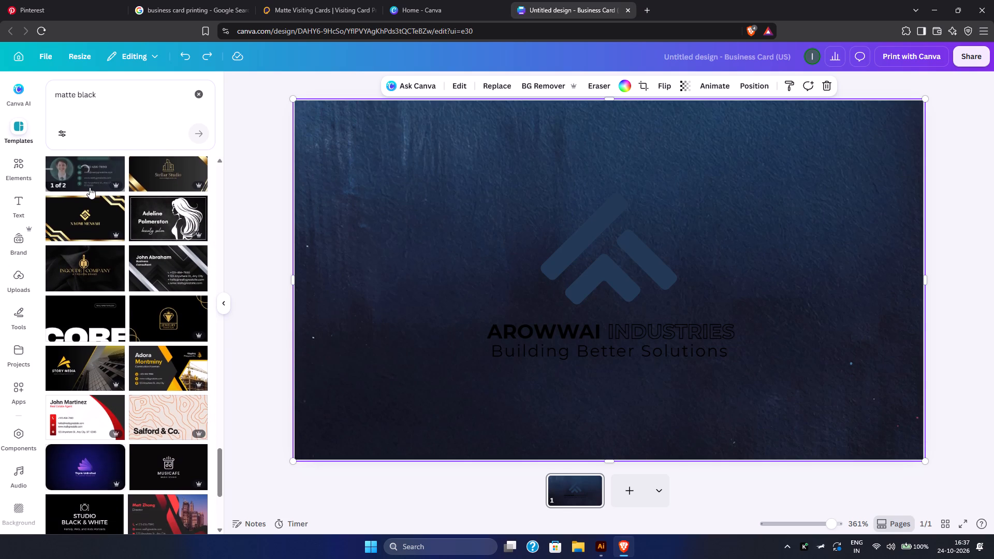
{"action": "scroll", "coordinate": [90, 187], "scroll_direction": "down", "scroll_amount": 1}
Replace the page with the black CORE front page of the Black White and Red Bold Minimalist Business Card template.
{"action": "left_click", "coordinate": [80, 303]}
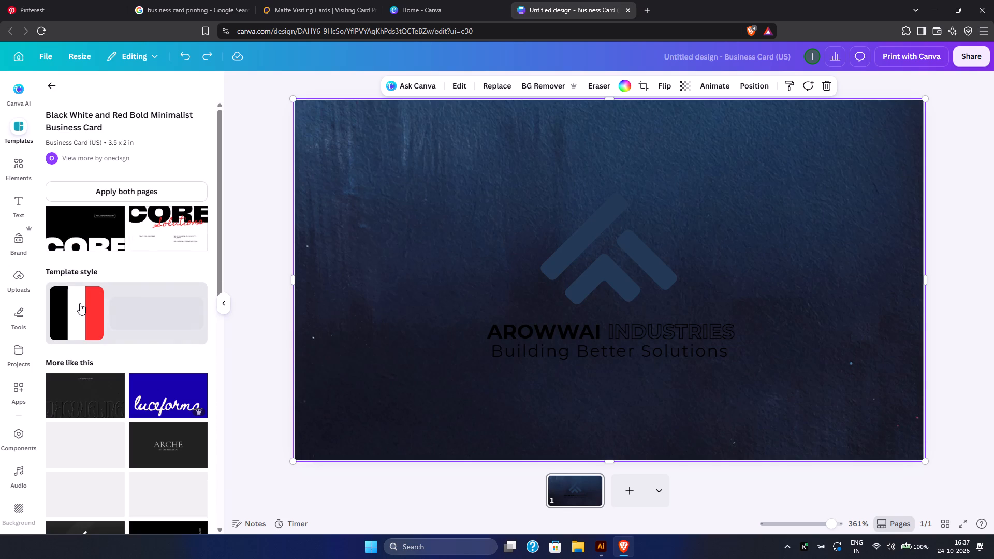
{"action": "left_click", "coordinate": [84, 233]}
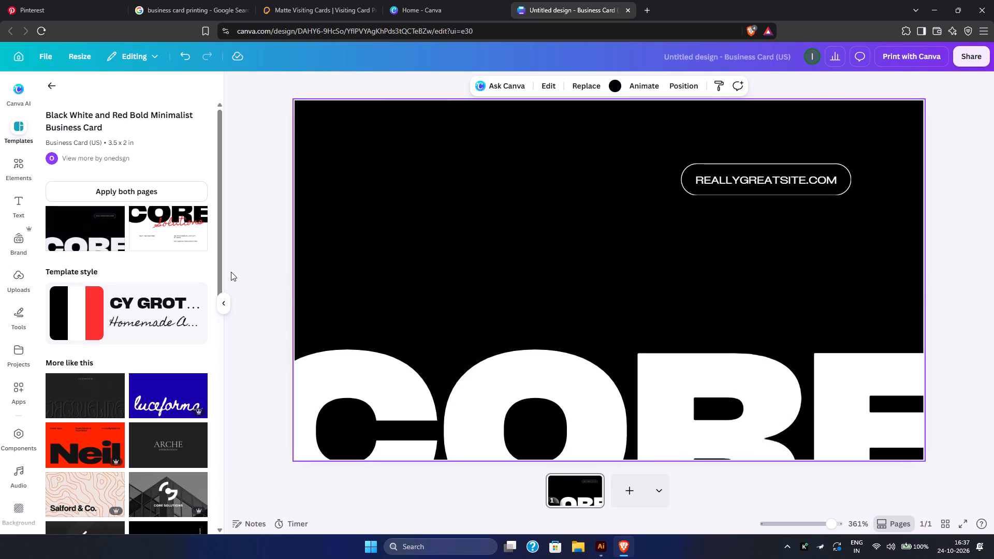
Move the large CORE heading up until the bottoms of its letters sit at the card's lower edge.
{"action": "left_click", "coordinate": [367, 354]}
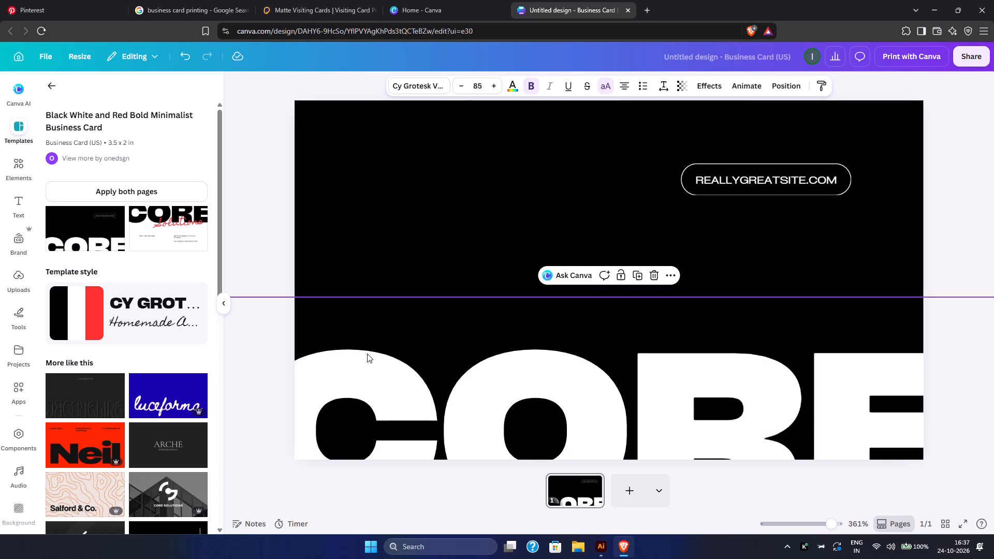
{"action": "left_click_drag", "start_coordinate": [367, 354], "coordinate": [374, 295]}
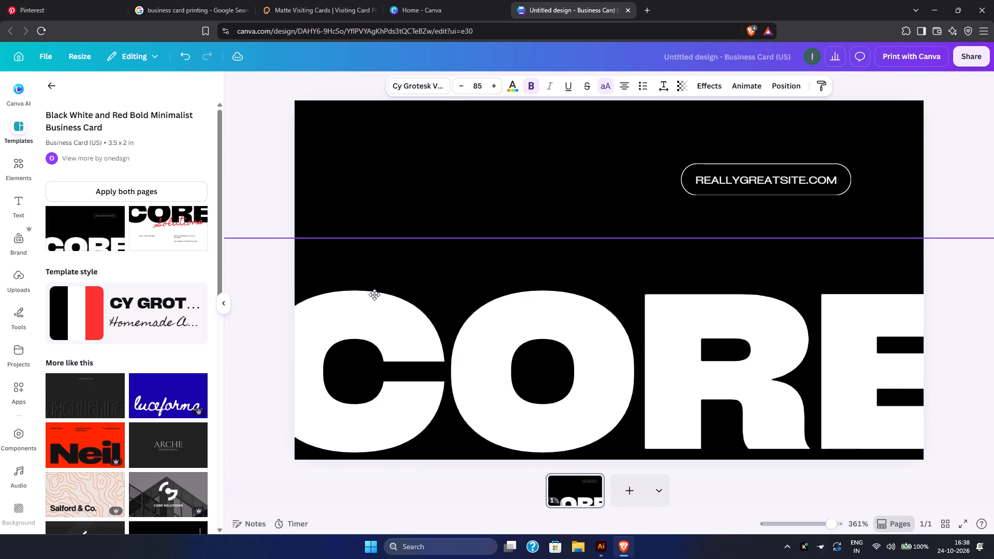
{"action": "left_click_drag", "start_coordinate": [374, 295], "coordinate": [372, 303]}
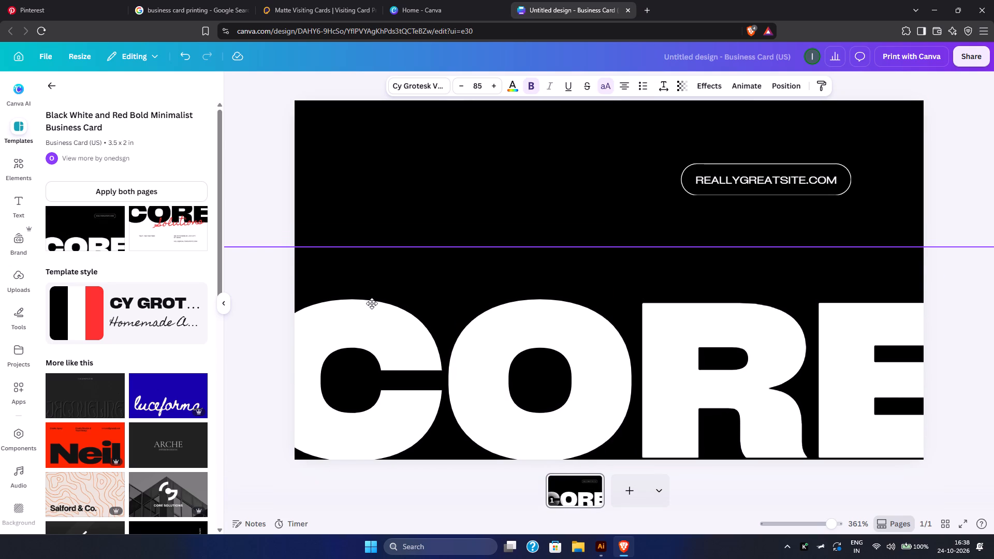
{"action": "left_click_drag", "start_coordinate": [372, 303], "coordinate": [372, 304]}
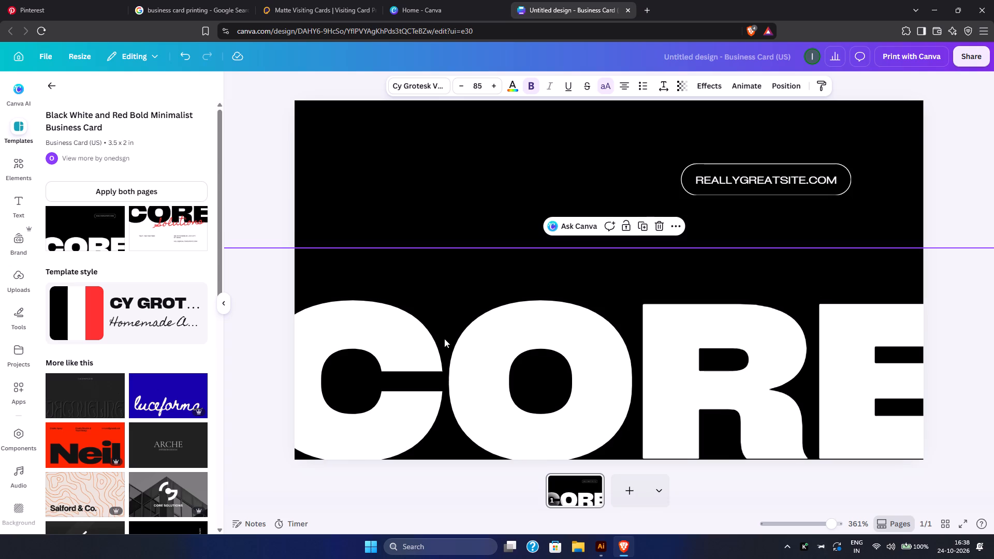
Replace the CORE heading text with "strucon" and turn off its uppercase formatting.
{"action": "double_click", "coordinate": [444, 339]}
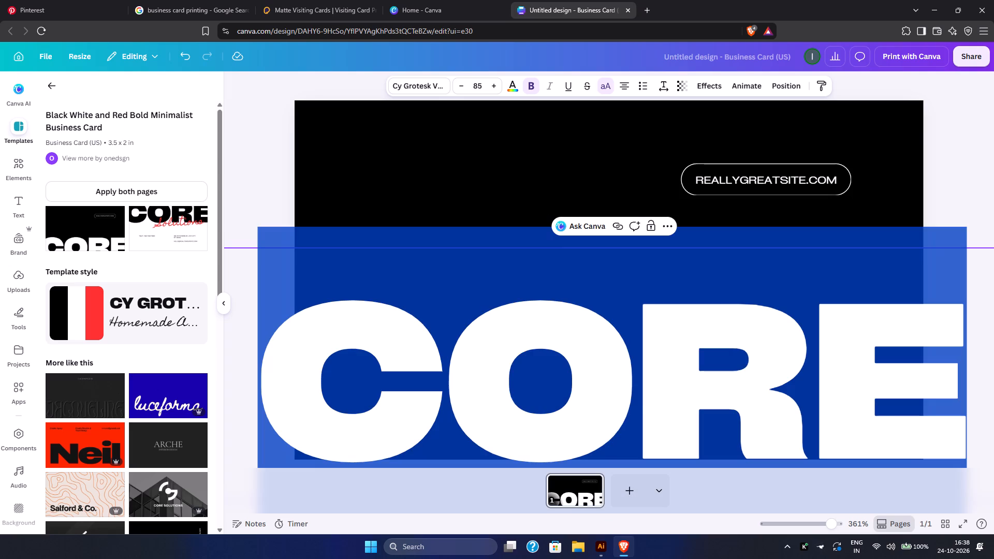
{"action": "type", "text": "str"}
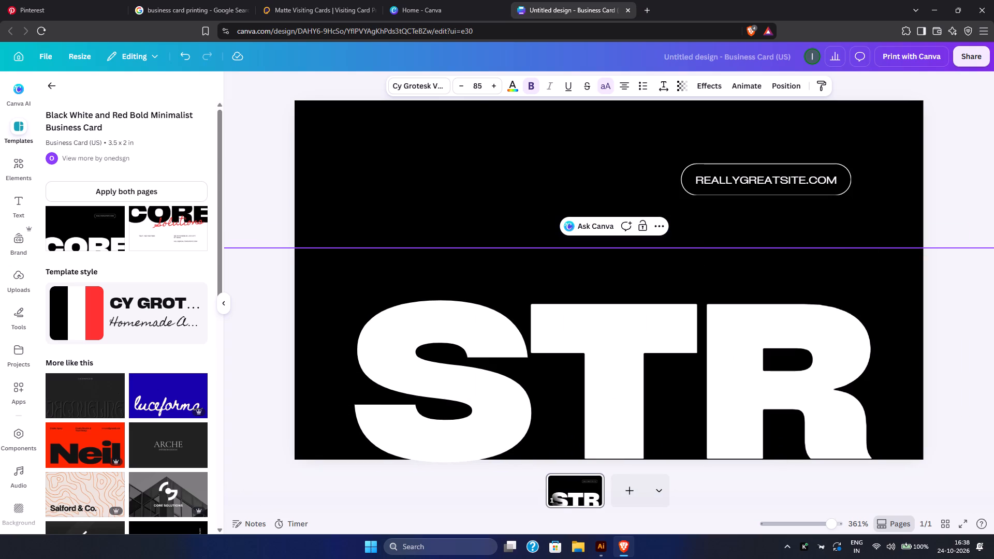
{"action": "key", "text": "BackSpace"}
{"action": "key", "text": "BackSpace"}
{"action": "key", "text": "BackSpace"}
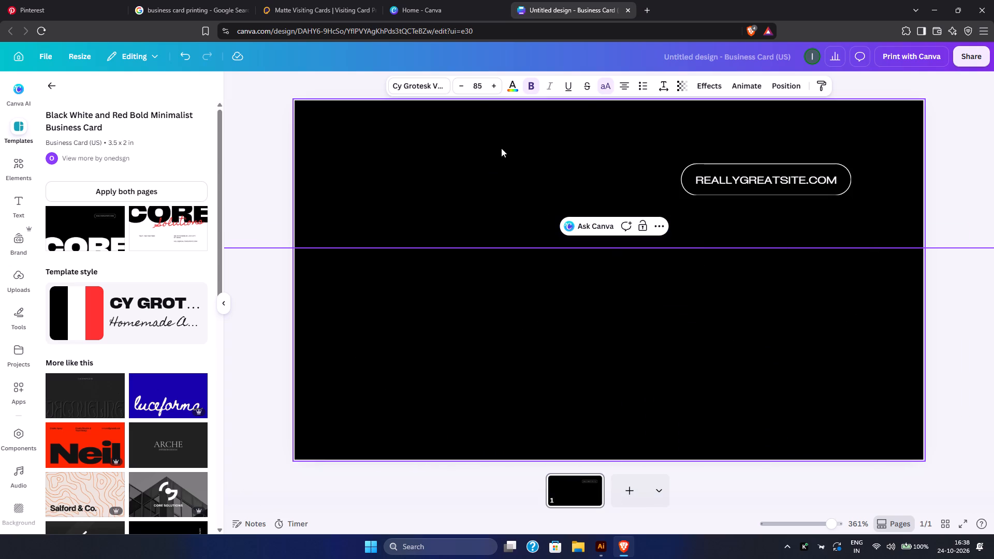
{"action": "left_click", "coordinate": [607, 88]}
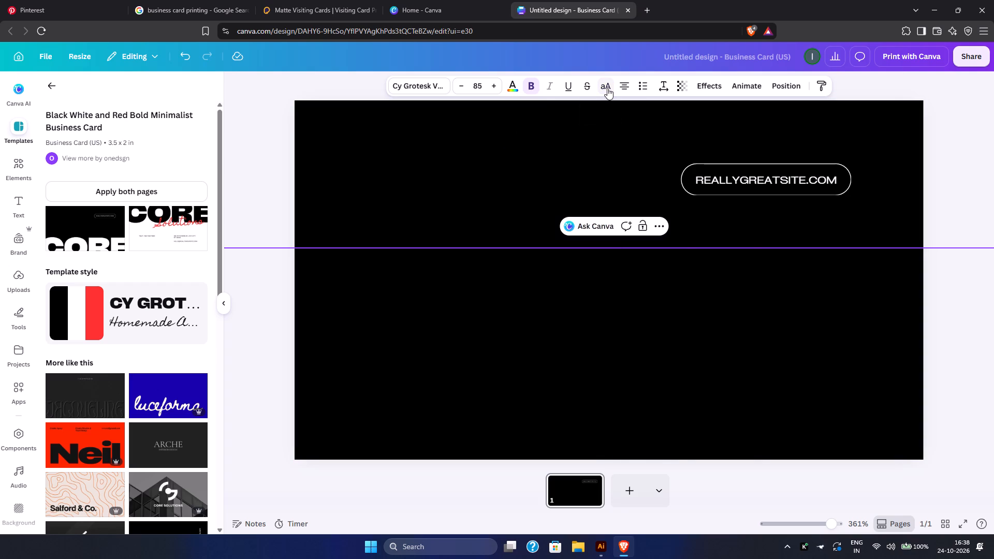
{"action": "type", "text": "stru"}
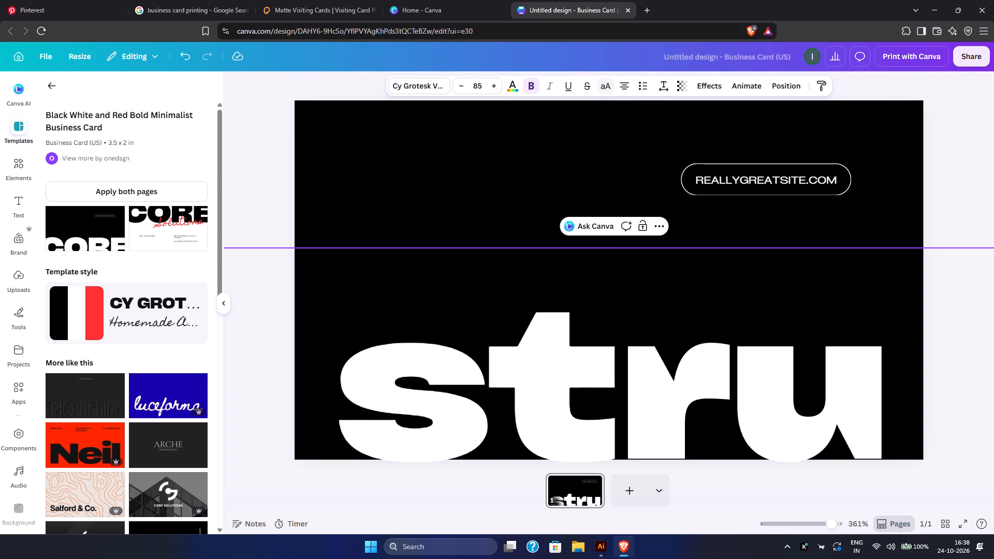
{"action": "type", "text": "con"}
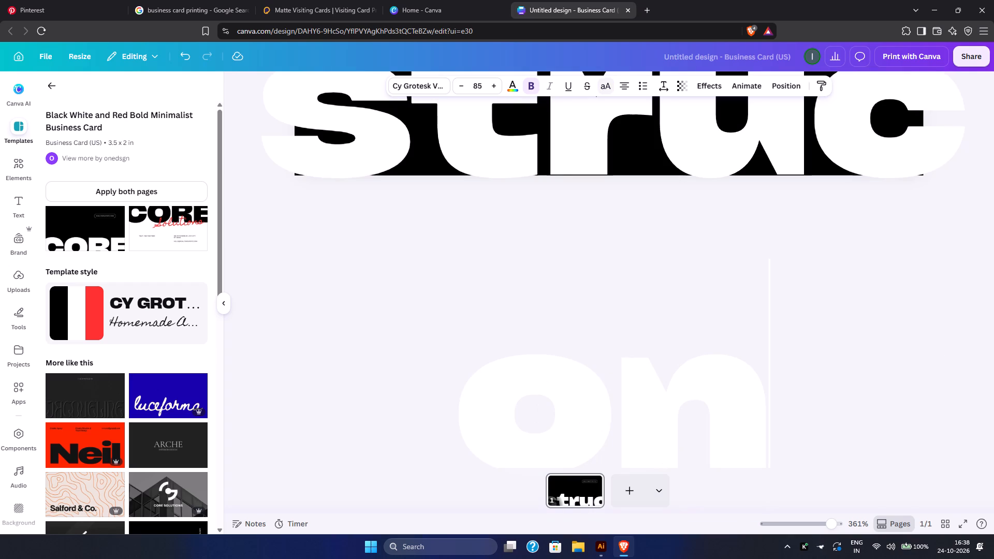
Reduce the font size of the whole "strucon" heading to 66.
{"action": "left_click", "coordinate": [612, 119]}
{"action": "key", "text": "ctrl+a"}
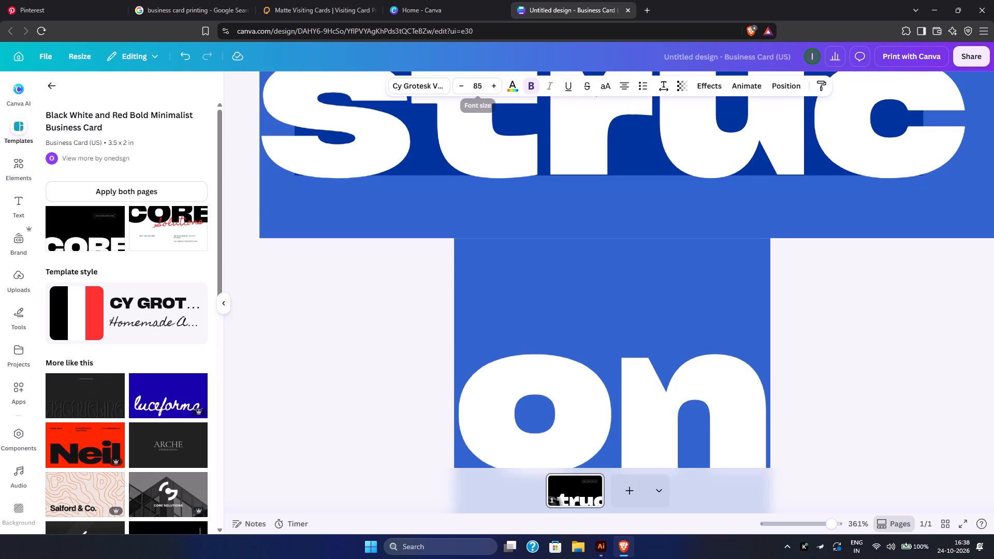
{"action": "triple_click", "coordinate": [458, 86]}
{"action": "triple_click", "coordinate": [458, 86]}
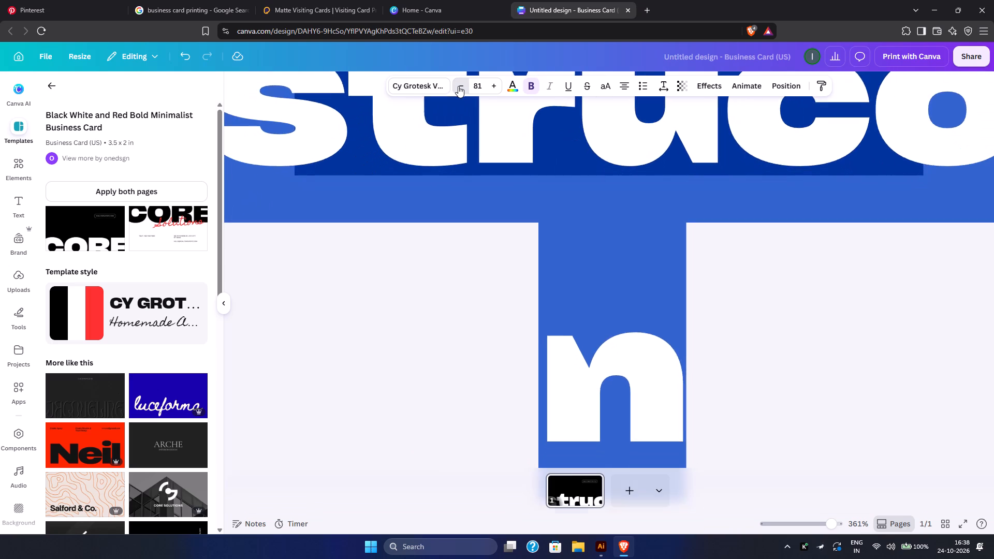
{"action": "triple_click", "coordinate": [458, 86]}
{"action": "triple_click", "coordinate": [458, 86]}
{"action": "triple_click", "coordinate": [458, 86]}
{"action": "left_click", "coordinate": [458, 86]}
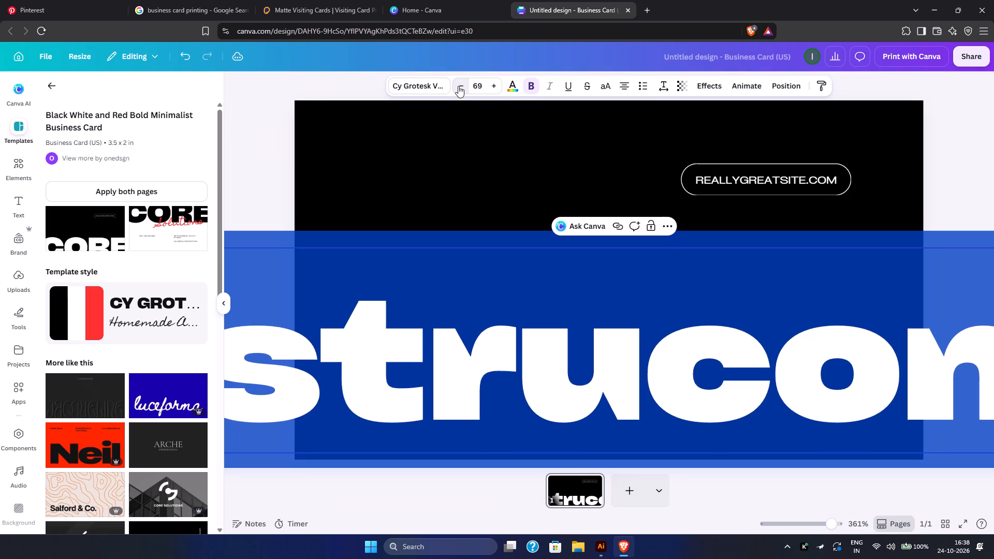
{"action": "triple_click", "coordinate": [458, 86]}
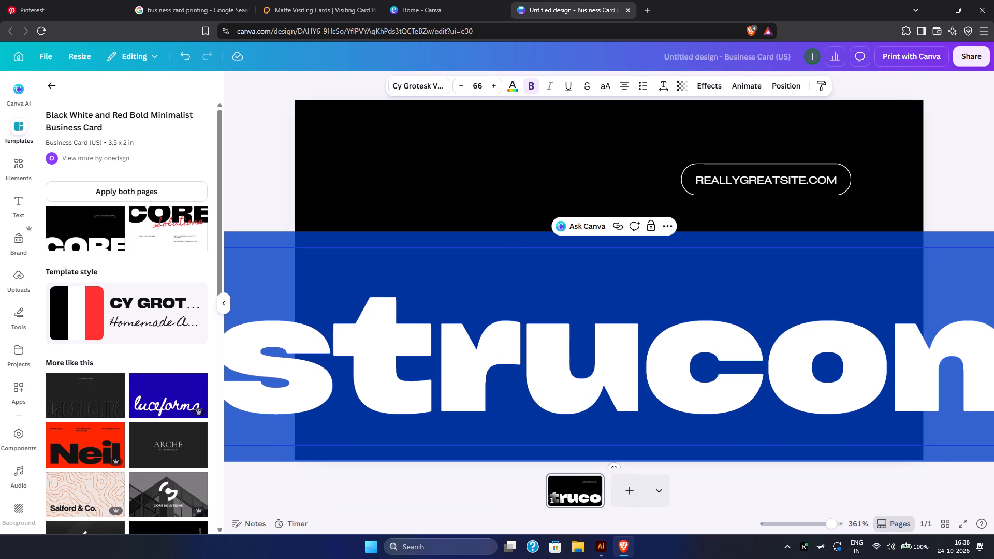
{"action": "left_click", "coordinate": [462, 198]}
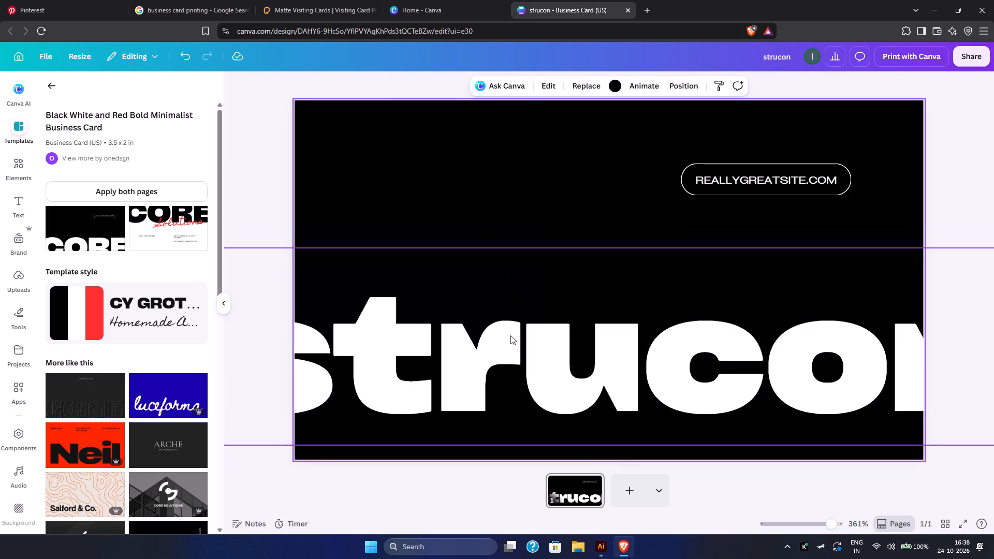
Move the "strucon" heading slightly down so its text box ends at the card's lower edge.
{"action": "left_click_drag", "start_coordinate": [510, 336], "coordinate": [511, 344]}
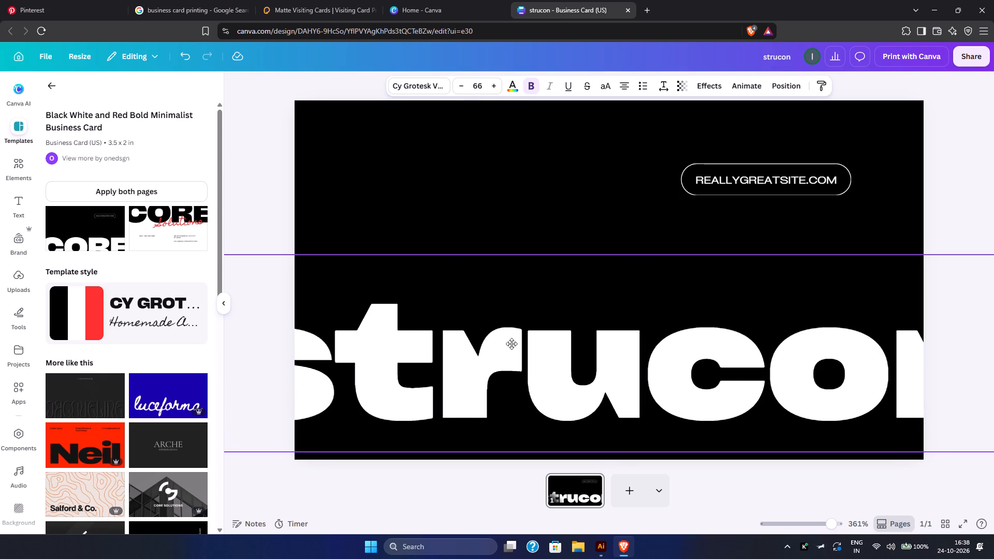
{"action": "left_click_drag", "start_coordinate": [511, 344], "coordinate": [511, 350]}
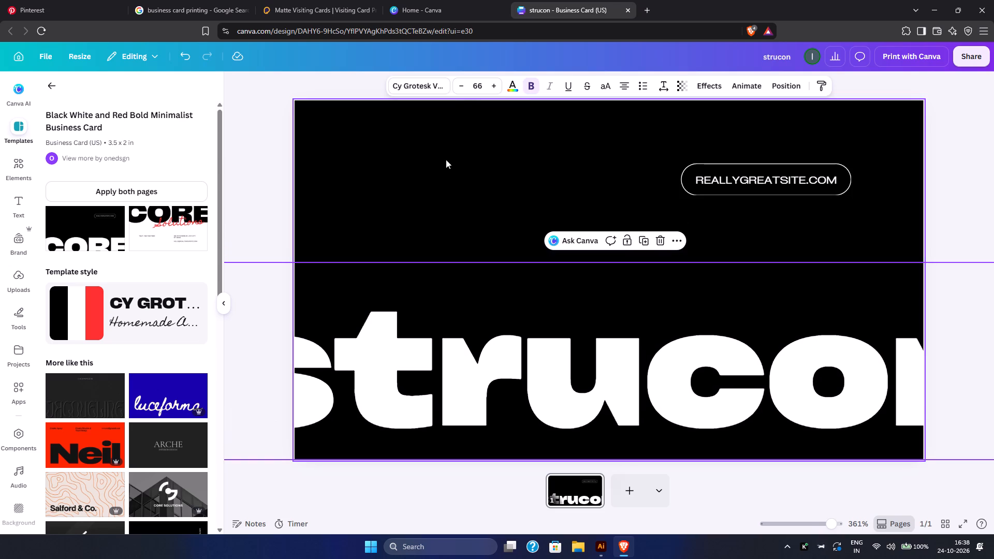
Reduce the "strucon" heading's font size to 50 so the whole word fits within the card's width.
{"action": "triple_click", "coordinate": [459, 78]}
{"action": "triple_click", "coordinate": [459, 78]}
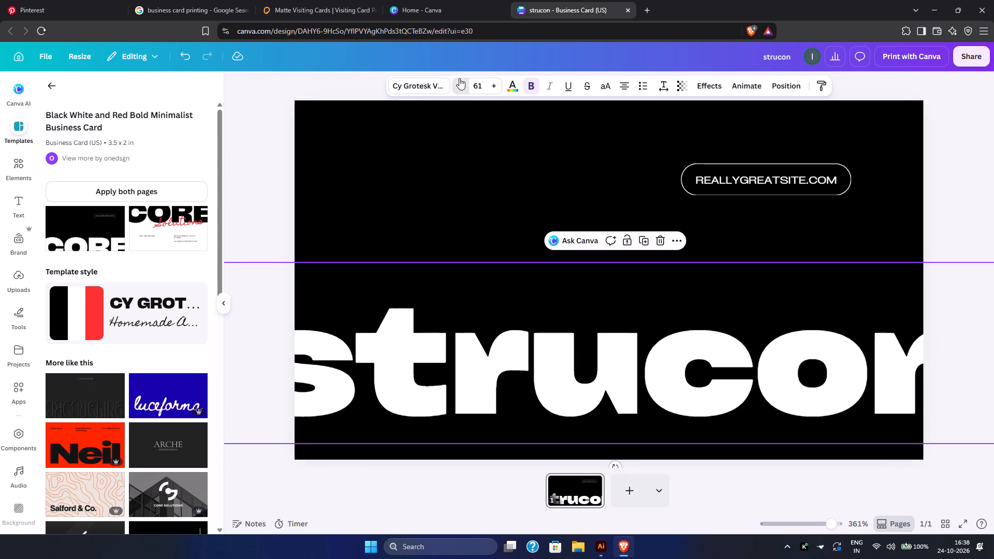
{"action": "triple_click", "coordinate": [459, 78]}
{"action": "triple_click", "coordinate": [459, 78]}
{"action": "double_click", "coordinate": [459, 78]}
{"action": "double_click", "coordinate": [459, 78]}
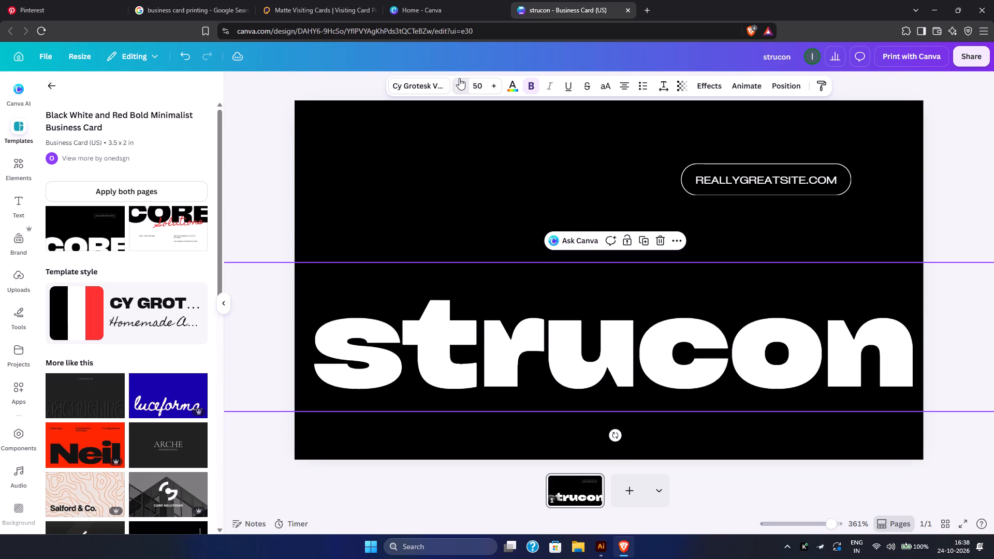
Increase the "strucon" heading's font size to 52.
{"action": "left_click", "coordinate": [491, 91]}
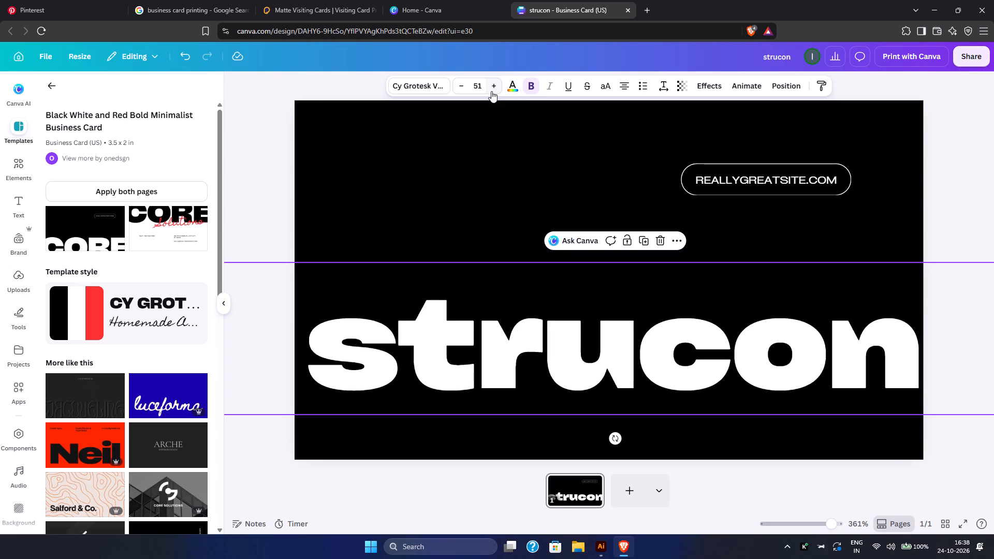
{"action": "left_click", "coordinate": [491, 91]}
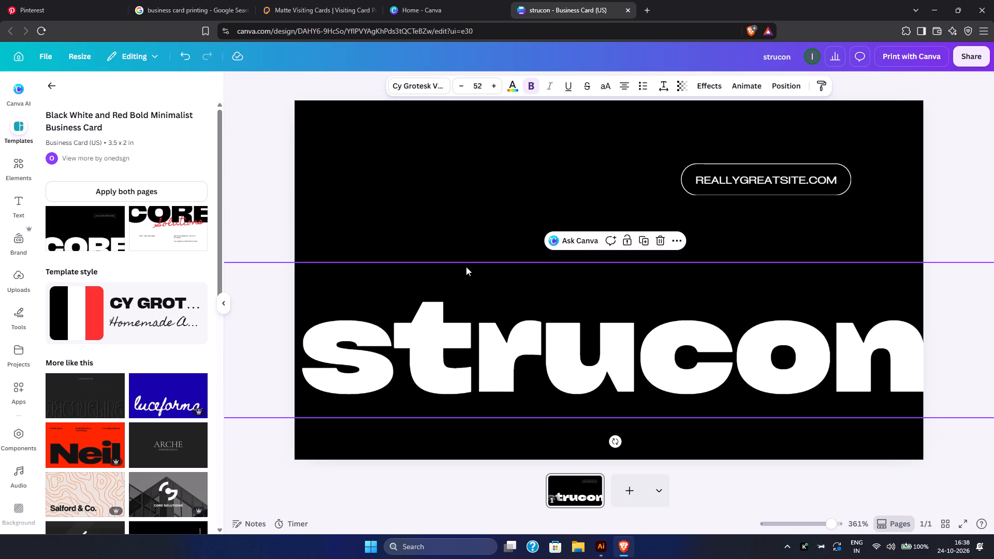
Move the "strucon" heading down, centred horizontally, so its text box ends at the card's lower edge.
{"action": "left_click_drag", "start_coordinate": [457, 298], "coordinate": [452, 334]}
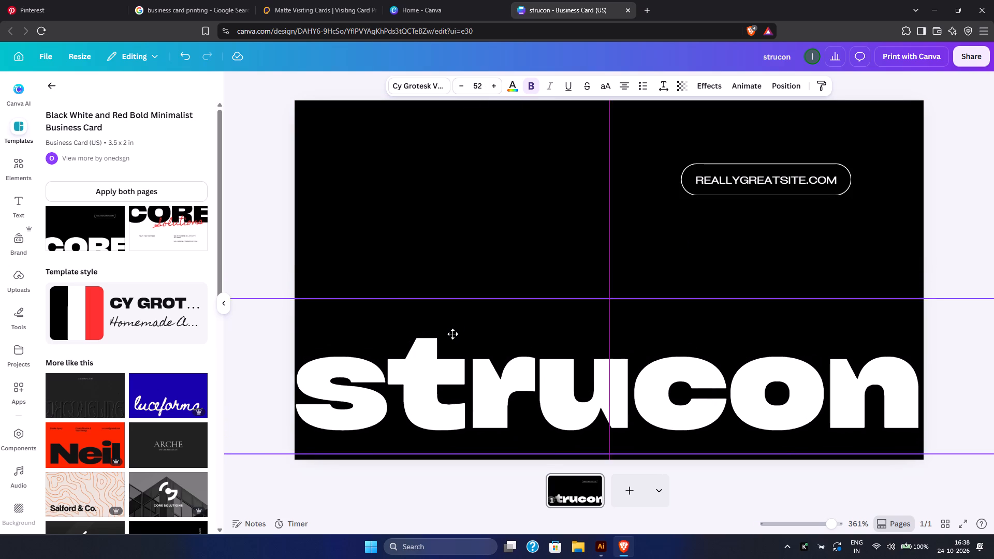
{"action": "left_click_drag", "start_coordinate": [452, 334], "coordinate": [452, 341]}
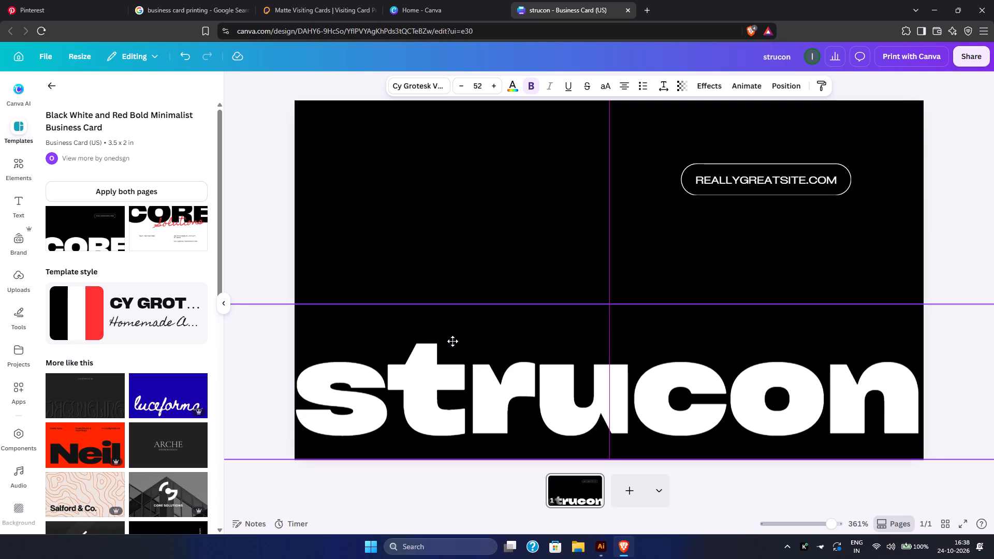
{"action": "left_click_drag", "start_coordinate": [452, 341], "coordinate": [452, 341]}
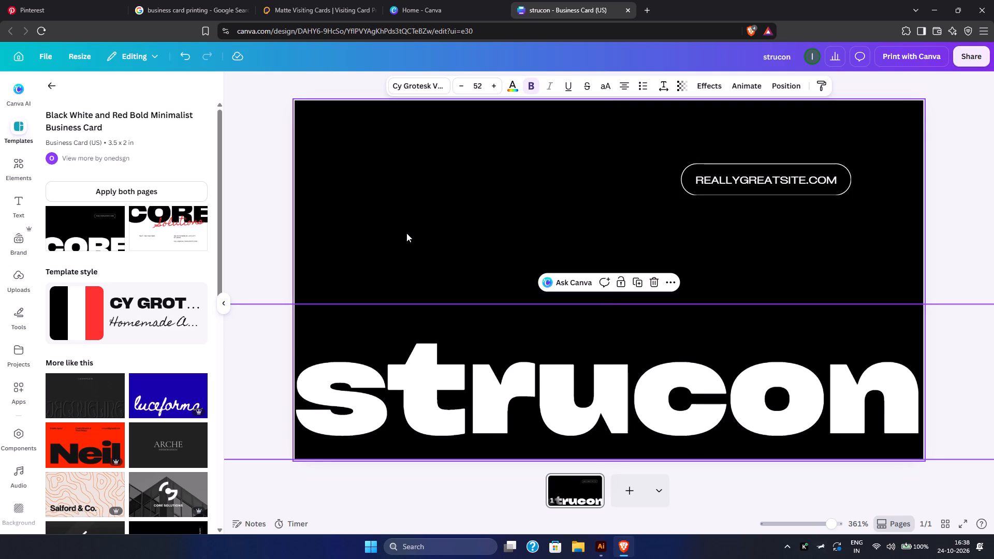
Apply the Outline effect to the "strucon" heading, trying red before choosing orange as the outline colour.
{"action": "left_click", "coordinate": [705, 84]}
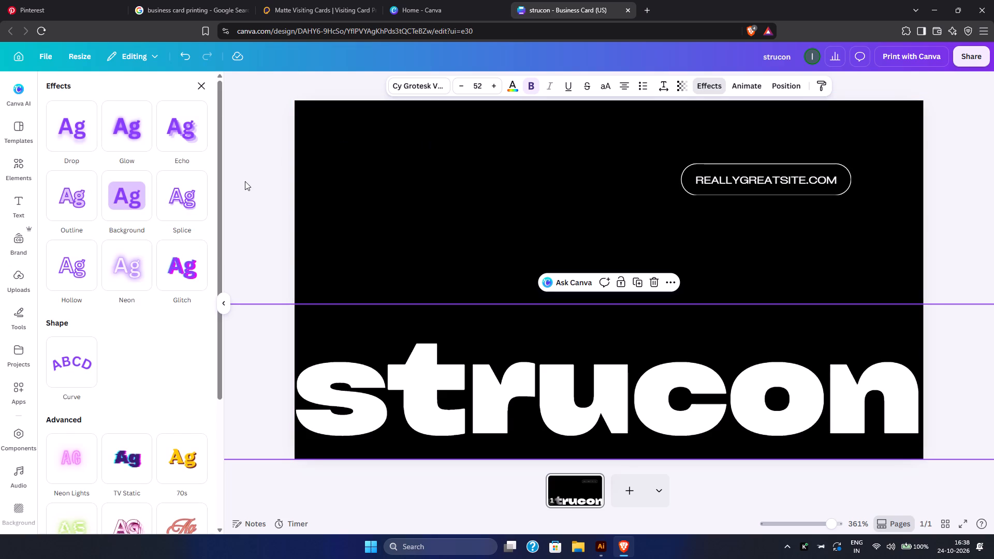
{"action": "left_click", "coordinate": [79, 201]}
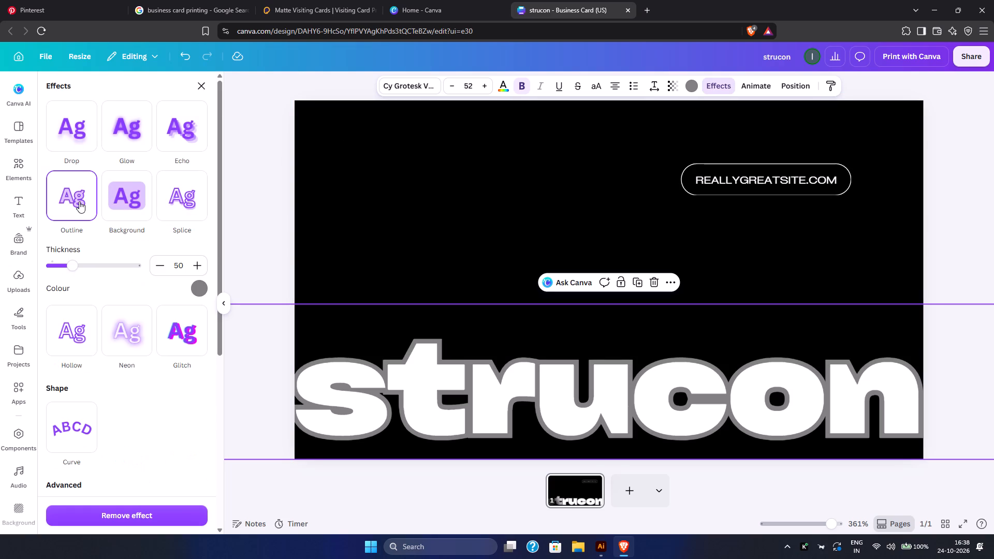
{"action": "left_click", "coordinate": [191, 286]}
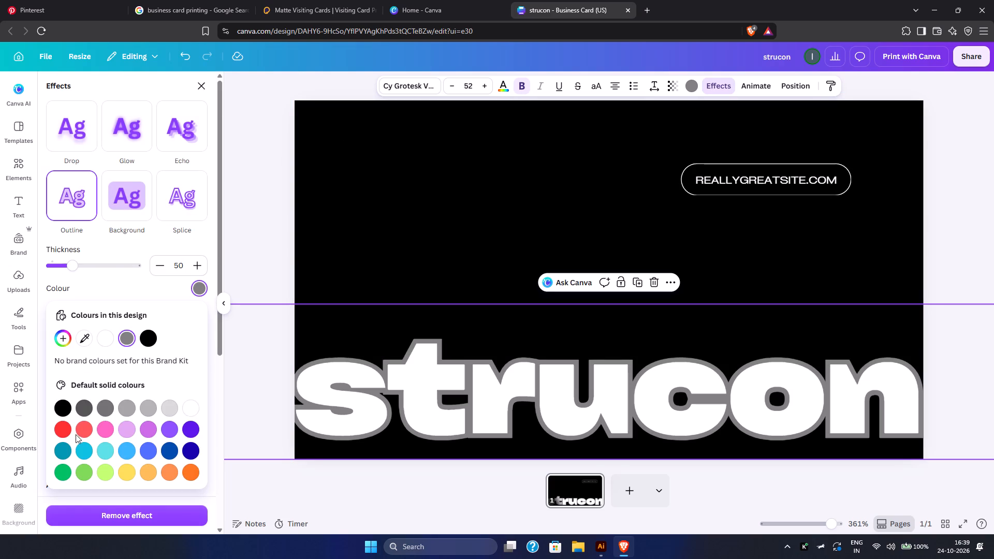
{"action": "left_click", "coordinate": [59, 428]}
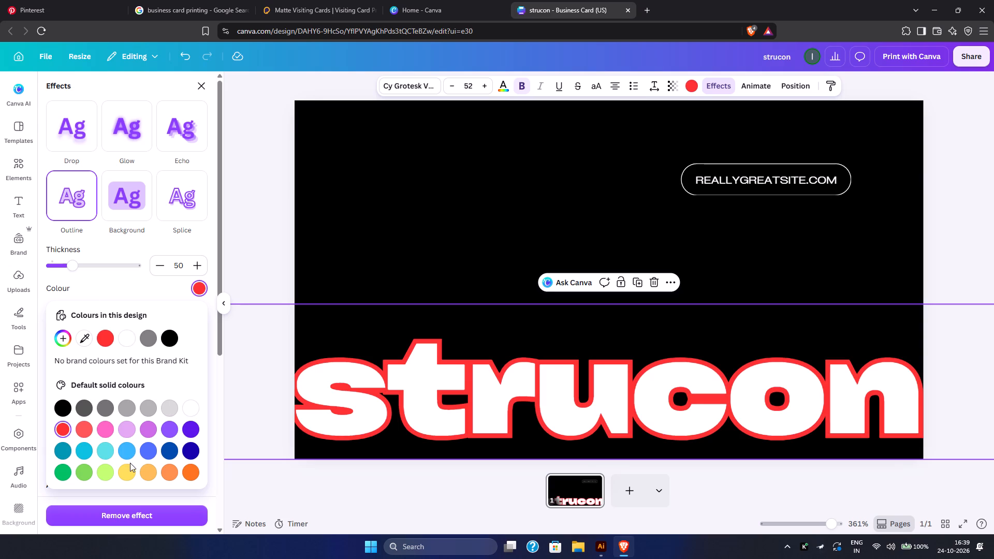
{"action": "left_click", "coordinate": [195, 474]}
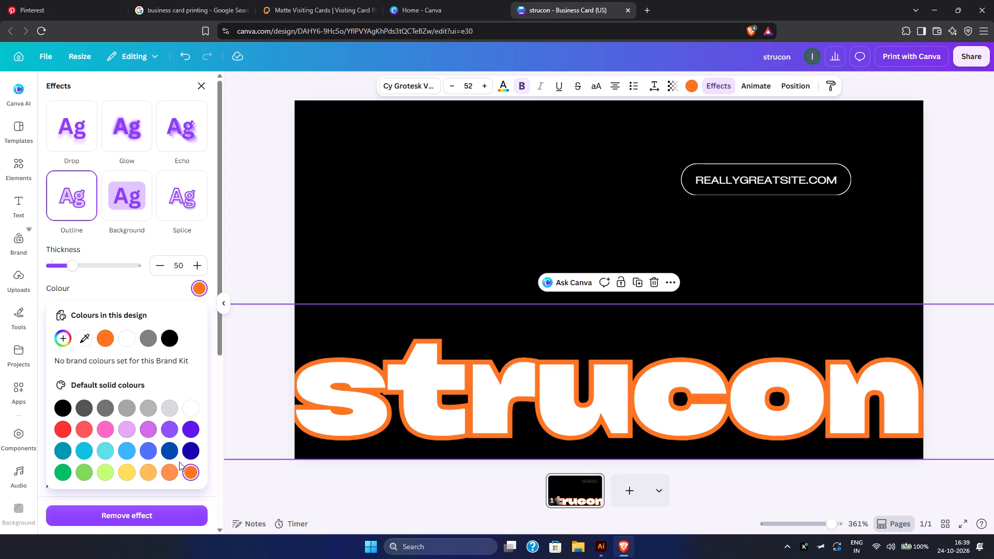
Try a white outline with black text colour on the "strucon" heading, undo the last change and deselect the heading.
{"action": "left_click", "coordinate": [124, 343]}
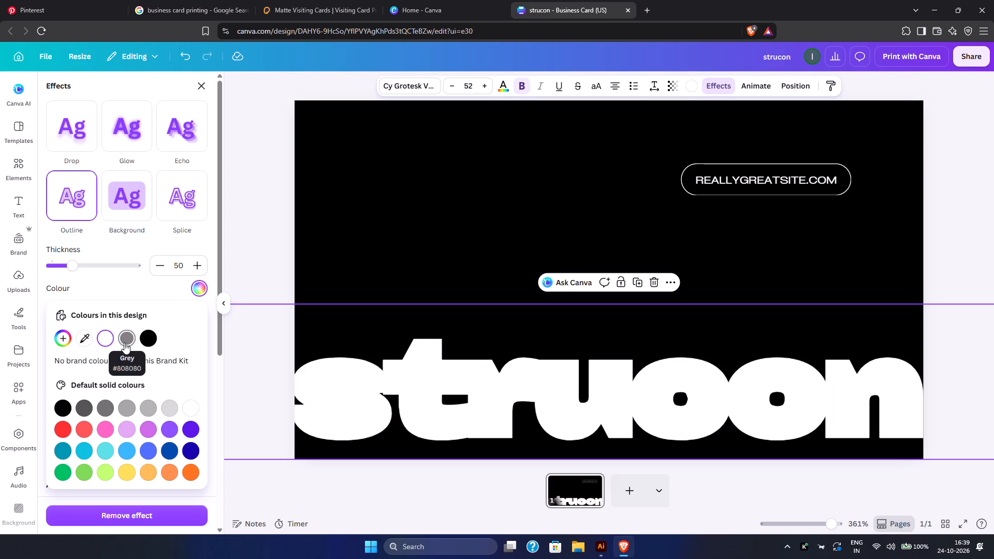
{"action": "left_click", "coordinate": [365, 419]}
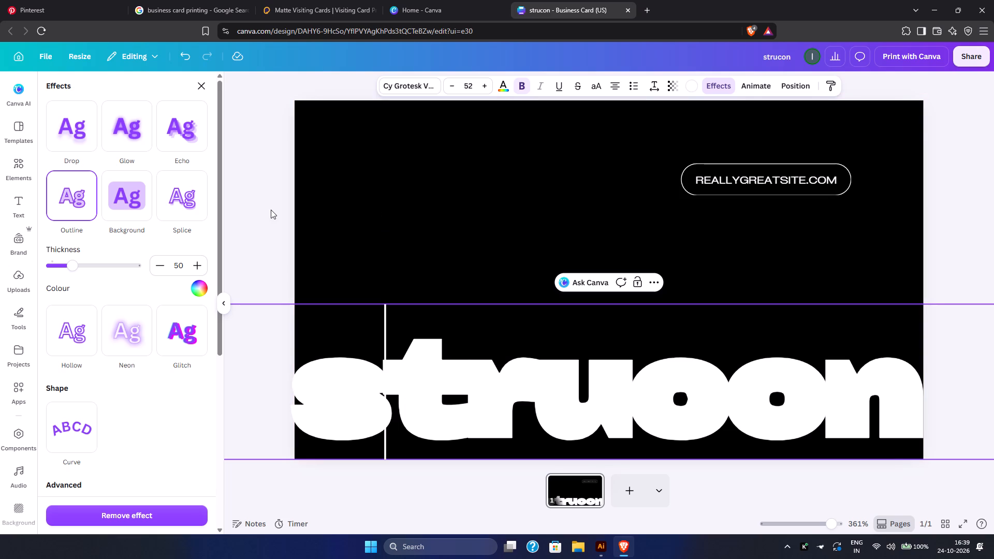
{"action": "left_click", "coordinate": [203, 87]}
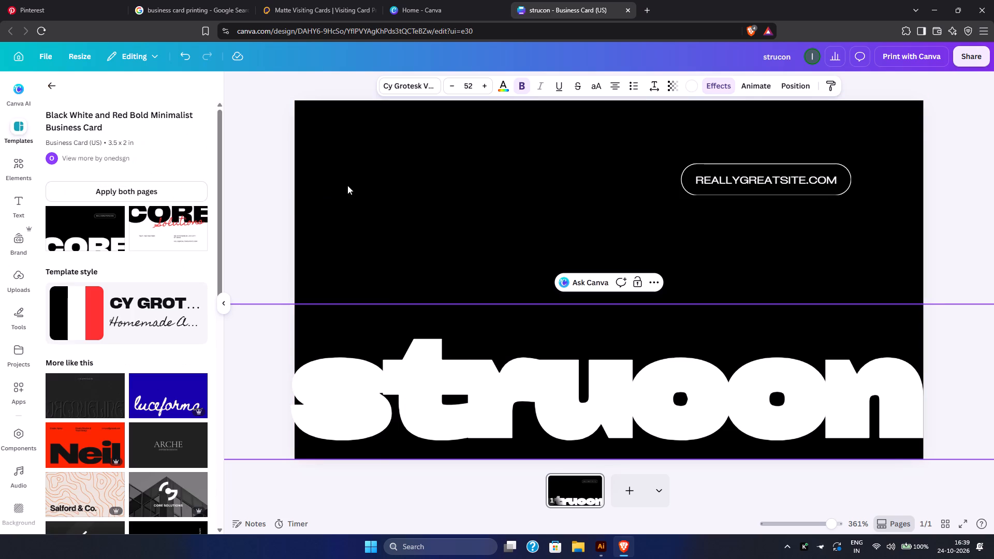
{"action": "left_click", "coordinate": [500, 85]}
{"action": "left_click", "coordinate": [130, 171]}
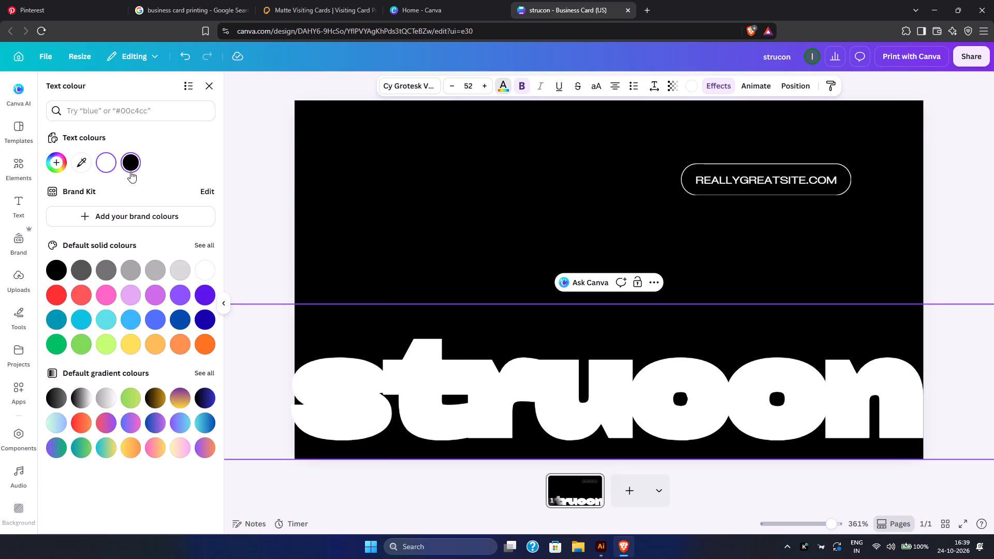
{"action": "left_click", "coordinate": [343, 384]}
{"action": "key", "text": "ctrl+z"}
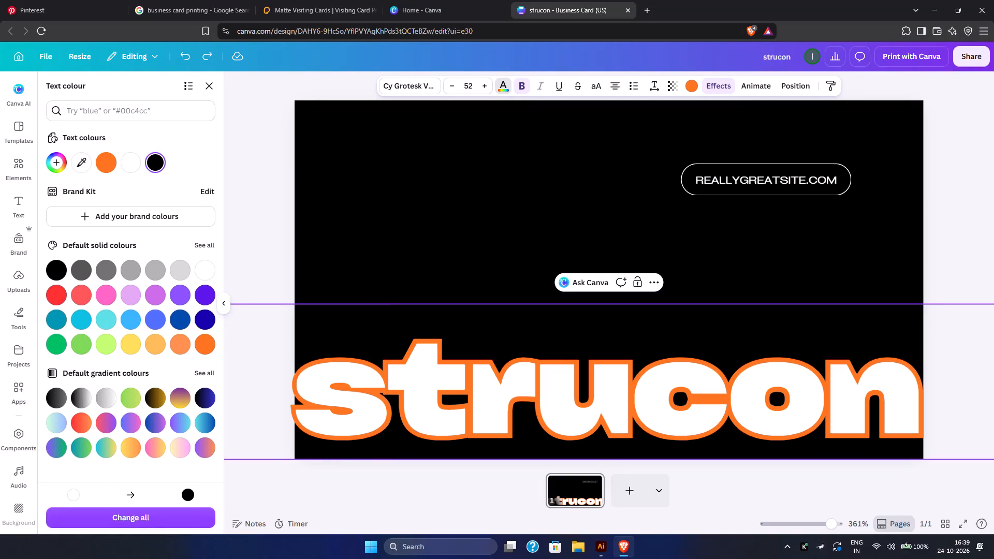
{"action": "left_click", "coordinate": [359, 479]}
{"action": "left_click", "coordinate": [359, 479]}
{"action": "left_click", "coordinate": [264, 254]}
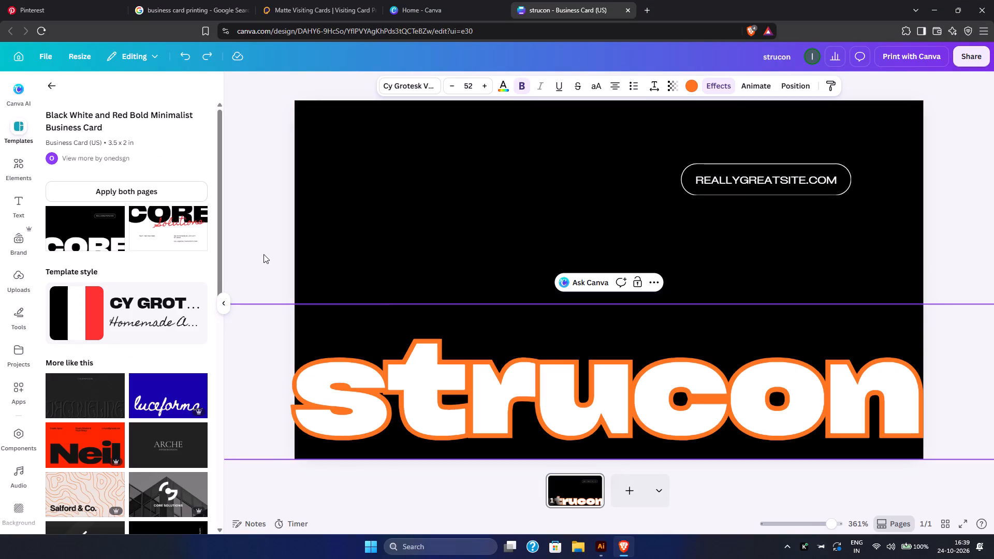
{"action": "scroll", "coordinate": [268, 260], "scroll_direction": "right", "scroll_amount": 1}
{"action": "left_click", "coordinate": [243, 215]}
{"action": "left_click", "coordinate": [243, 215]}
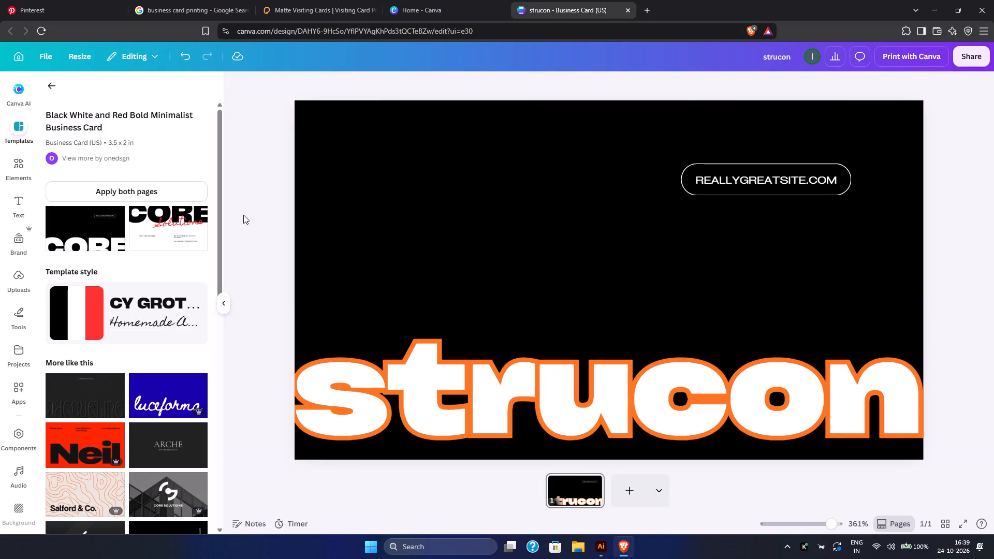
Set the "strucon" heading's text colour to black and its outline colour to white.
{"action": "left_click", "coordinate": [370, 352]}
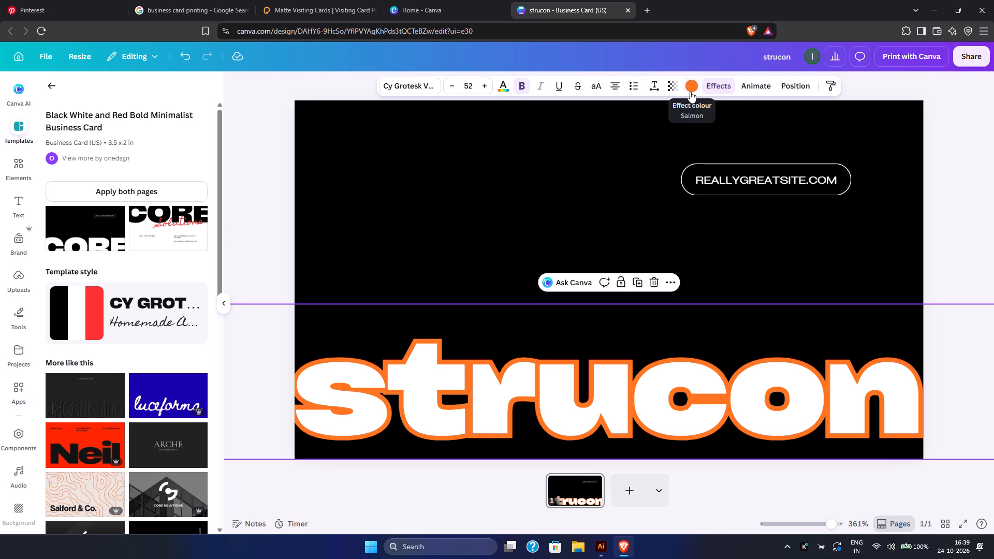
{"action": "left_click", "coordinate": [500, 83]}
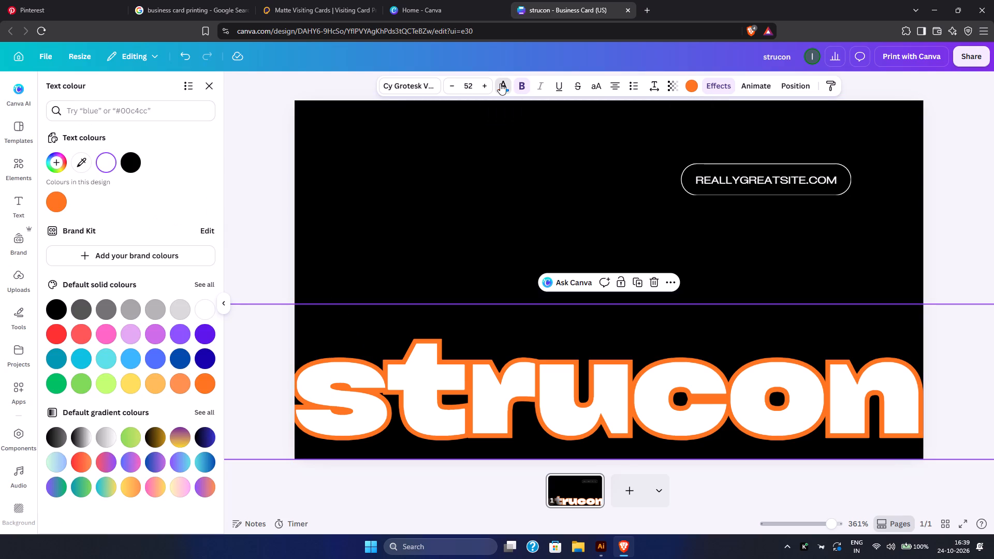
{"action": "left_click", "coordinate": [129, 159]}
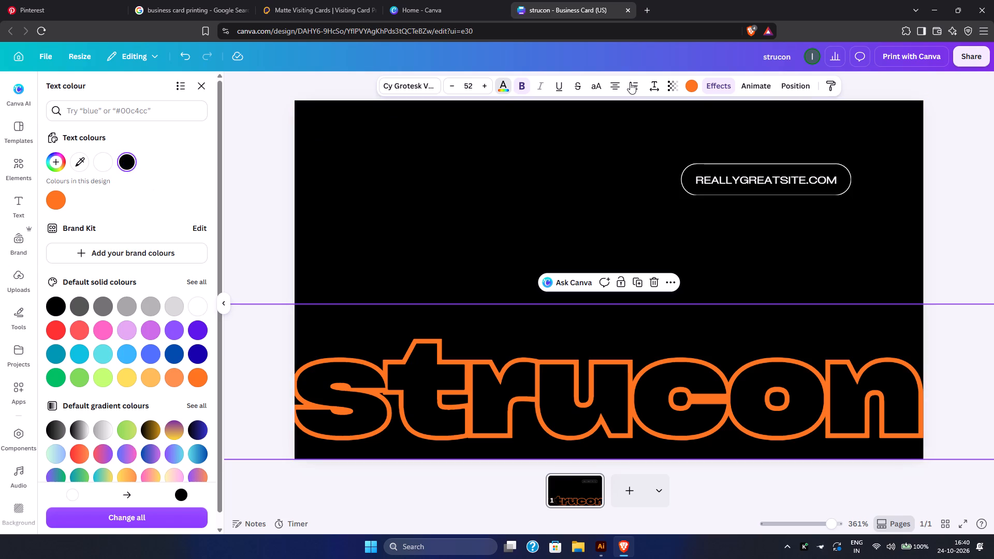
{"action": "left_click", "coordinate": [692, 84]}
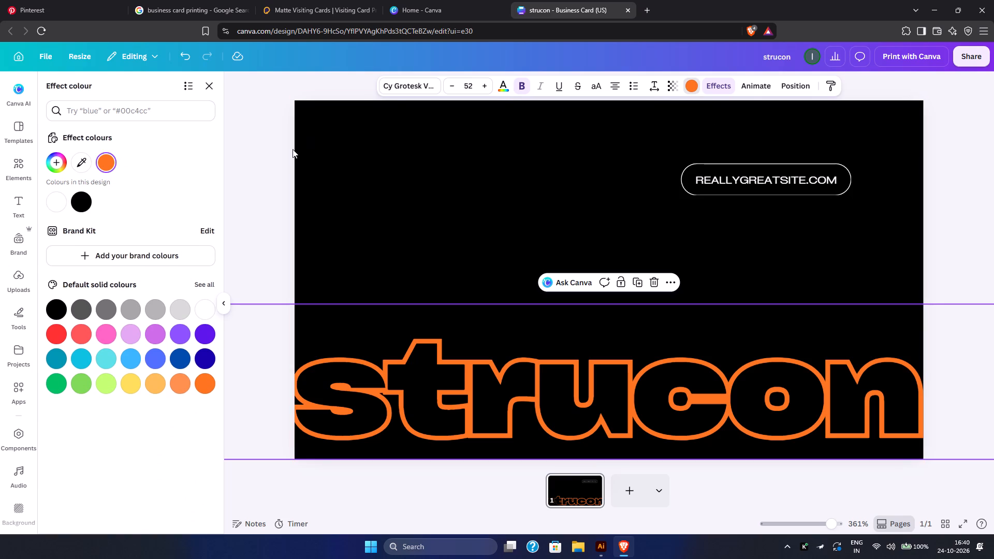
{"action": "left_click", "coordinate": [57, 195]}
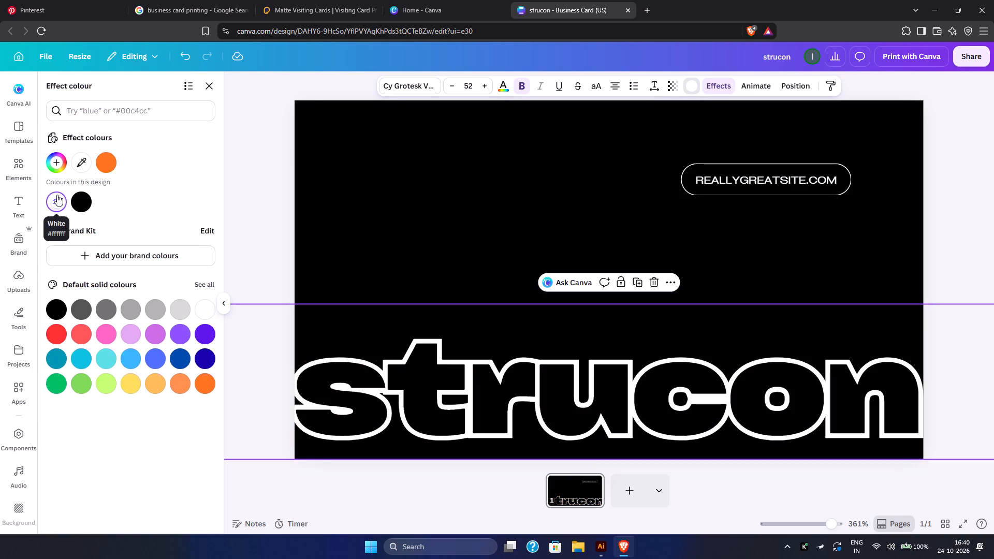
{"action": "left_click", "coordinate": [222, 299]}
Try TT Hoves, Helvetica World, DM Sans, The Seasons, Breul Grotesk and Canva Sans on the "strucon" heading, settling on Open Sans.
{"action": "left_click", "coordinate": [313, 83]}
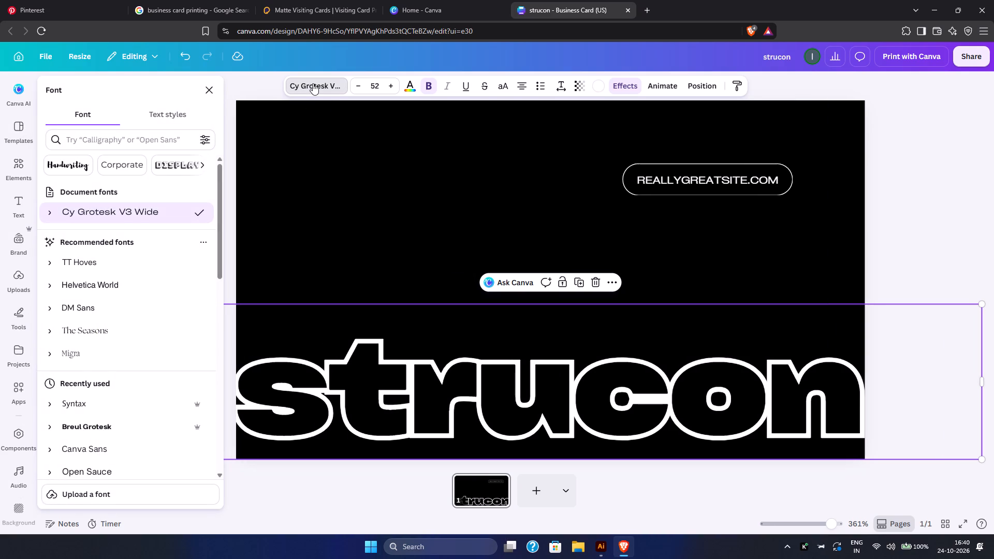
{"action": "left_click", "coordinate": [128, 257]}
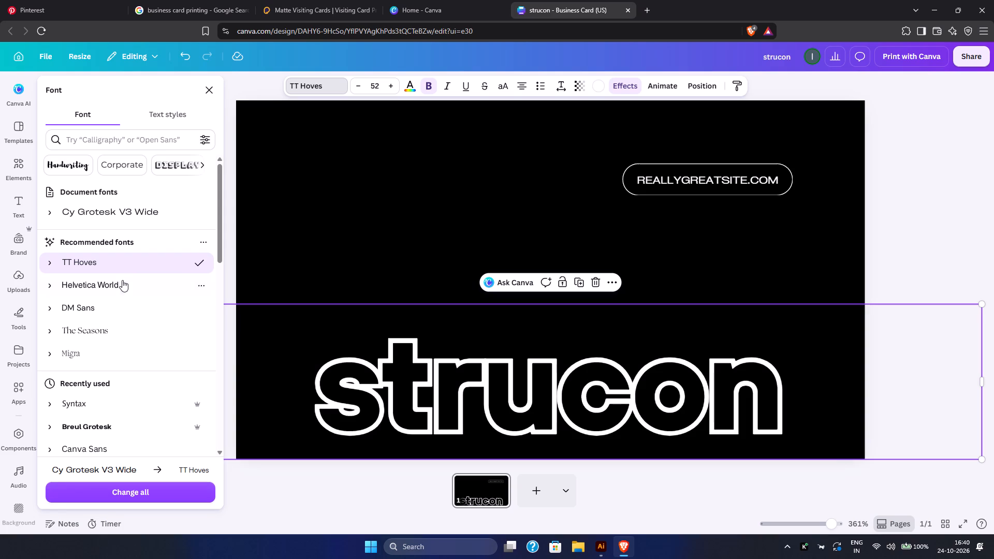
{"action": "left_click", "coordinate": [122, 281]}
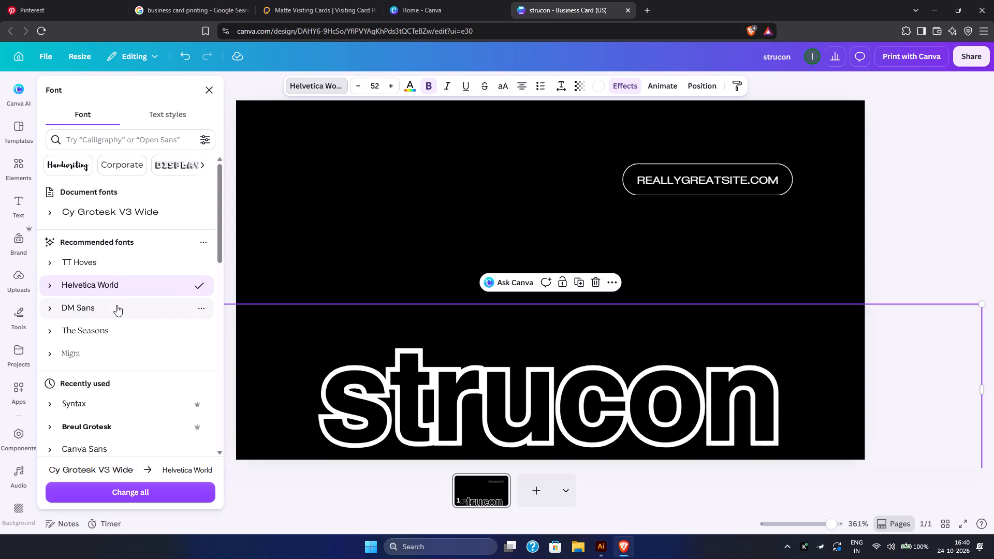
{"action": "left_click", "coordinate": [116, 305]}
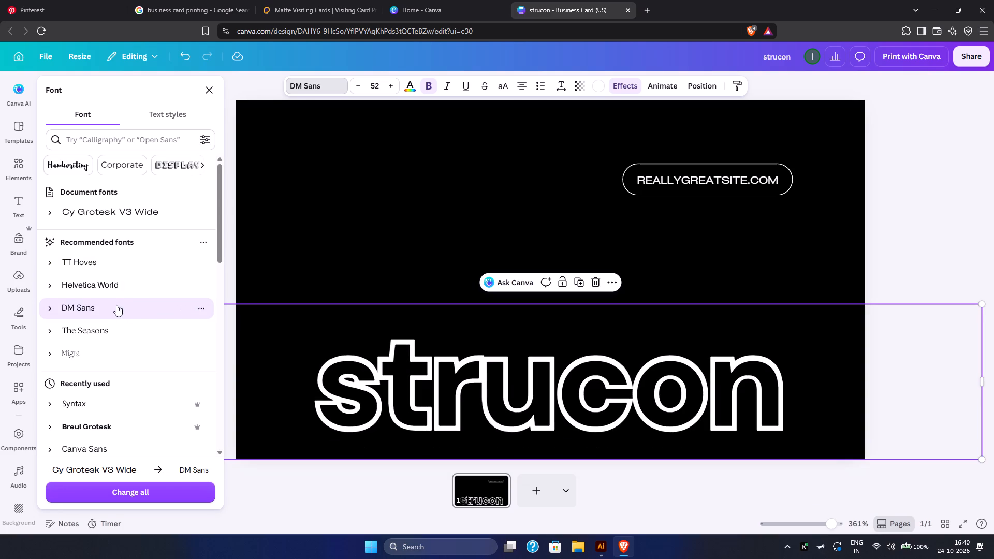
{"action": "left_click", "coordinate": [115, 335]}
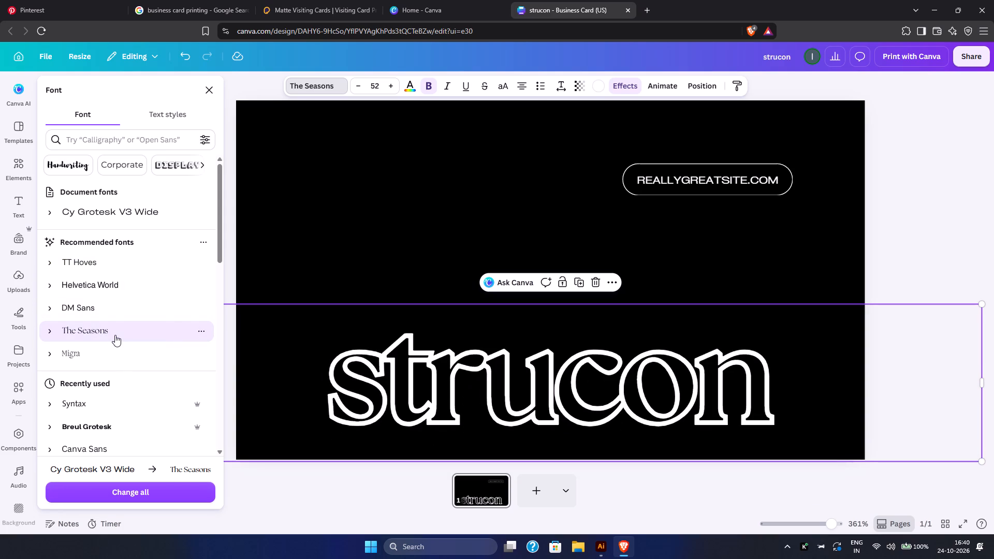
{"action": "scroll", "coordinate": [119, 351], "scroll_direction": "down", "scroll_amount": 2}
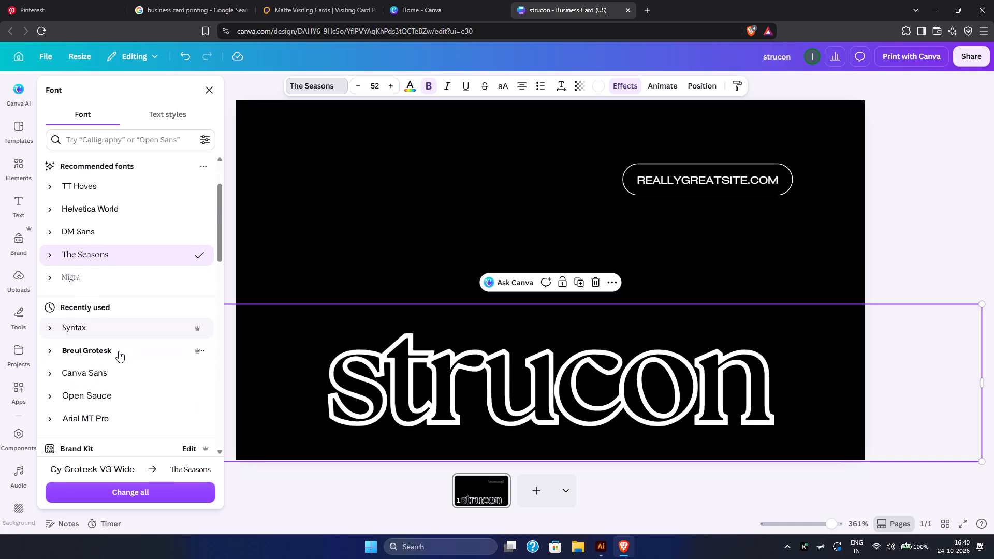
{"action": "scroll", "coordinate": [119, 351], "scroll_direction": "down", "scroll_amount": 1}
{"action": "left_click", "coordinate": [119, 351]}
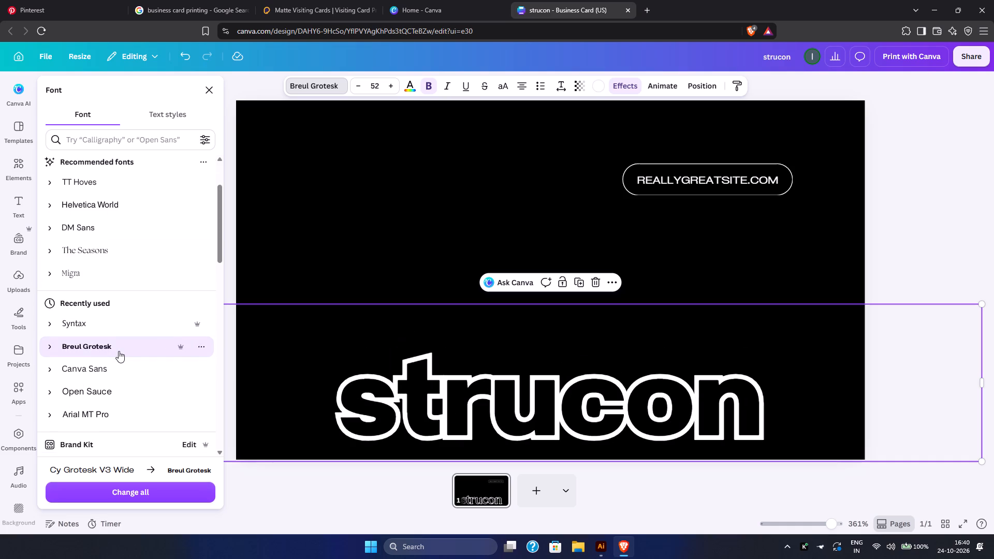
{"action": "scroll", "coordinate": [119, 351], "scroll_direction": "down", "scroll_amount": 3}
{"action": "left_click", "coordinate": [119, 351]}
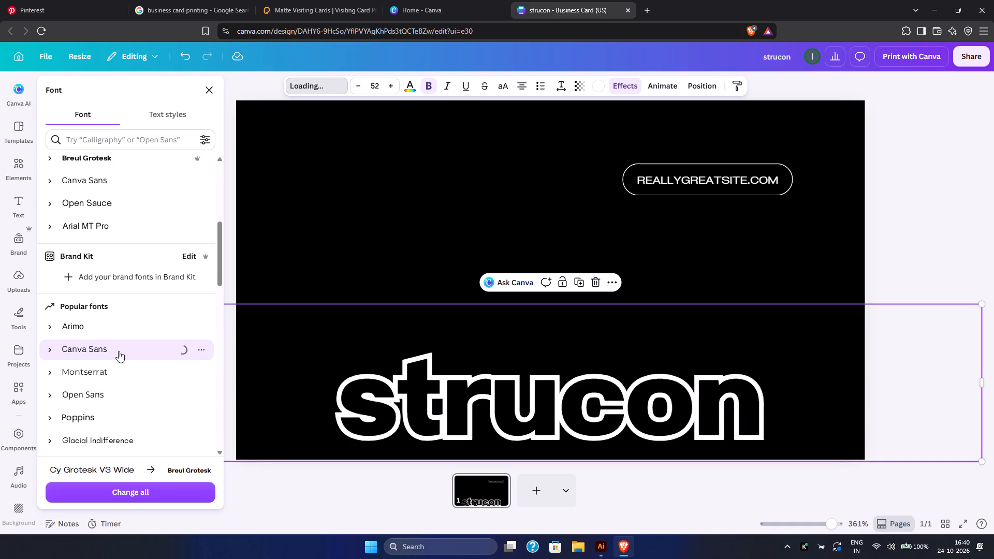
{"action": "scroll", "coordinate": [119, 351], "scroll_direction": "down", "scroll_amount": 2}
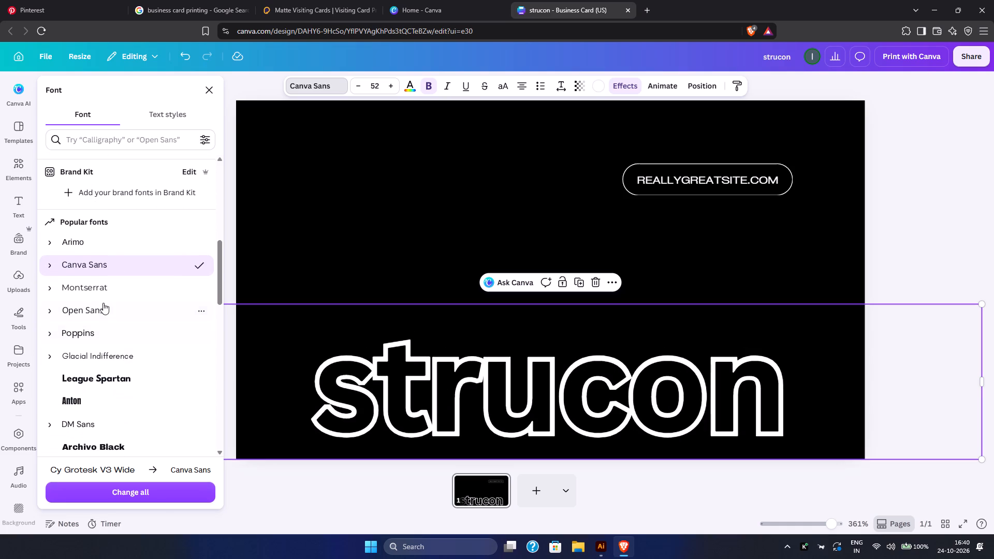
{"action": "left_click", "coordinate": [101, 307]}
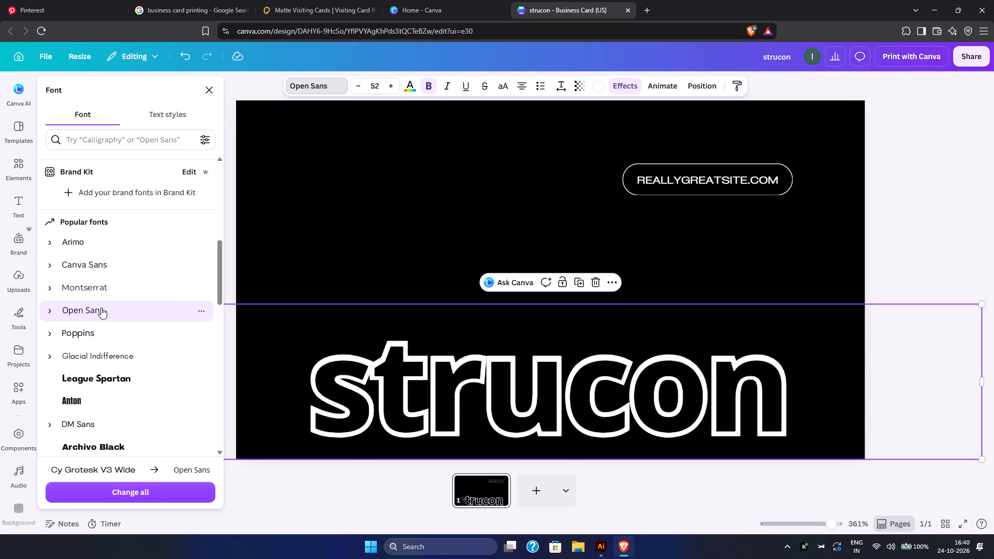
{"action": "scroll", "coordinate": [101, 307], "scroll_direction": "down", "scroll_amount": 1}
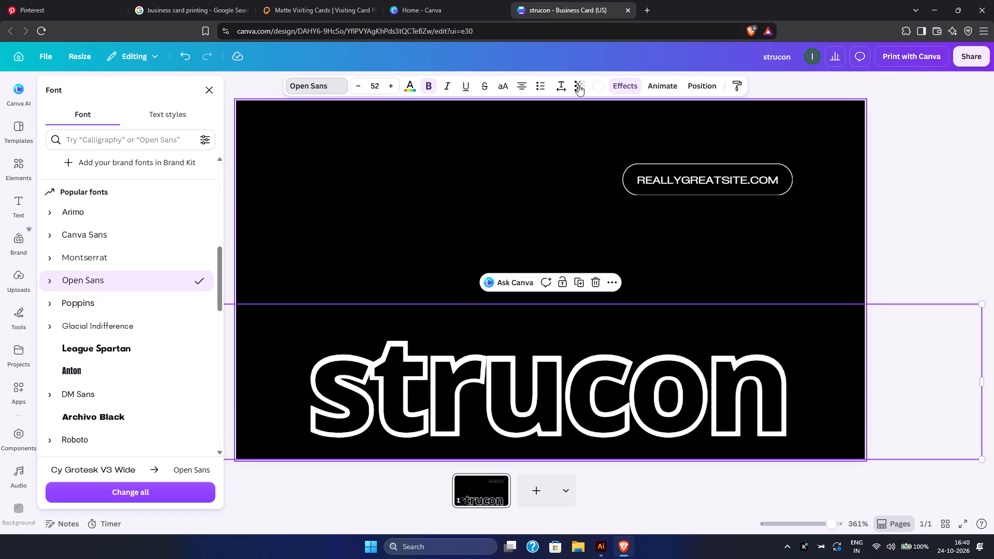
Set the "strucon" heading's letter spacing to 43.
{"action": "left_click", "coordinate": [558, 83]}
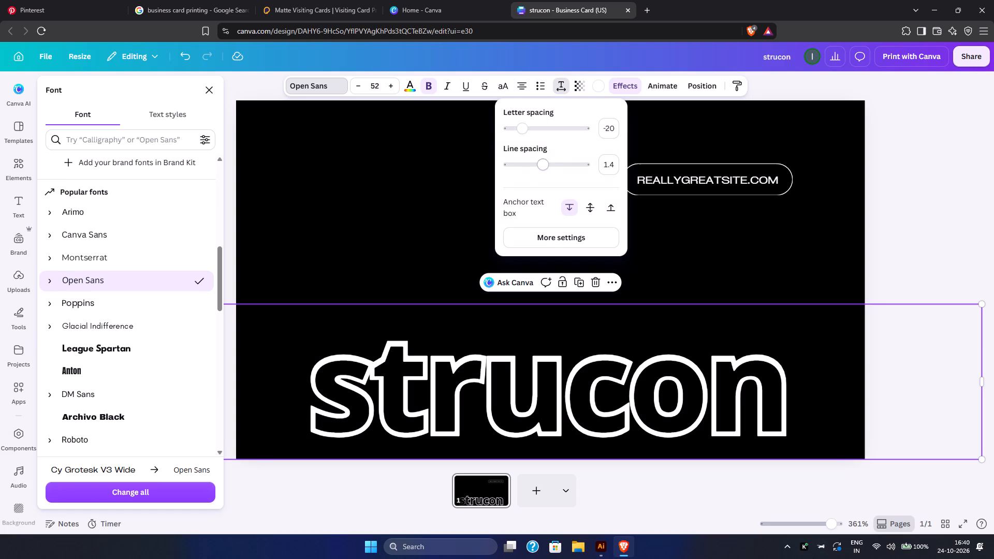
{"action": "left_click", "coordinate": [523, 129]}
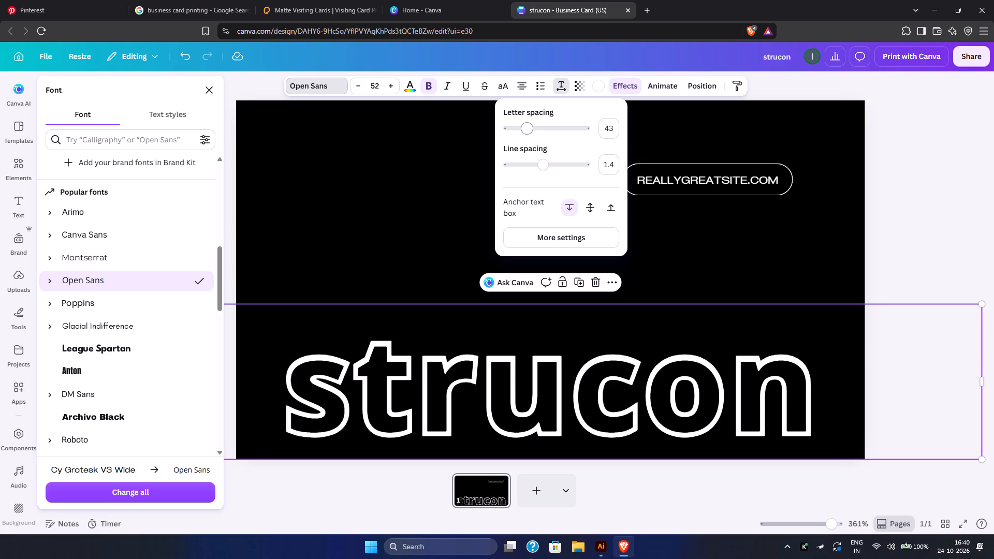
Try Glacial Indifference on the "strucon" heading, settling on the Poppins font.
{"action": "left_click", "coordinate": [166, 323]}
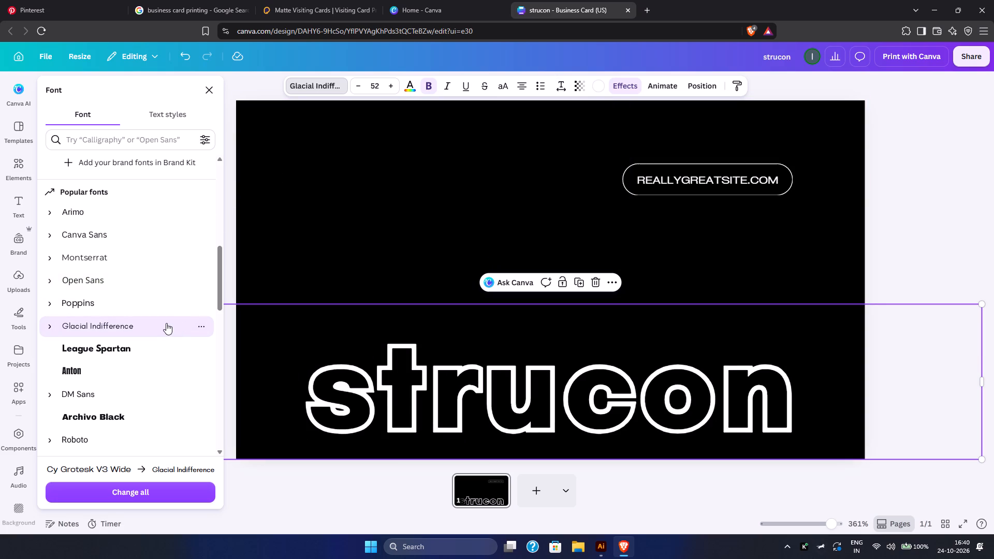
{"action": "left_click", "coordinate": [117, 301]}
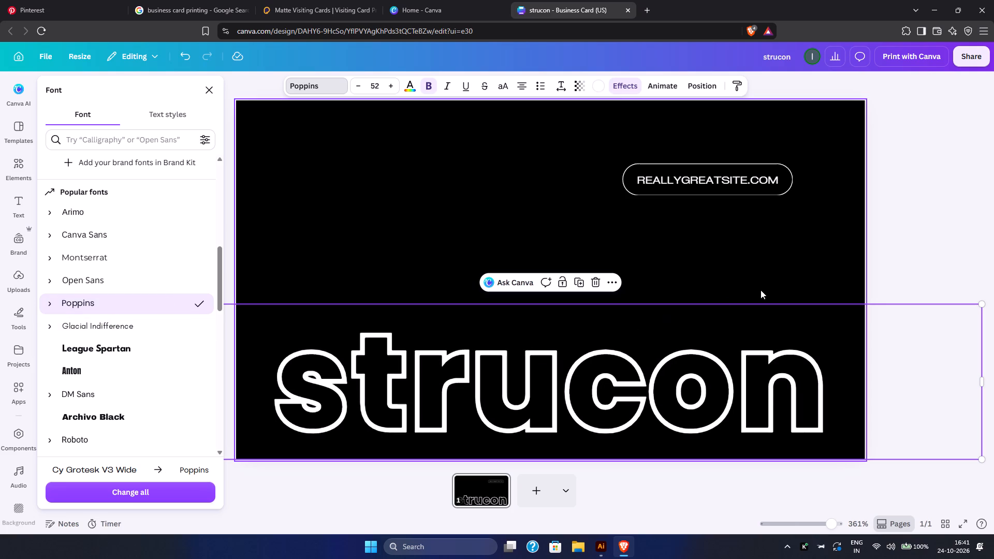
{"action": "left_click", "coordinate": [881, 248]}
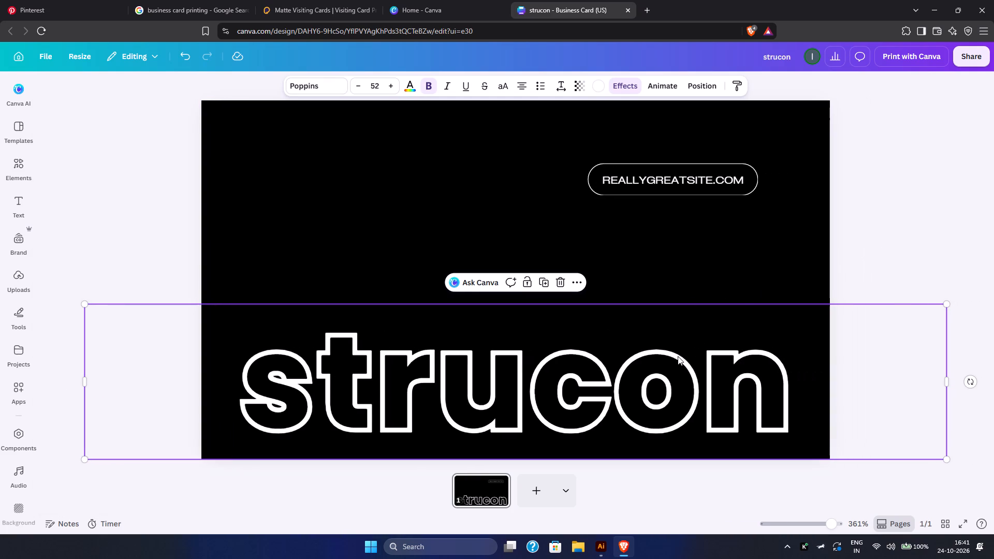
Increase the "strucon" heading's font size to 59.
{"action": "triple_click", "coordinate": [389, 84]}
{"action": "left_click", "coordinate": [389, 84]}
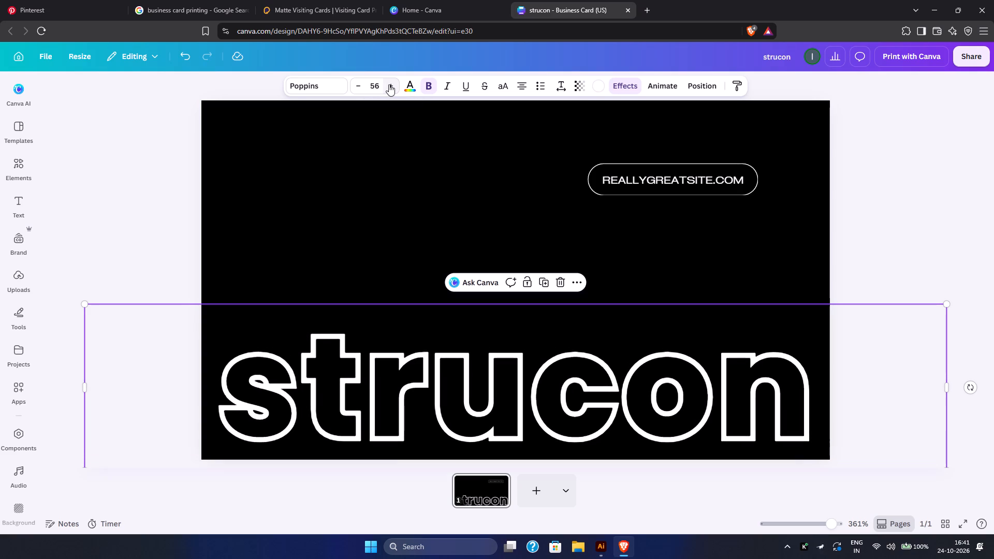
{"action": "left_click", "coordinate": [389, 84]}
{"action": "left_click", "coordinate": [389, 84]}
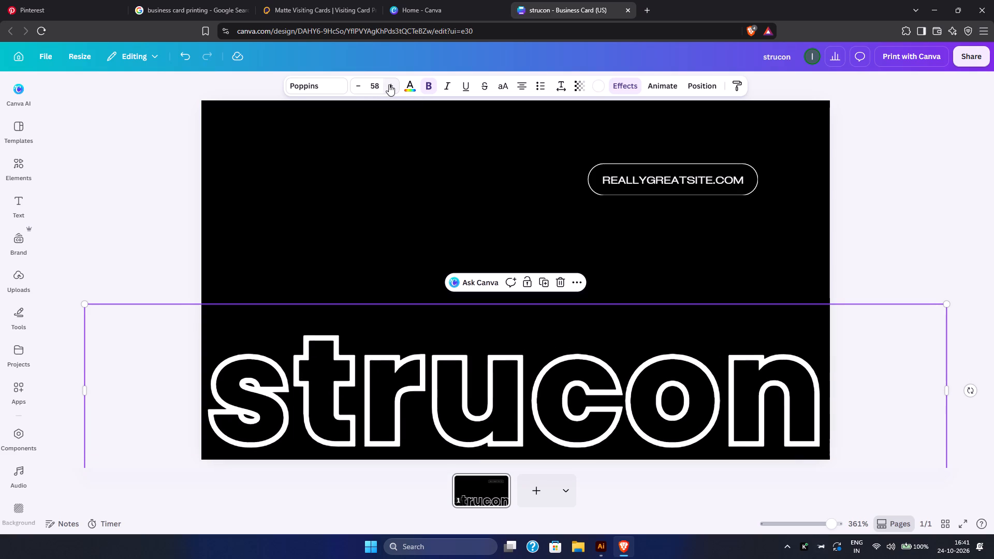
{"action": "left_click", "coordinate": [389, 84]}
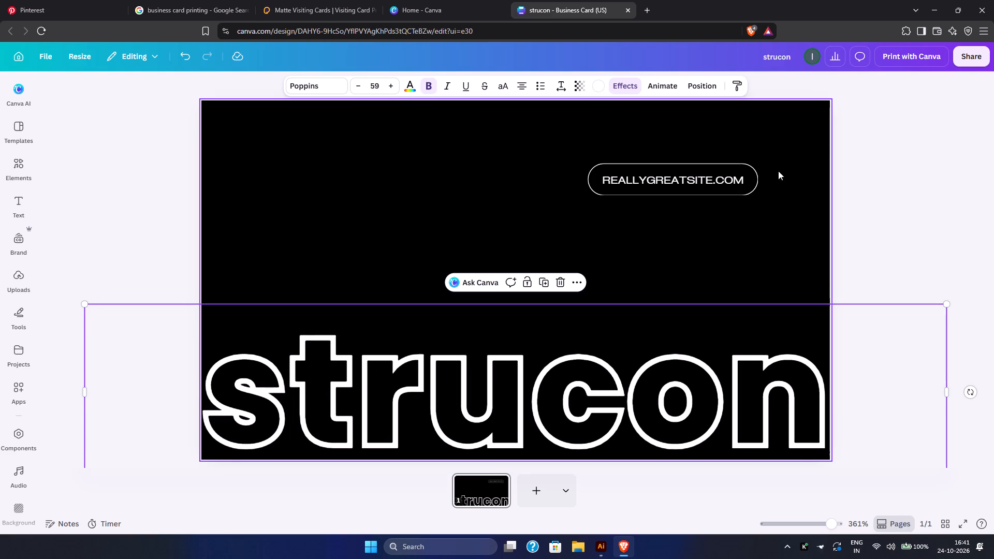
{"action": "left_click", "coordinate": [874, 211]}
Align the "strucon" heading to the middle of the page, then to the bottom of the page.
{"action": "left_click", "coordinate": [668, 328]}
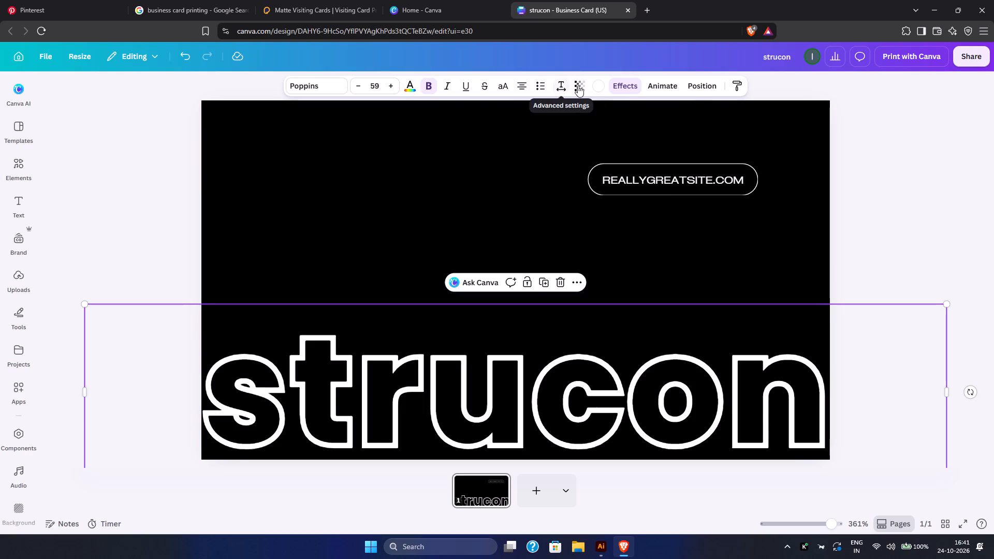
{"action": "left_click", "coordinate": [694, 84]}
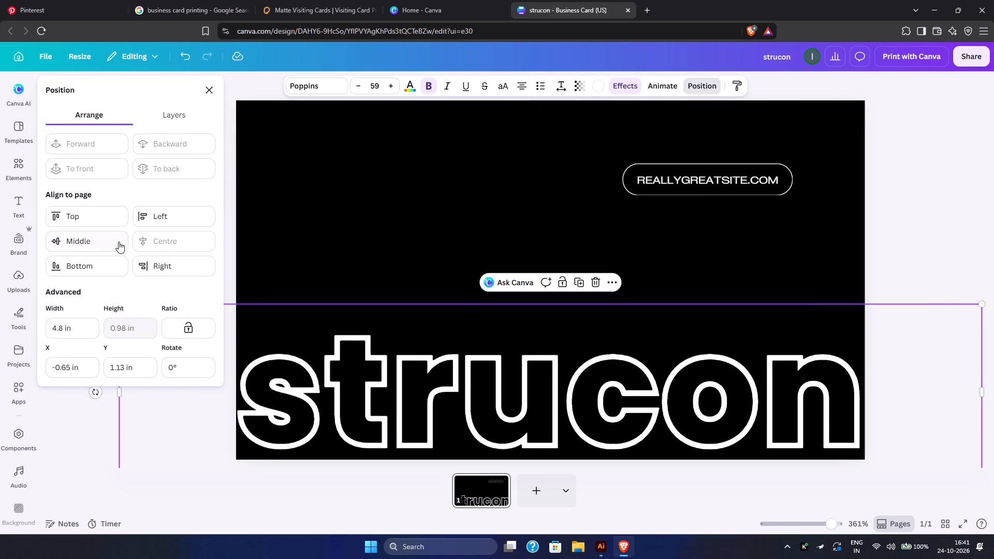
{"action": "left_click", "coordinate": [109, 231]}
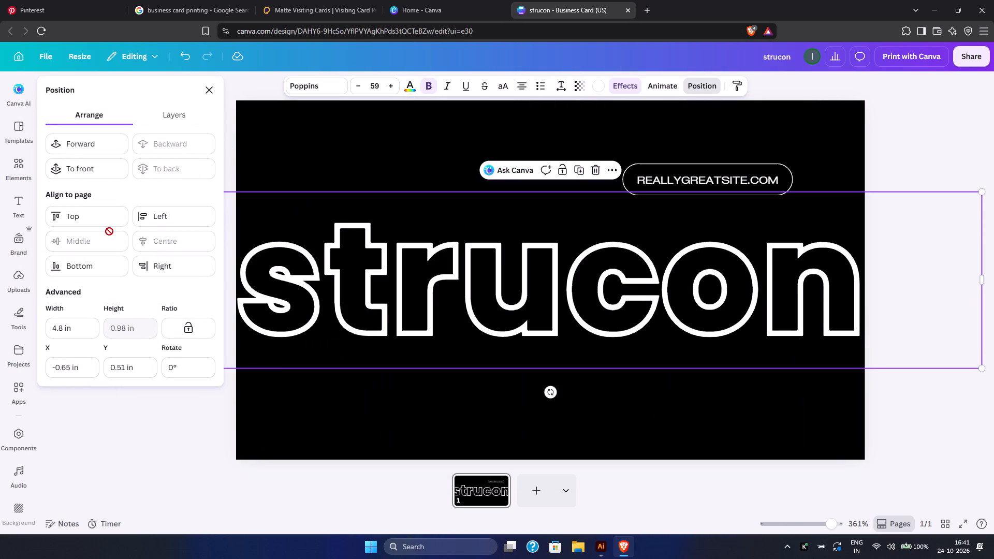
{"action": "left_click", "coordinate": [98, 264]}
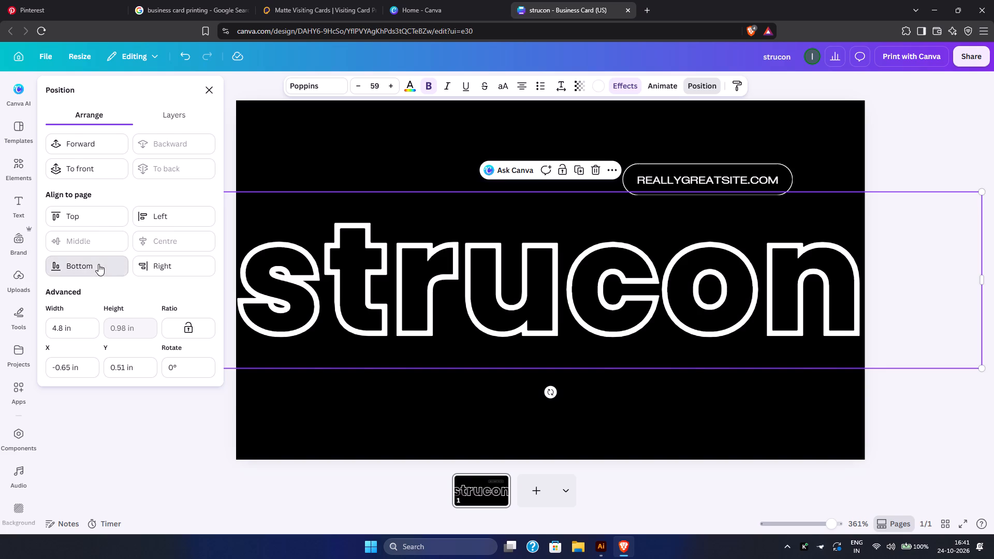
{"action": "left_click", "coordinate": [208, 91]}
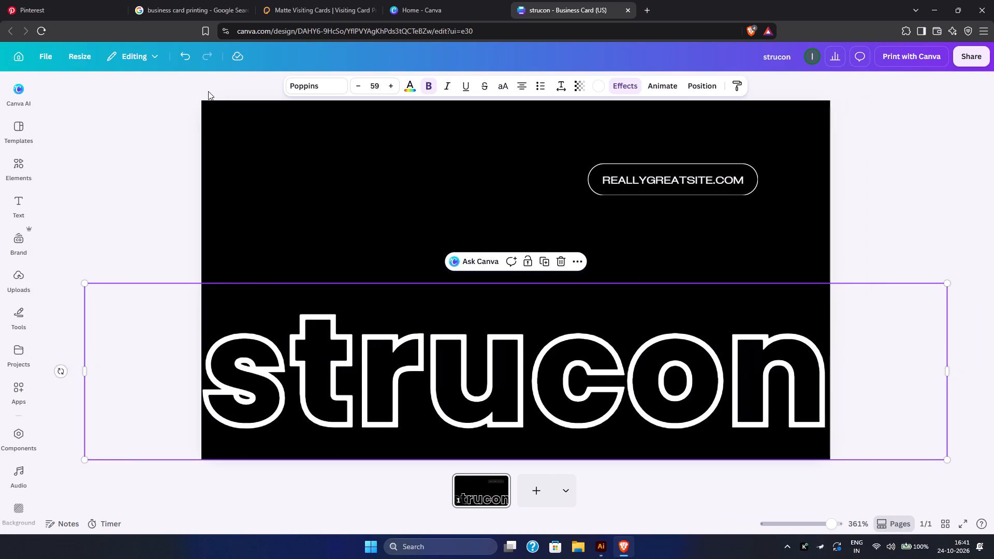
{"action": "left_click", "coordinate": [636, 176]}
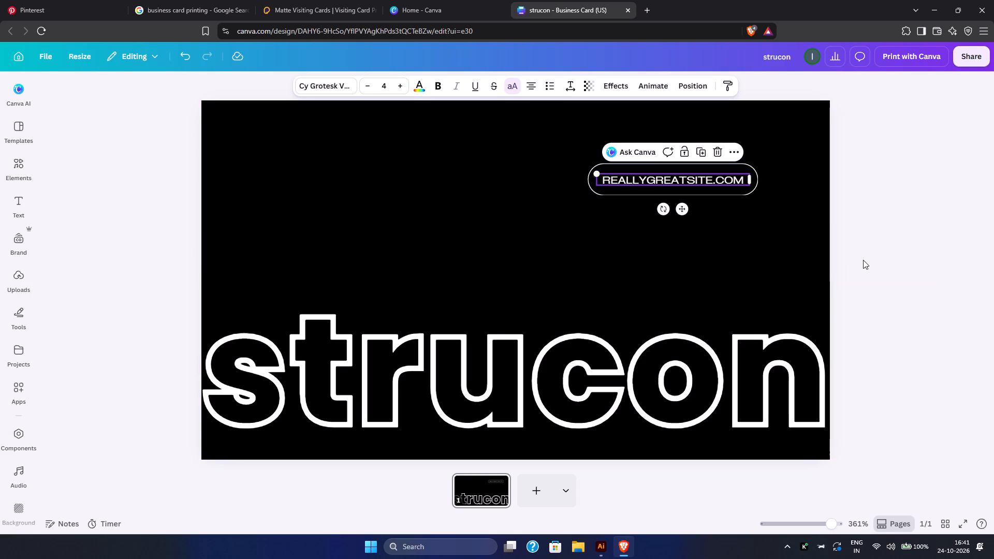
Move the centred "strucon" heading down to Y about 1.24 in so the card's bottom edge crops its letters, and deselect it.
{"action": "left_click_drag", "start_coordinate": [749, 340], "coordinate": [749, 351]}
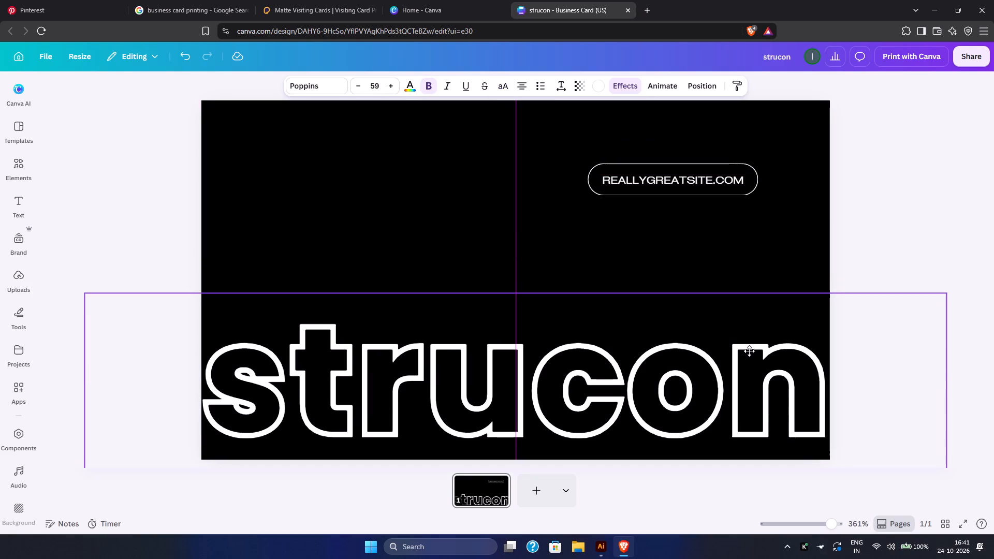
{"action": "left_click_drag", "start_coordinate": [749, 351], "coordinate": [752, 369]}
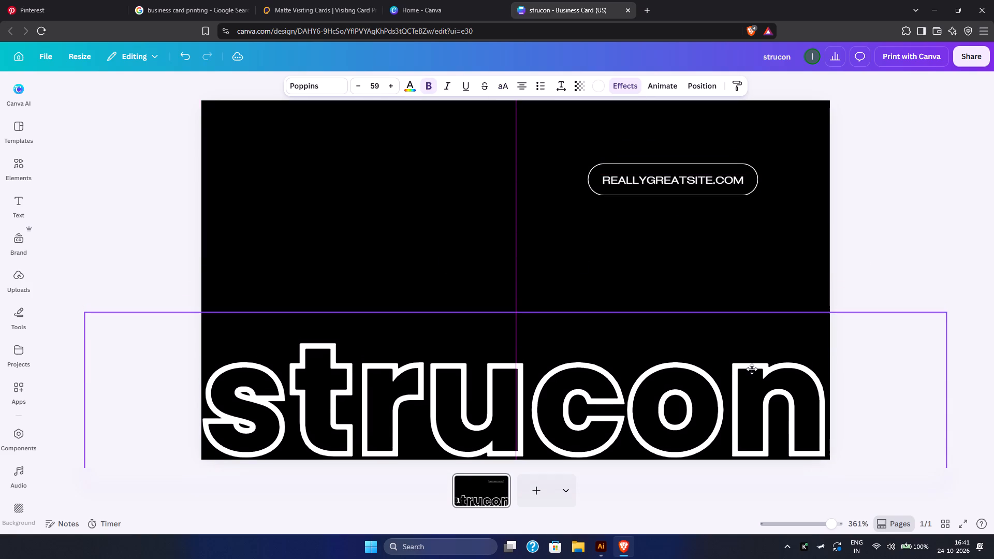
{"action": "left_click_drag", "start_coordinate": [752, 369], "coordinate": [751, 373]}
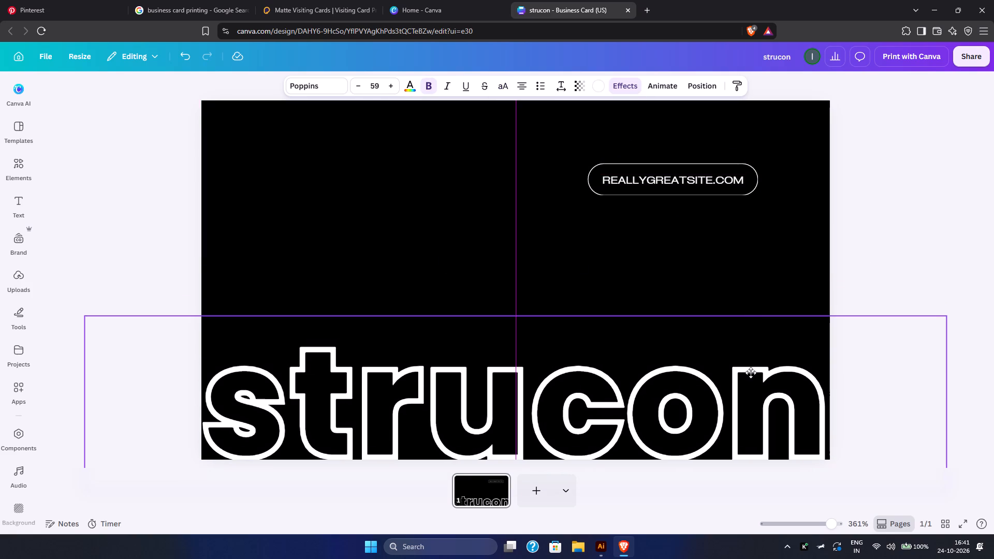
{"action": "left_click_drag", "start_coordinate": [751, 373], "coordinate": [751, 378]}
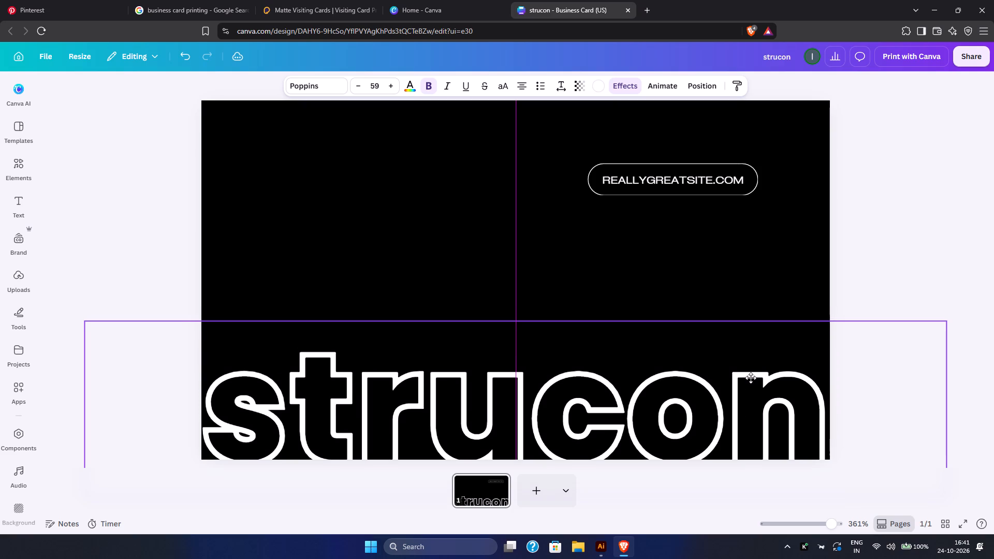
{"action": "left_click_drag", "start_coordinate": [751, 378], "coordinate": [751, 375]}
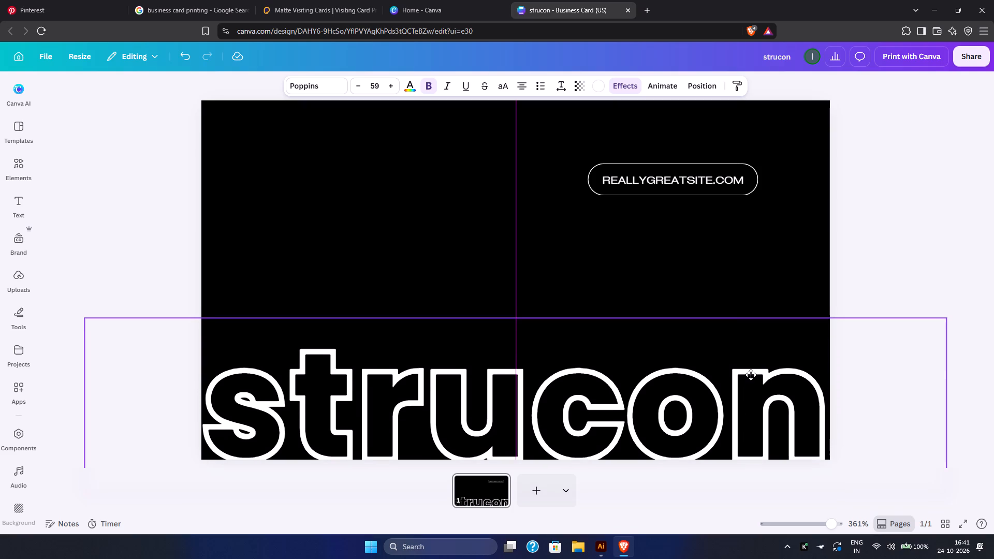
{"action": "left_click_drag", "start_coordinate": [751, 375], "coordinate": [750, 373]}
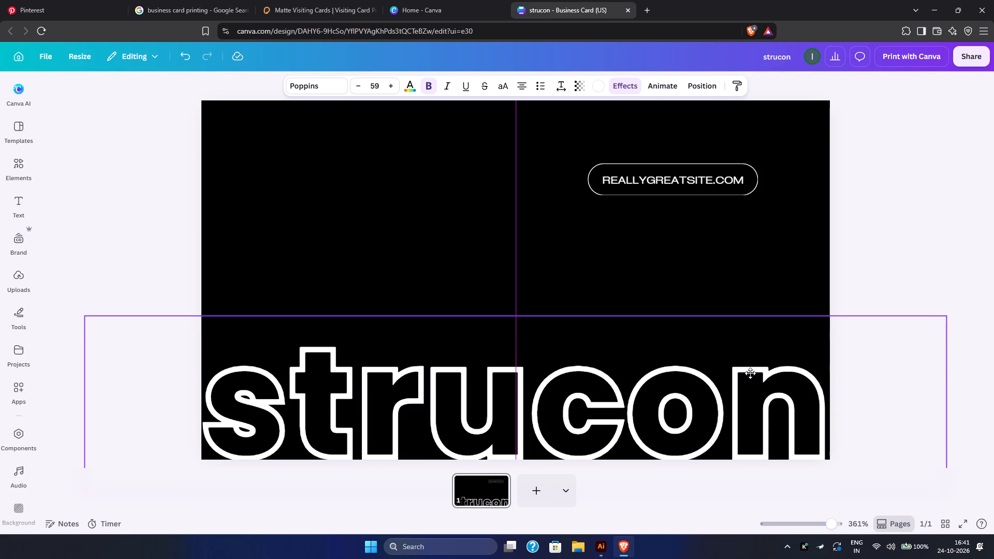
{"action": "left_click_drag", "start_coordinate": [750, 373], "coordinate": [750, 378]}
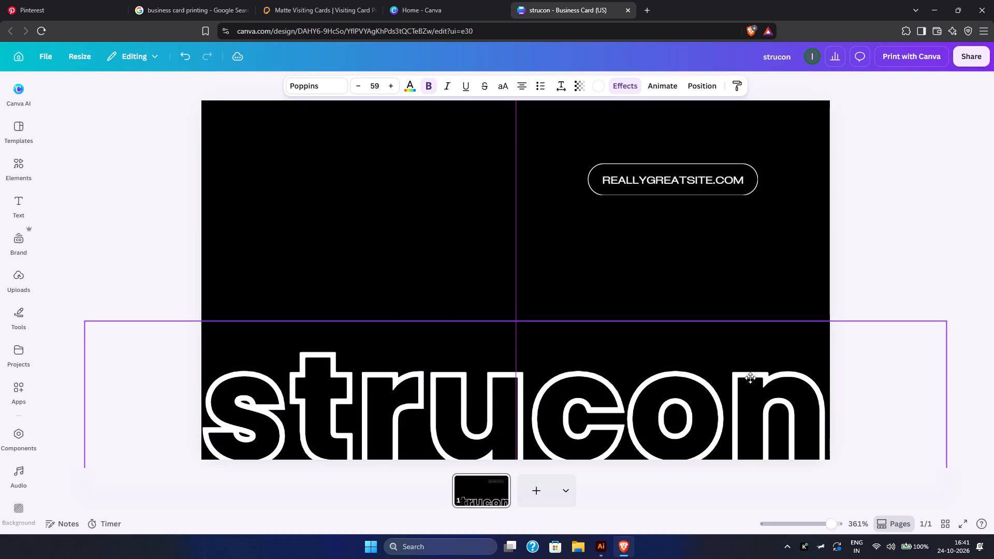
{"action": "left_click_drag", "start_coordinate": [750, 378], "coordinate": [750, 377]}
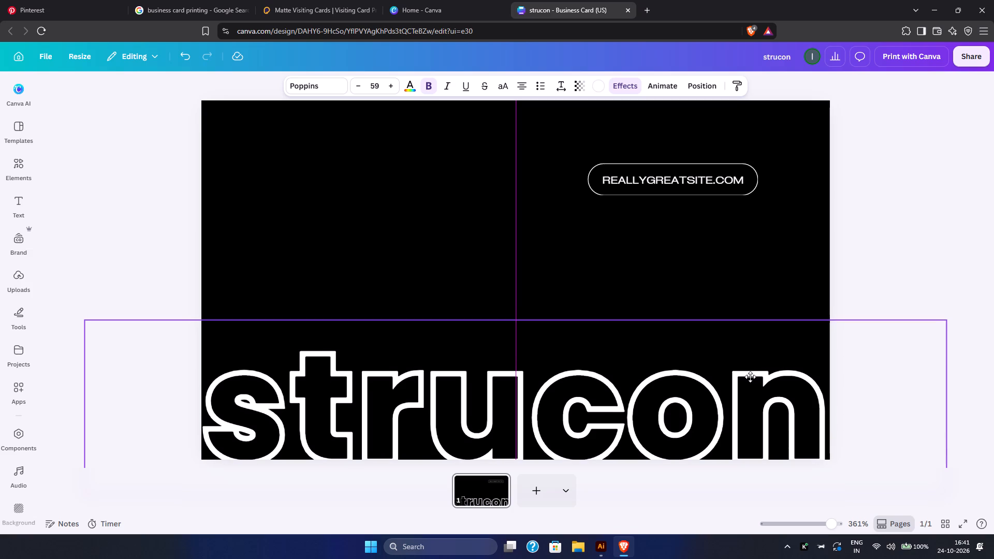
{"action": "left_click_drag", "start_coordinate": [750, 377], "coordinate": [750, 376]}
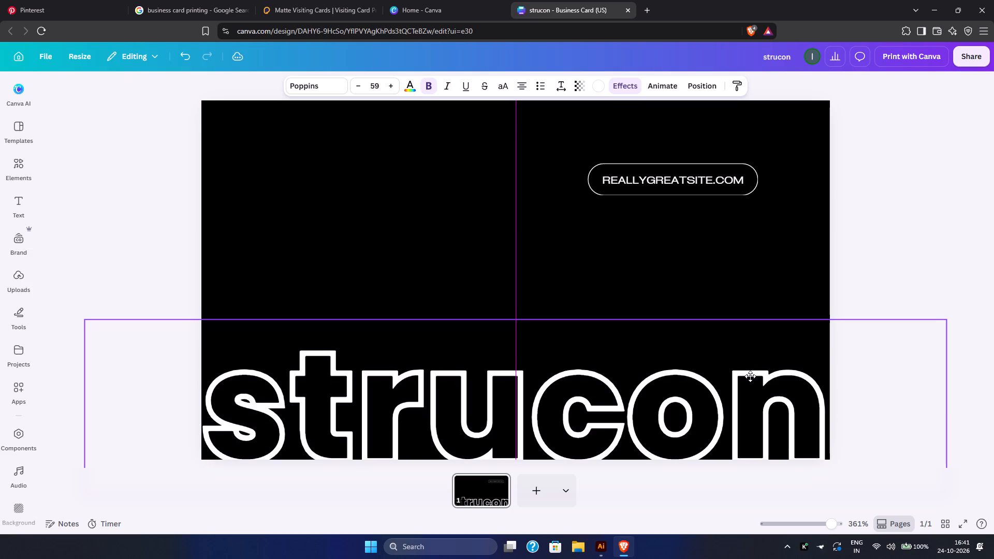
{"action": "left_click_drag", "start_coordinate": [750, 376], "coordinate": [750, 377]}
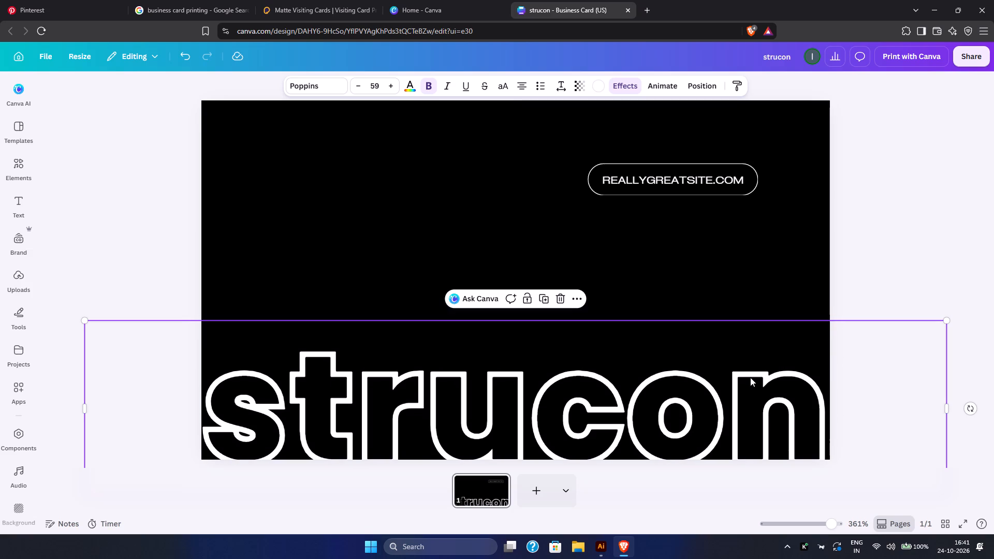
{"action": "left_click", "coordinate": [751, 373]}
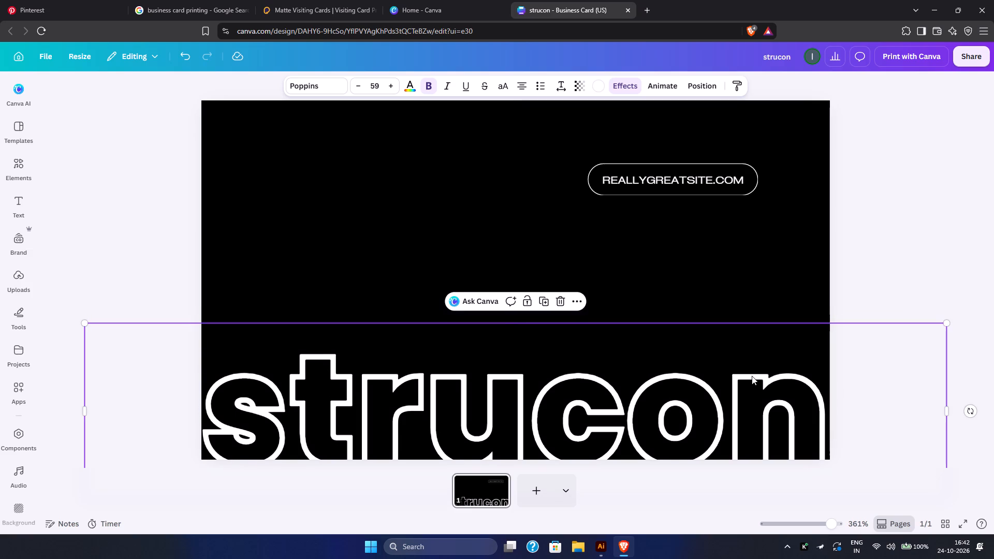
{"action": "left_click", "coordinate": [691, 83]}
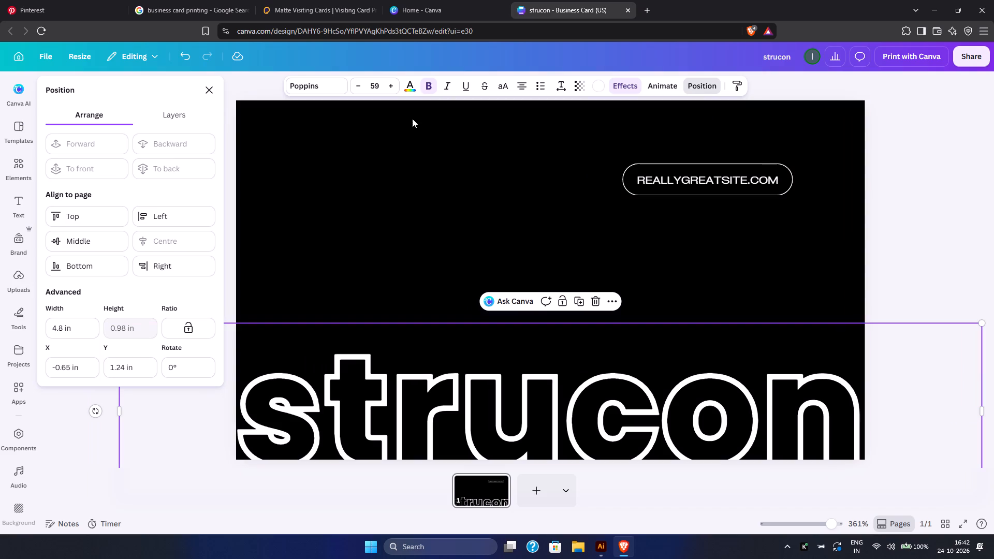
{"action": "left_click", "coordinate": [212, 86]}
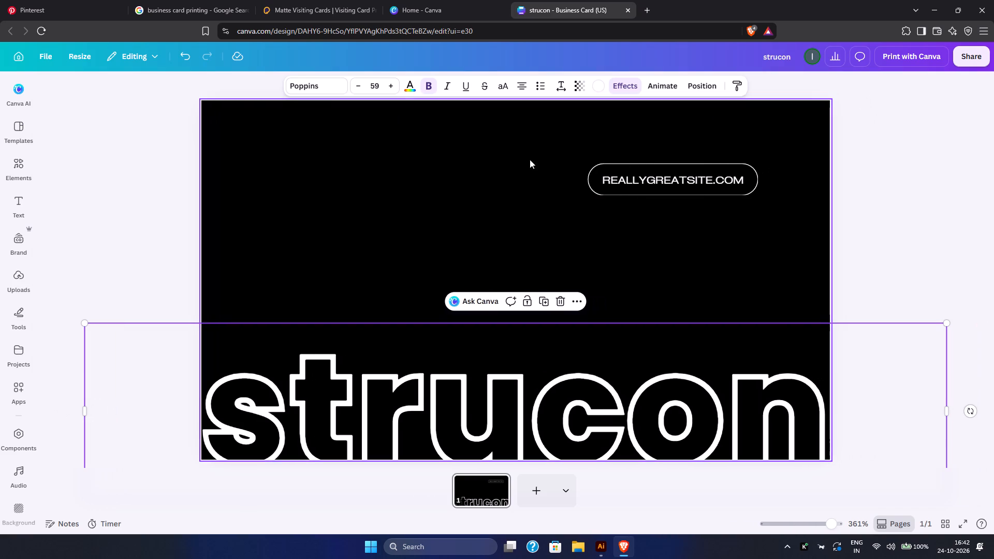
{"action": "left_click", "coordinate": [888, 238]}
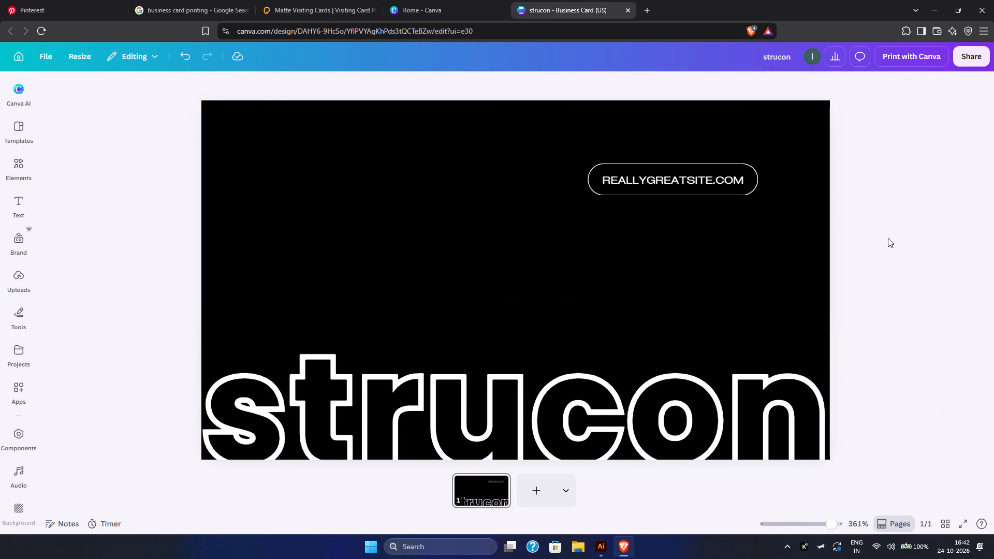
Change the "strucon" heading's text colour to white.
{"action": "left_click", "coordinate": [730, 365]}
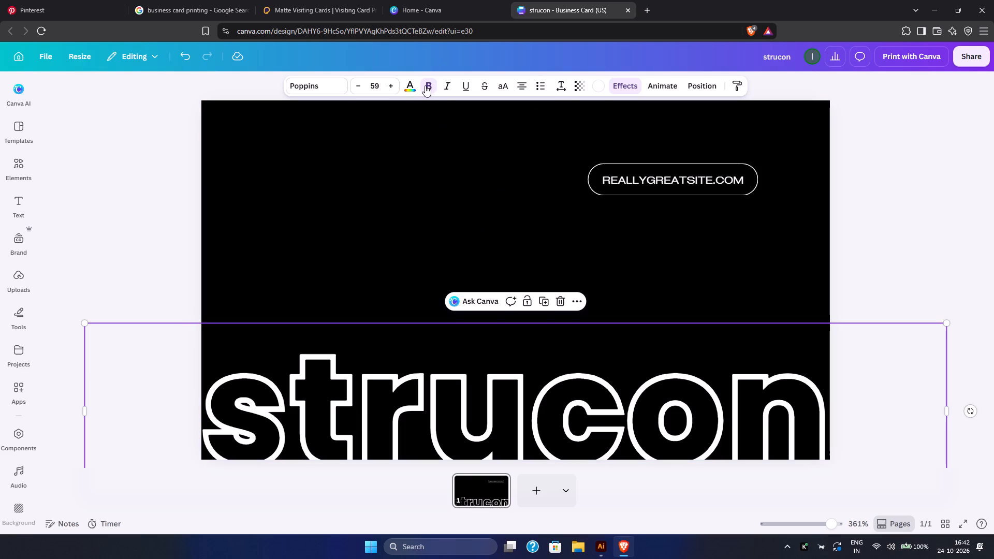
{"action": "left_click", "coordinate": [407, 82]}
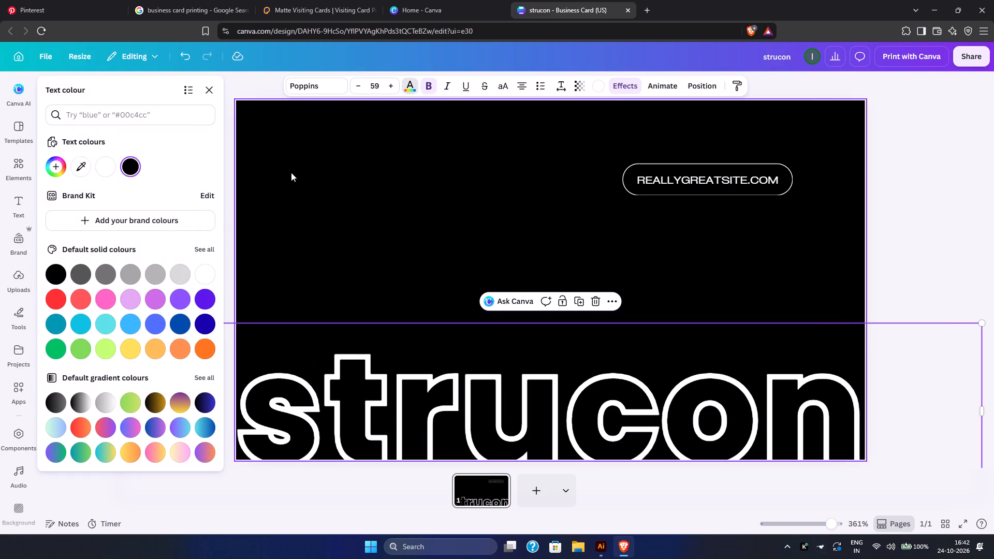
{"action": "left_click", "coordinate": [104, 170]}
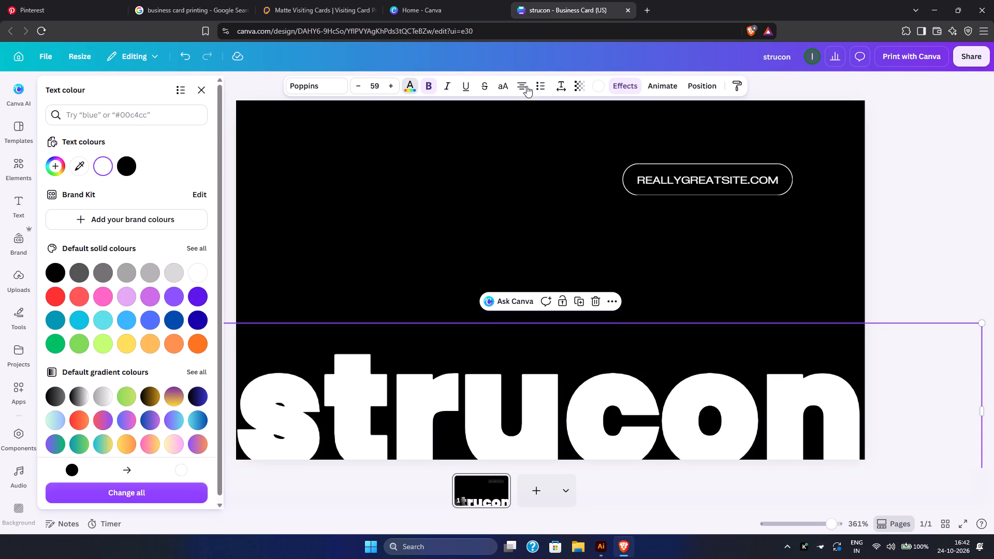
Try progressively darker greys as the "strucon" heading's outline colour, settling on a medium-dark grey.
{"action": "left_click", "coordinate": [604, 84]}
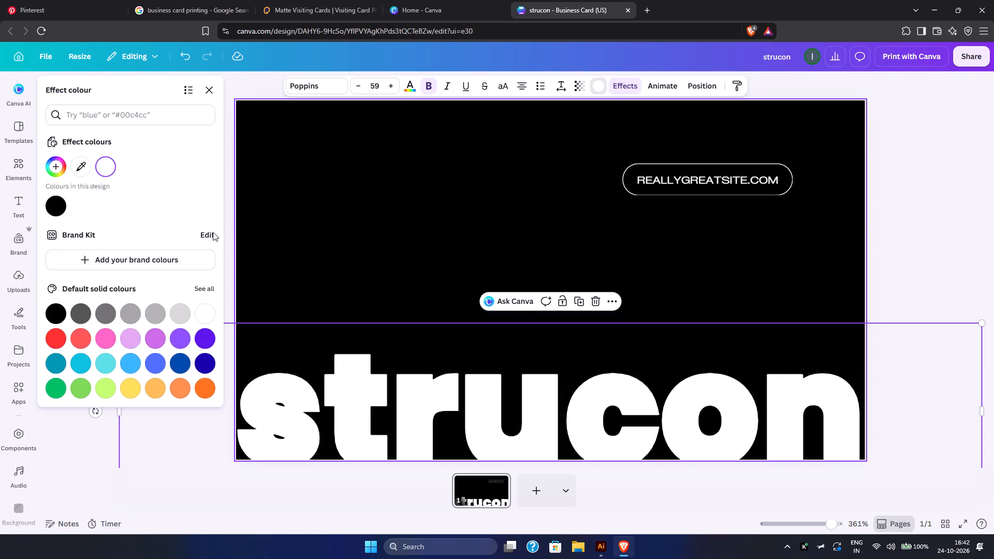
{"action": "left_click", "coordinate": [185, 316]}
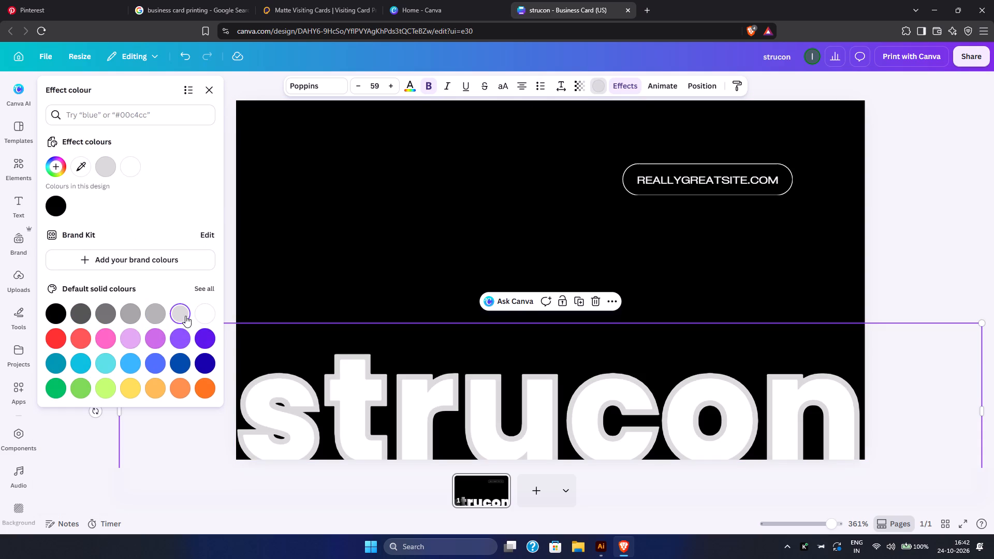
{"action": "left_click", "coordinate": [154, 319]}
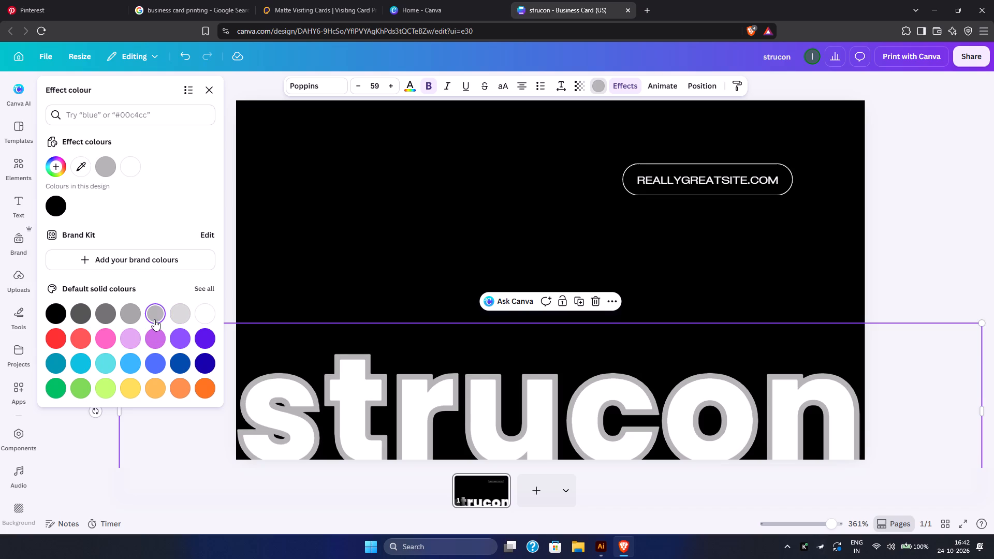
{"action": "left_click", "coordinate": [128, 318]}
{"action": "left_click", "coordinate": [100, 307]}
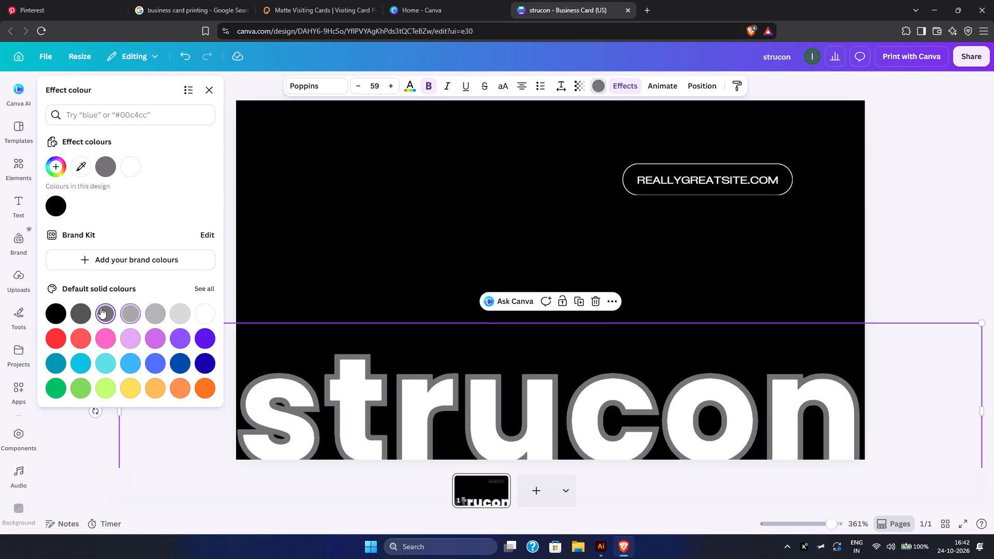
Compare darker and lighter default greys for the "strucon" heading's outline, settling on the mid-light grey, fourth in the default solid colours.
{"action": "left_click", "coordinate": [82, 307]}
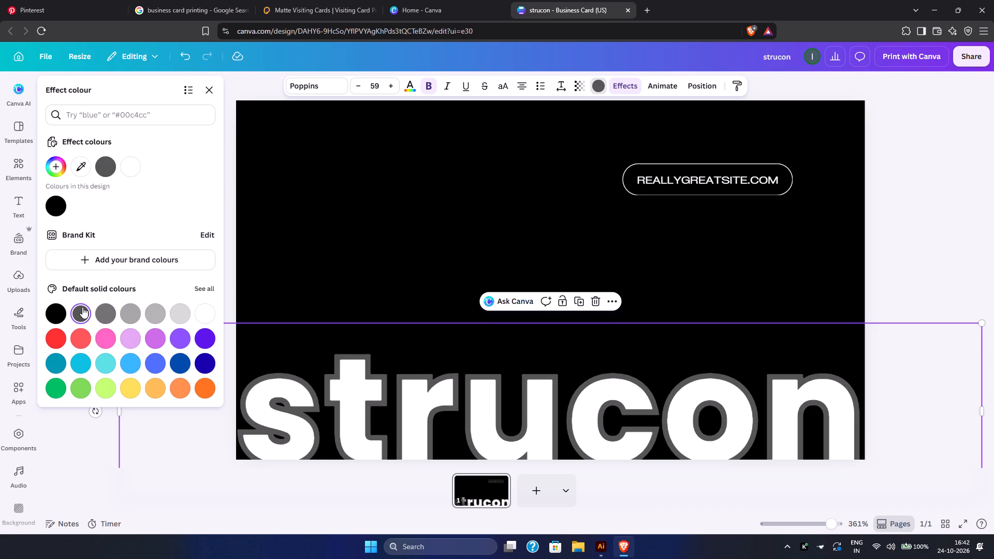
{"action": "left_click", "coordinate": [98, 314]}
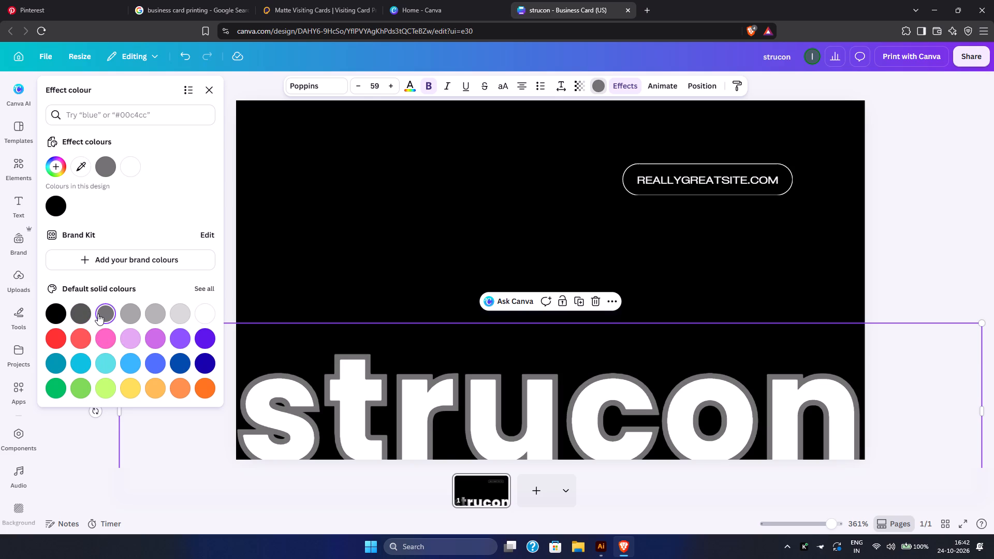
{"action": "left_click", "coordinate": [135, 316]}
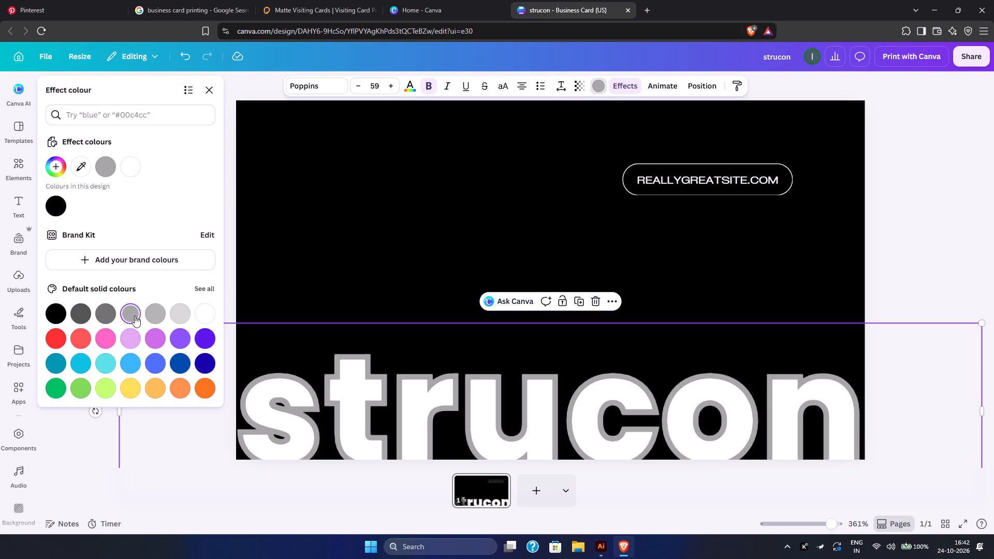
{"action": "left_click", "coordinate": [156, 316]}
{"action": "left_click", "coordinate": [132, 310]}
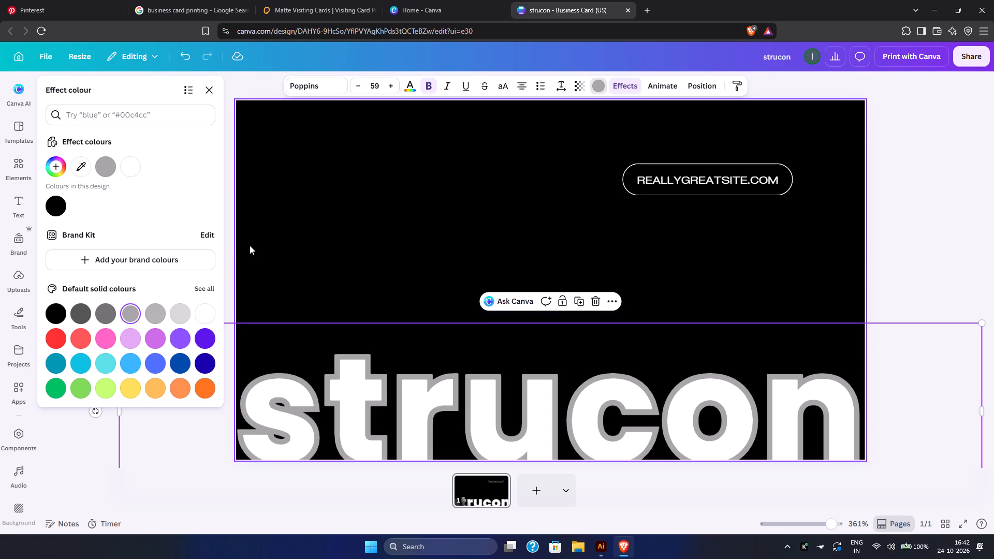
{"action": "left_click", "coordinate": [210, 91]}
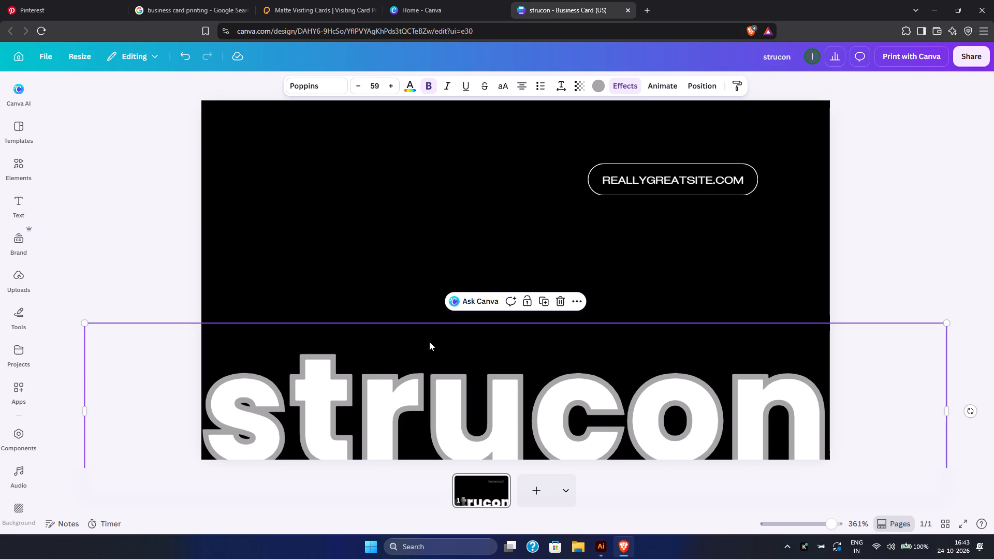
Add a second page to the design and set its background to the heading outline's mid-light grey.
{"action": "left_click", "coordinate": [525, 483]}
{"action": "left_click", "coordinate": [525, 380]}
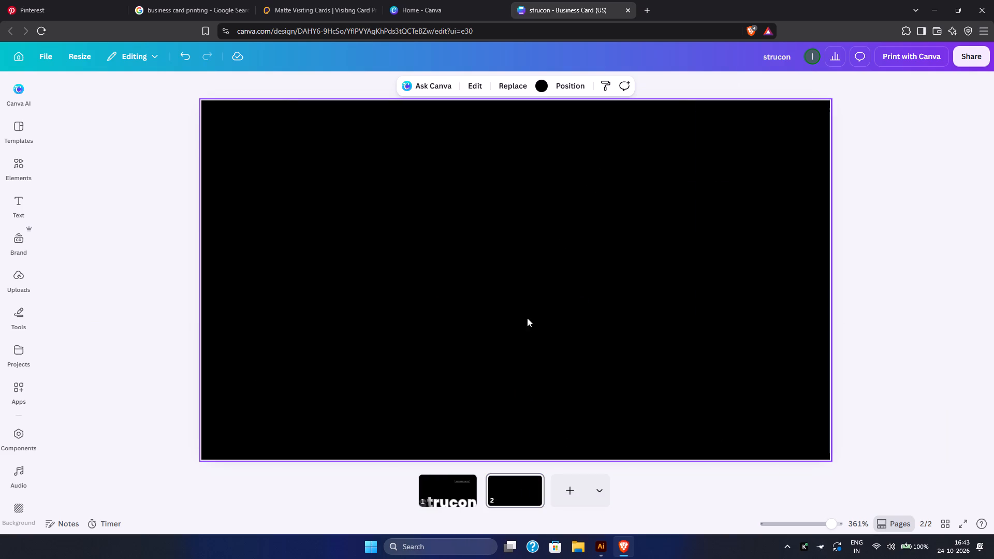
{"action": "left_click", "coordinate": [537, 81]}
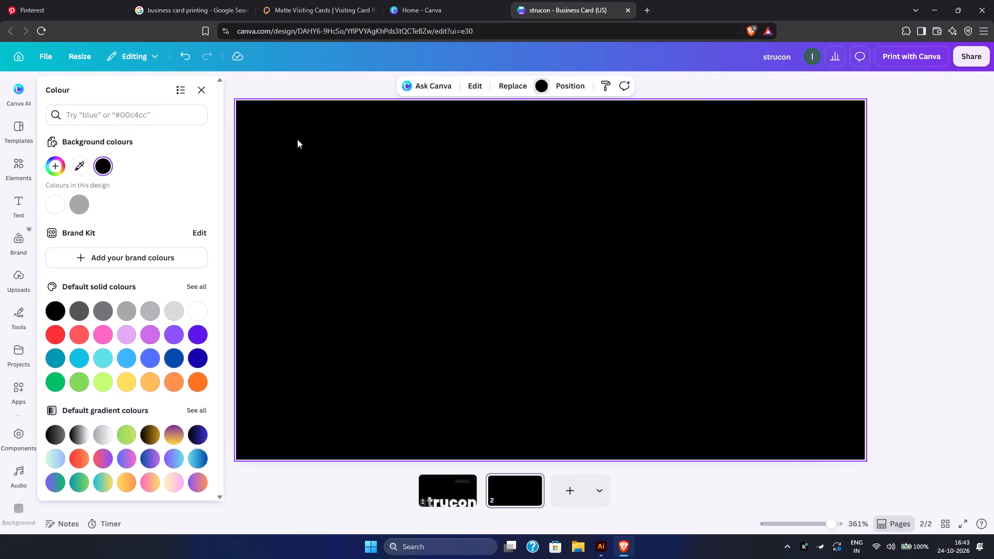
{"action": "left_click", "coordinate": [78, 200]}
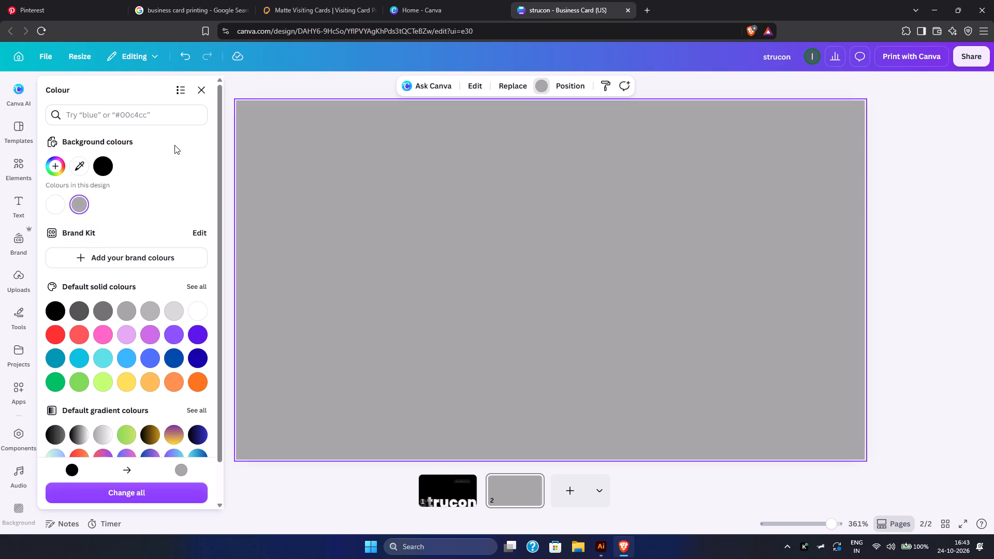
{"action": "left_click", "coordinate": [204, 94]}
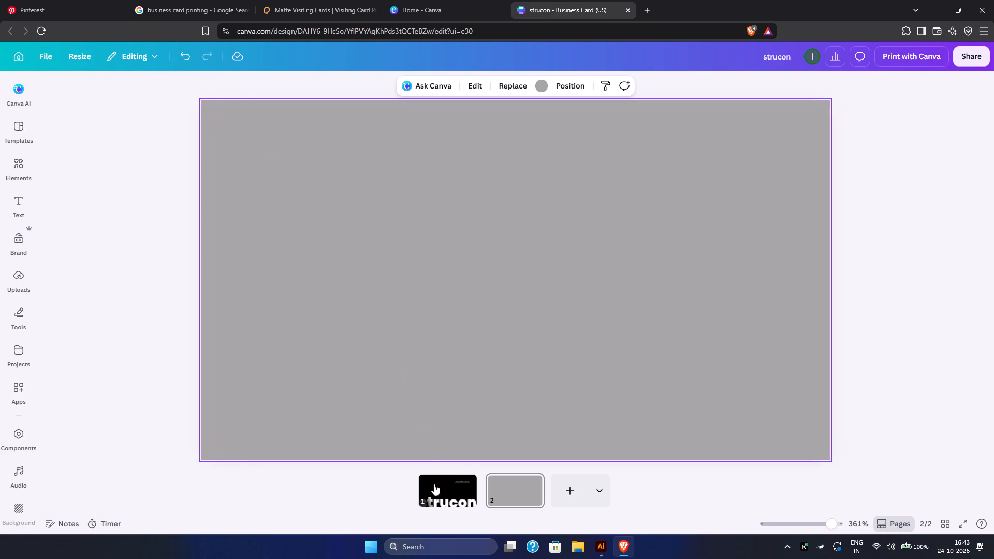
On page 1, try League Spartan, Anton and DM Sans for the "strucon" heading, settling on the Horizon font.
{"action": "left_click", "coordinate": [436, 486]}
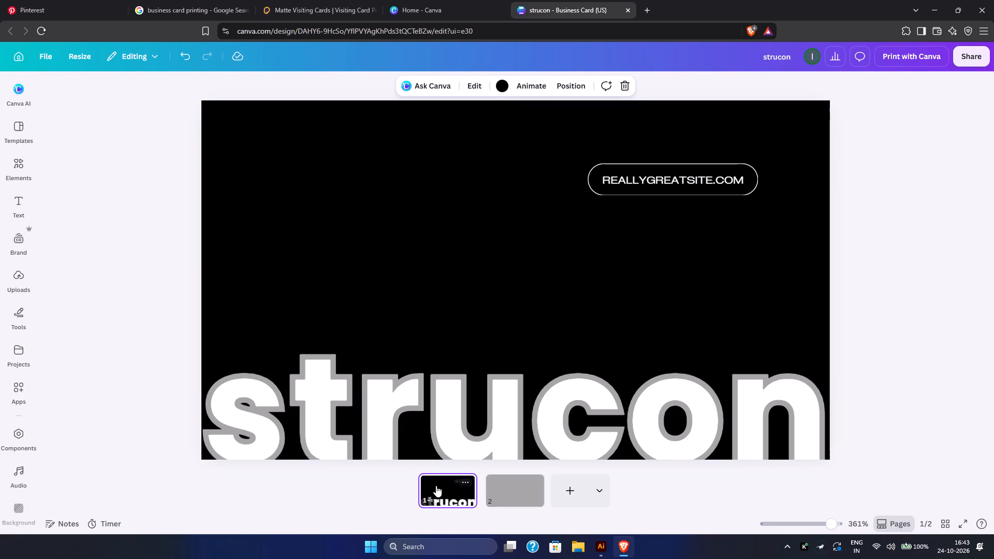
{"action": "left_click", "coordinate": [488, 388]}
{"action": "left_click", "coordinate": [313, 82]}
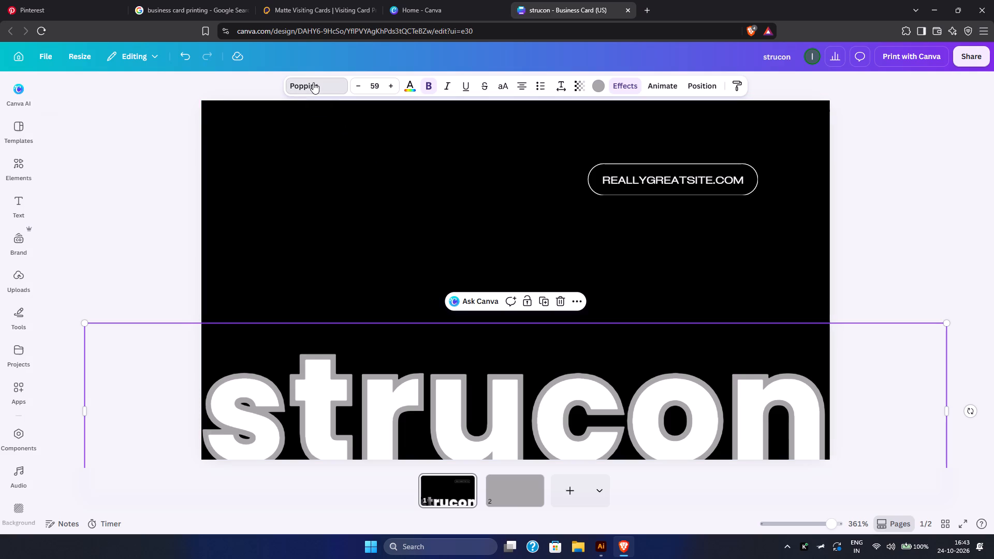
{"action": "left_click", "coordinate": [140, 369]}
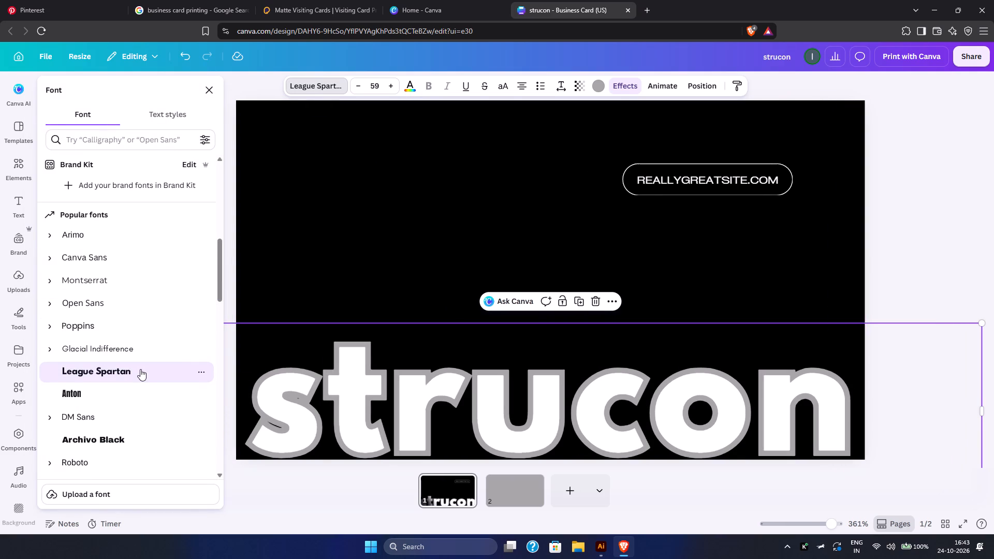
{"action": "left_click", "coordinate": [139, 387]}
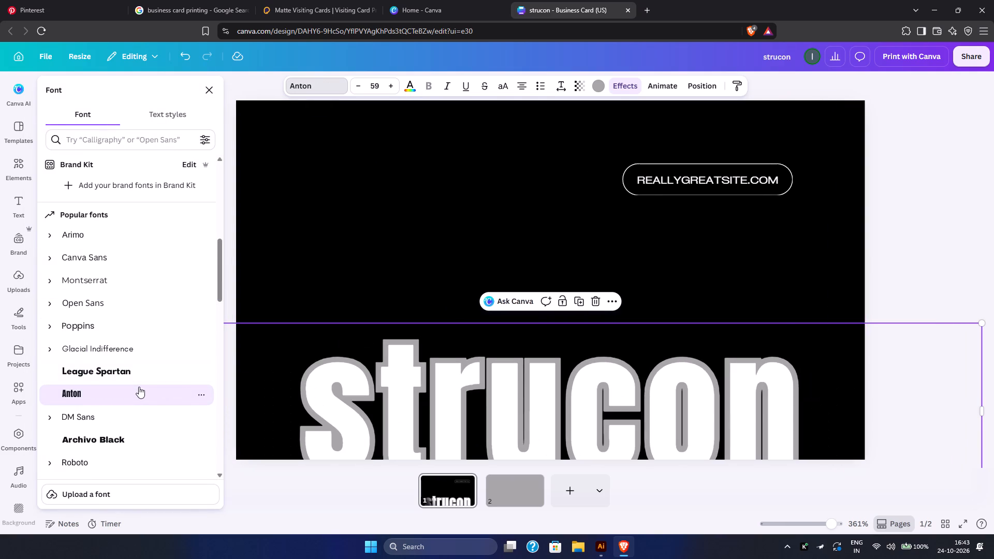
{"action": "left_click", "coordinate": [138, 411]}
{"action": "scroll", "coordinate": [138, 411], "scroll_direction": "down", "scroll_amount": 2}
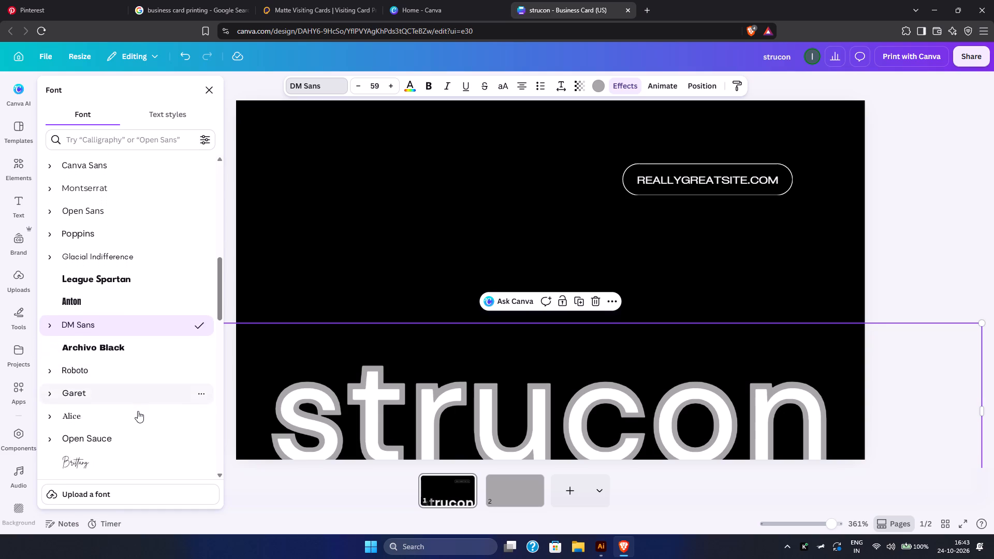
{"action": "scroll", "coordinate": [138, 411], "scroll_direction": "down", "scroll_amount": 2}
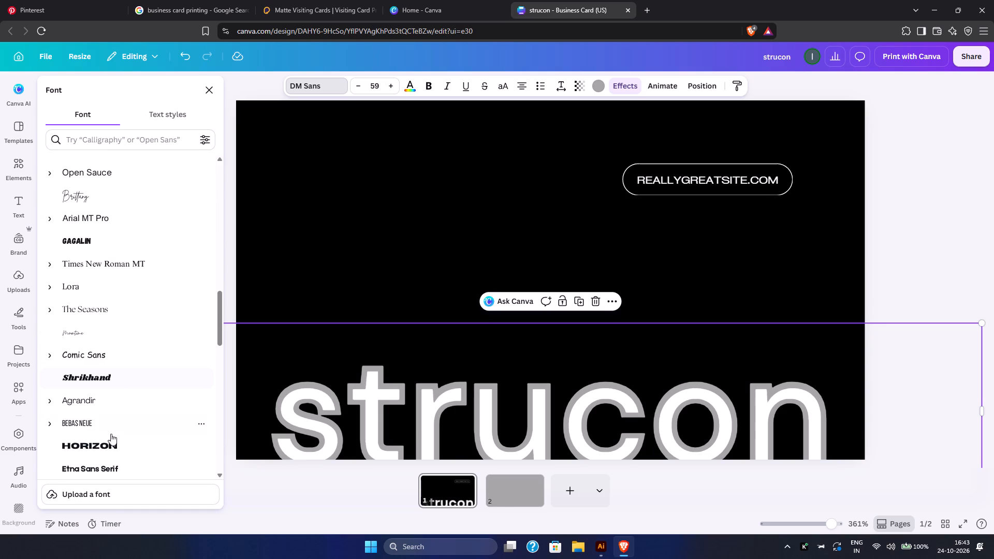
{"action": "left_click", "coordinate": [110, 438]}
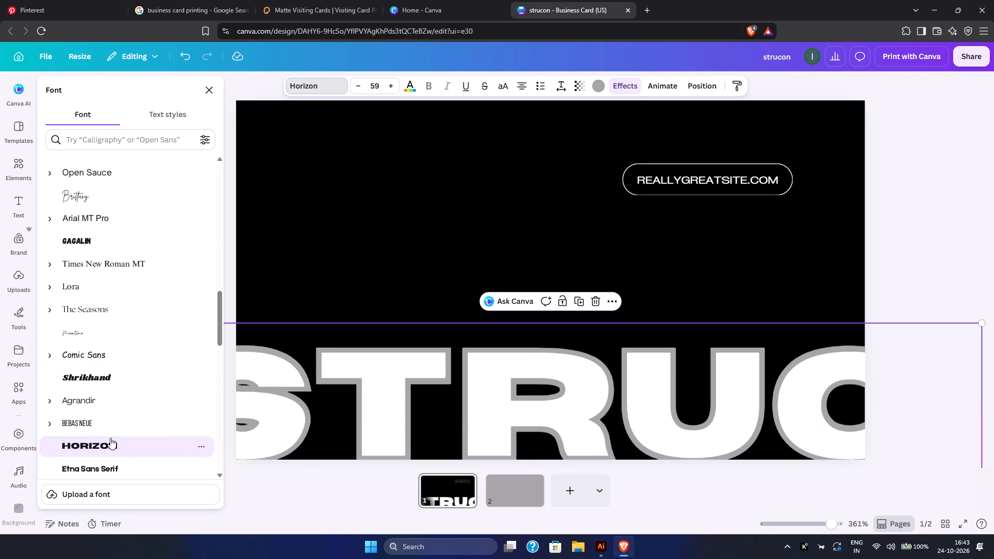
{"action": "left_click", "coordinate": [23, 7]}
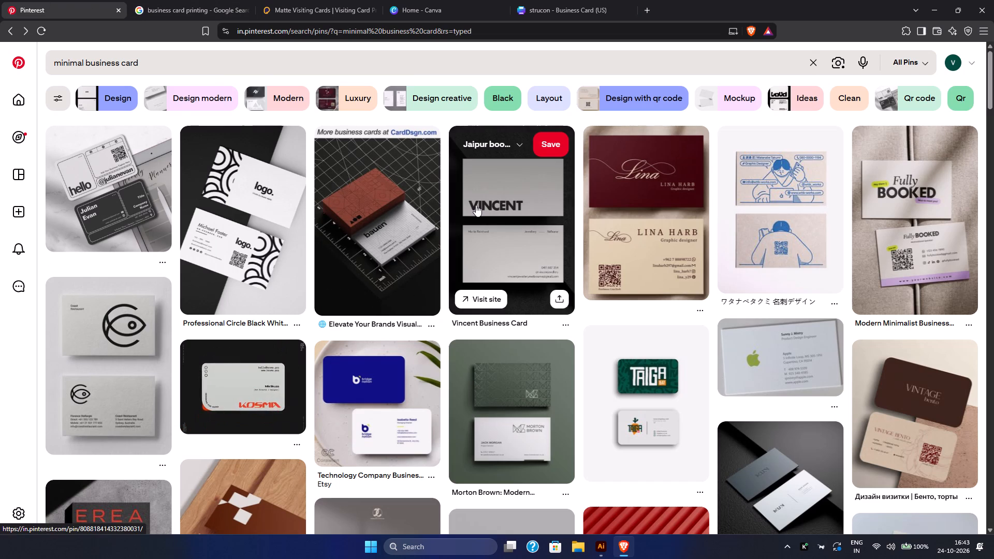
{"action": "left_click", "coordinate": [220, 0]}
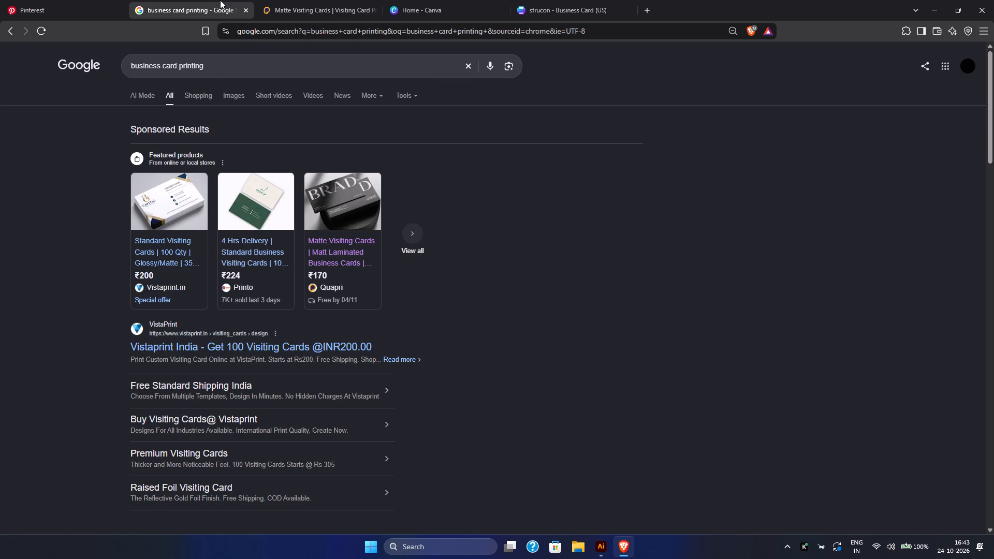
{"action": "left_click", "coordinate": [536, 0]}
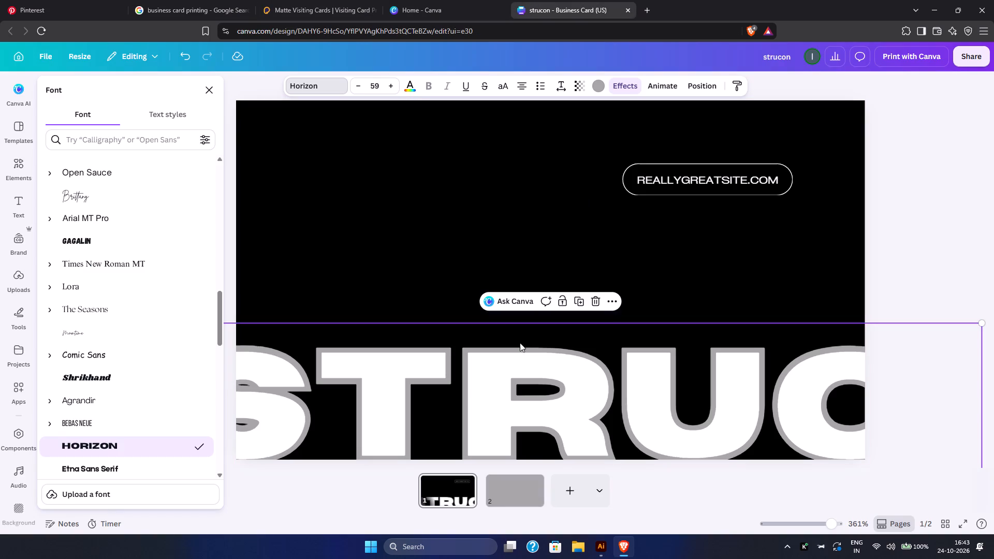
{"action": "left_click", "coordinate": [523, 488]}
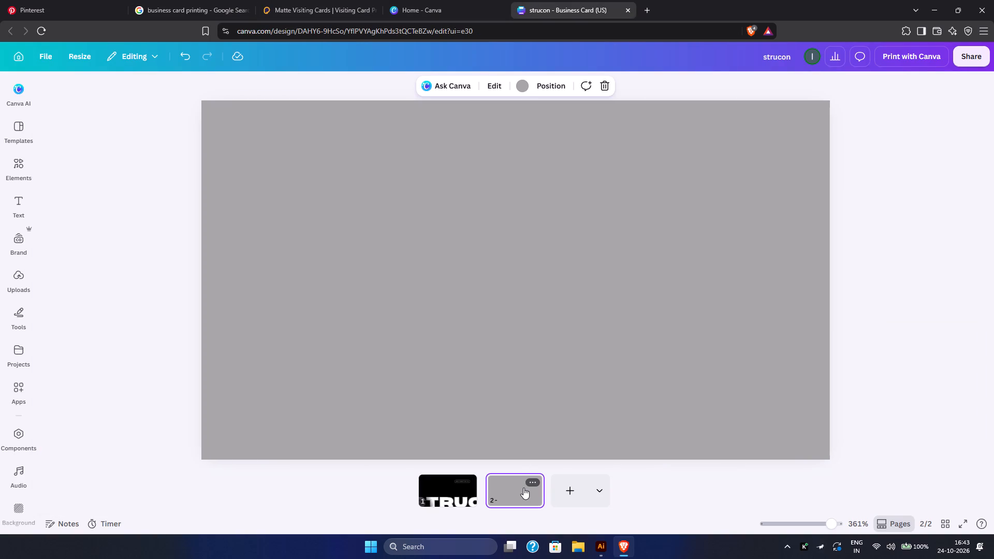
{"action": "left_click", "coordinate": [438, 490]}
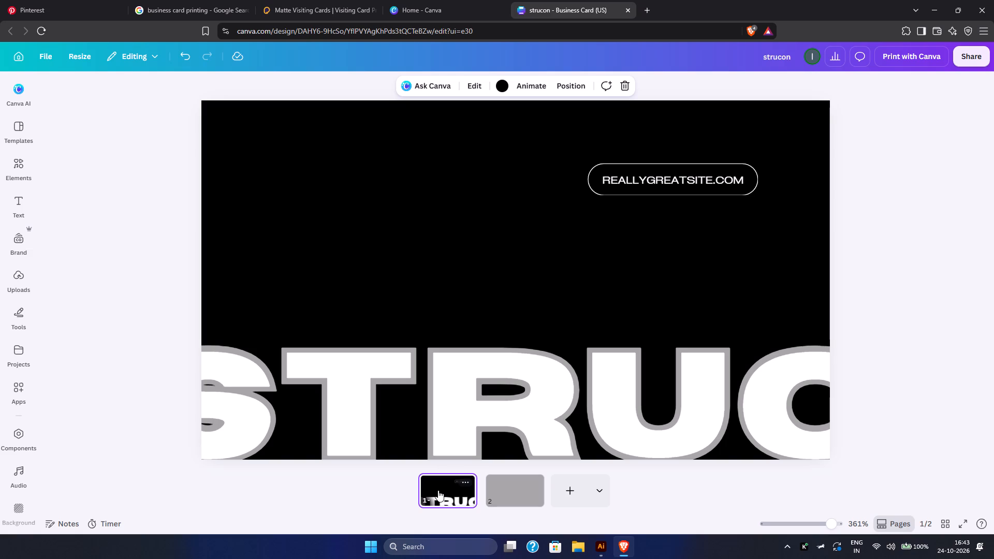
Switch to Pinterest and browse the "minimal business card" results for dark, minimal card layouts to use as references.
{"action": "left_click", "coordinate": [83, 0]}
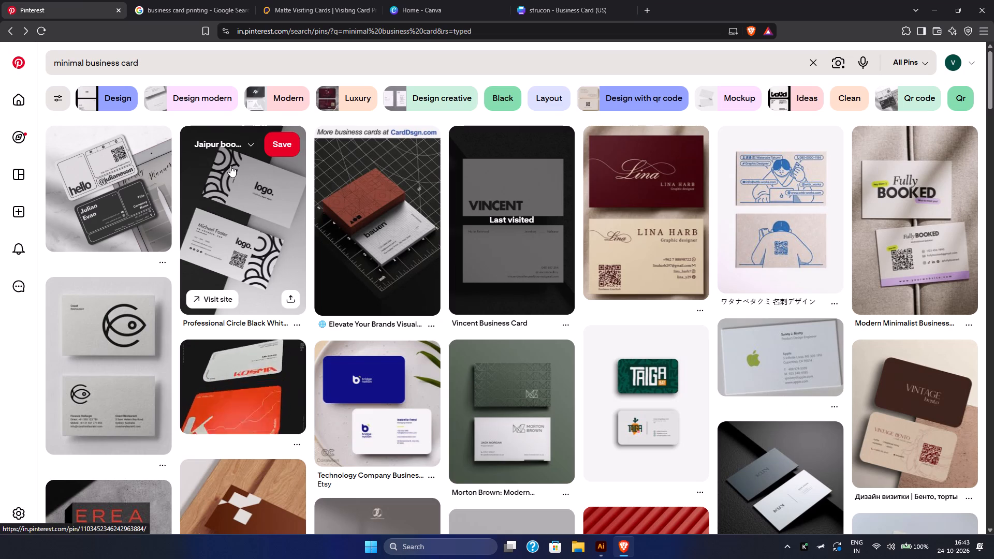
{"action": "key", "text": "Down"}
{"action": "key", "text": "Down"}
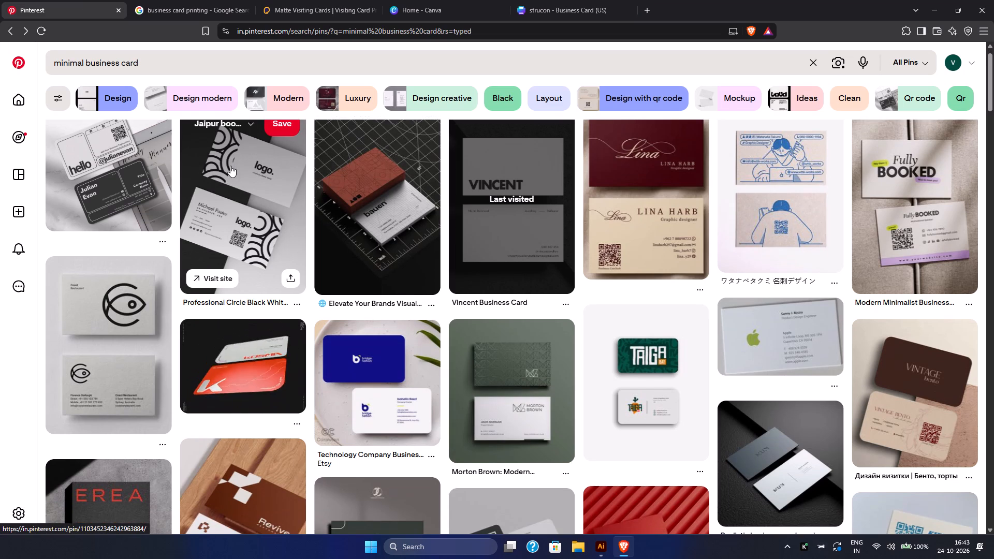
{"action": "key", "text": "Down"}
{"action": "key", "text": "Down"}
{"action": "key", "text": "Down"}
{"action": "key", "text": "Down"}
{"action": "key", "text": "Down"}
{"action": "key", "text": "Down"}
{"action": "key", "text": "Down"}
{"action": "key", "text": "Down"}
{"action": "key", "text": "Down"}
{"action": "key", "text": "Down"}
{"action": "key", "text": "Down"}
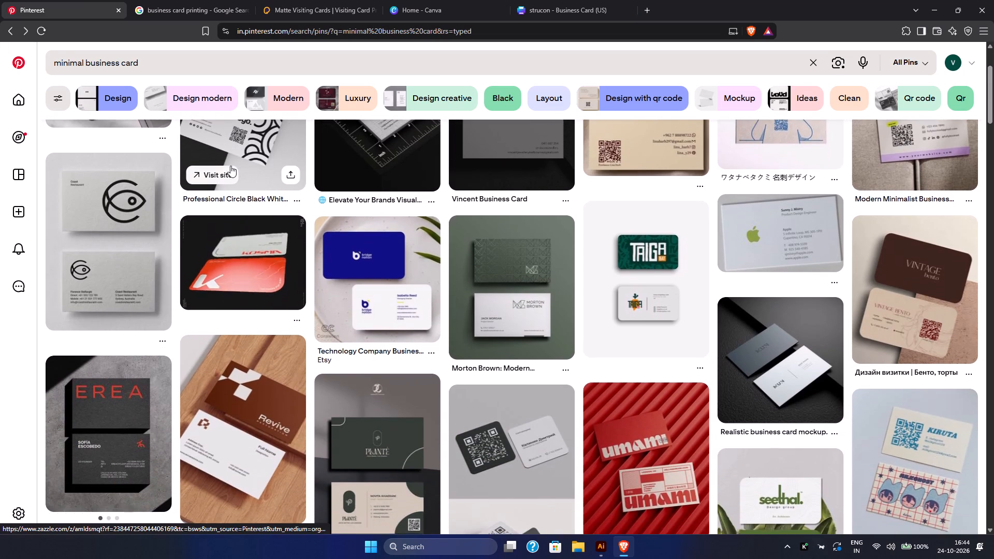
{"action": "key", "text": "Down"}
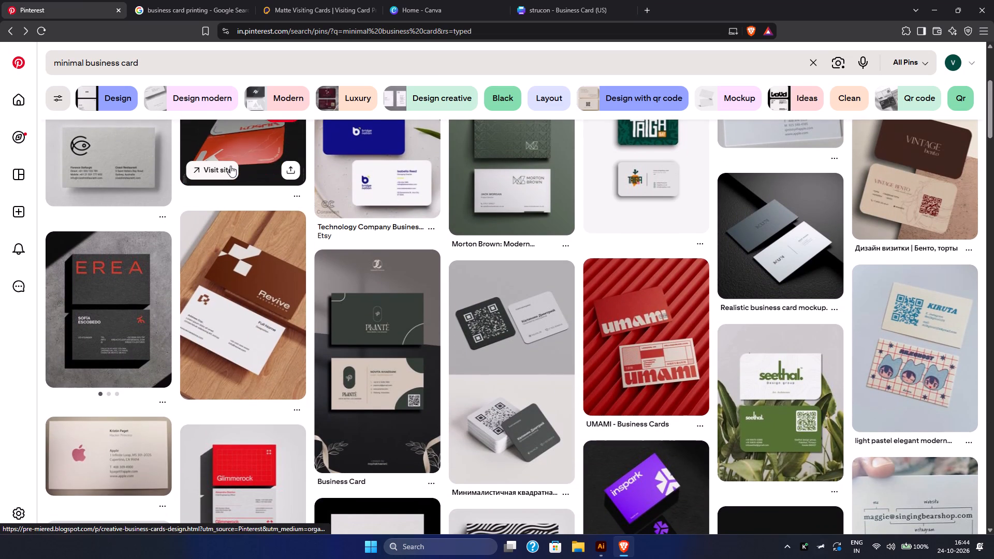
{"action": "key", "text": "Down"}
{"action": "key", "text": "Down"}
{"action": "key", "text": "Down"}
{"action": "key", "text": "Down"}
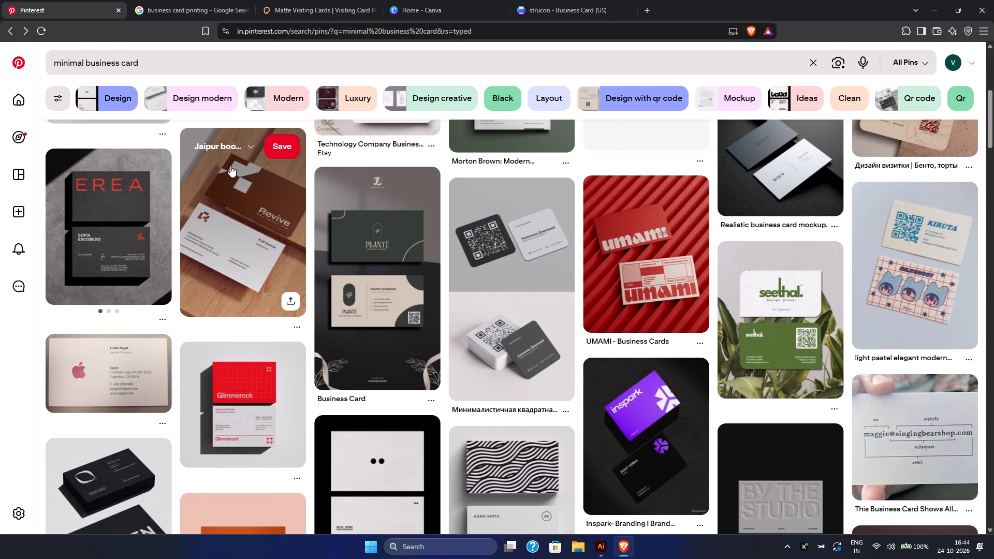
{"action": "key", "text": "Down"}
{"action": "key", "text": "Down"}
{"action": "key", "text": "Down"}
{"action": "key", "text": "Down"}
{"action": "key", "text": "Down"}
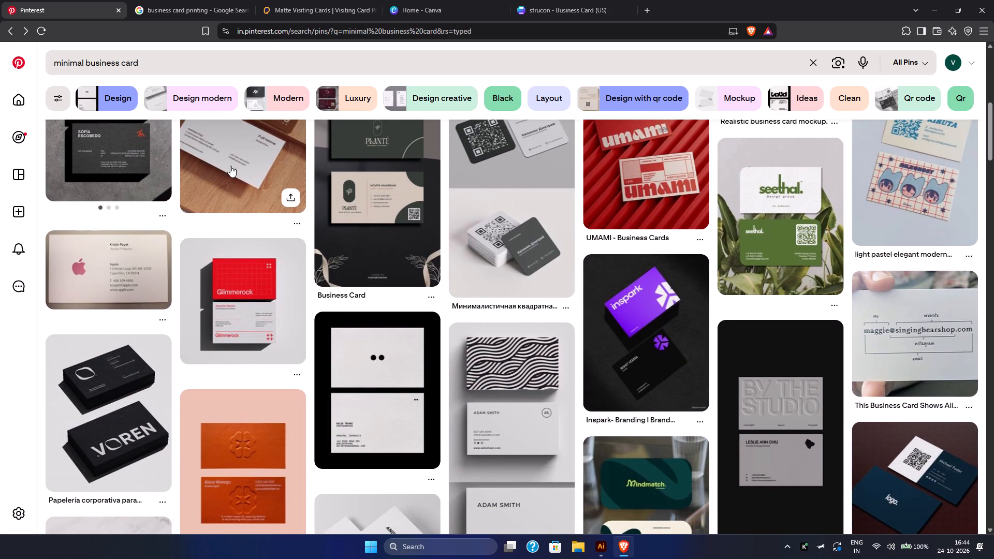
{"action": "key", "text": "Down"}
{"action": "key", "text": "Down"}
{"action": "key", "text": "Down"}
{"action": "key", "text": "Down"}
{"action": "key", "text": "Down"}
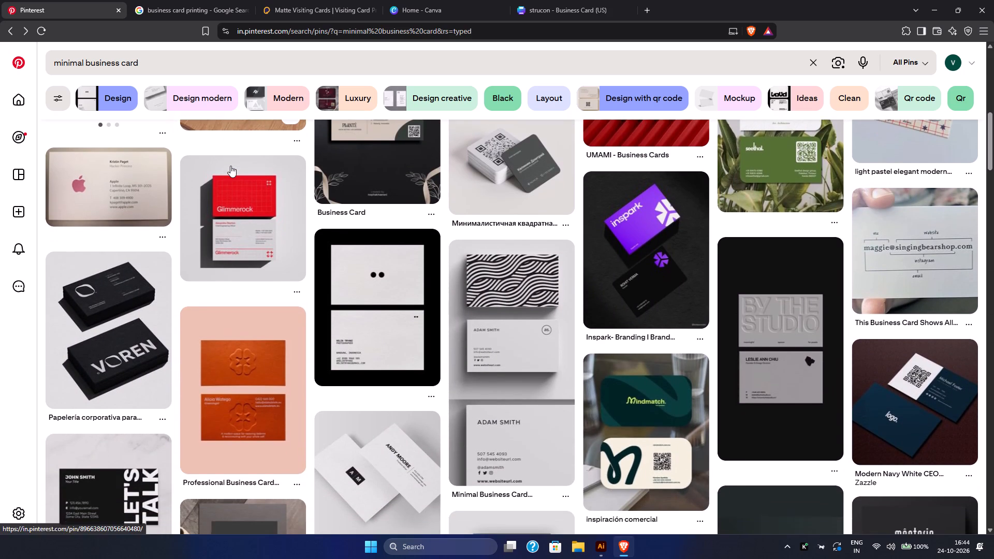
{"action": "key", "text": "Down"}
{"action": "key", "text": "Down"}
{"action": "key", "text": "Down"}
{"action": "key", "text": "Down"}
{"action": "key", "text": "Down"}
{"action": "key", "text": "Down"}
{"action": "key", "text": "Down"}
{"action": "key", "text": "Down"}
{"action": "key", "text": "Down"}
{"action": "key", "text": "Down"}
{"action": "key", "text": "Down"}
{"action": "key", "text": "Down"}
{"action": "key", "text": "Down"}
{"action": "key", "text": "Down"}
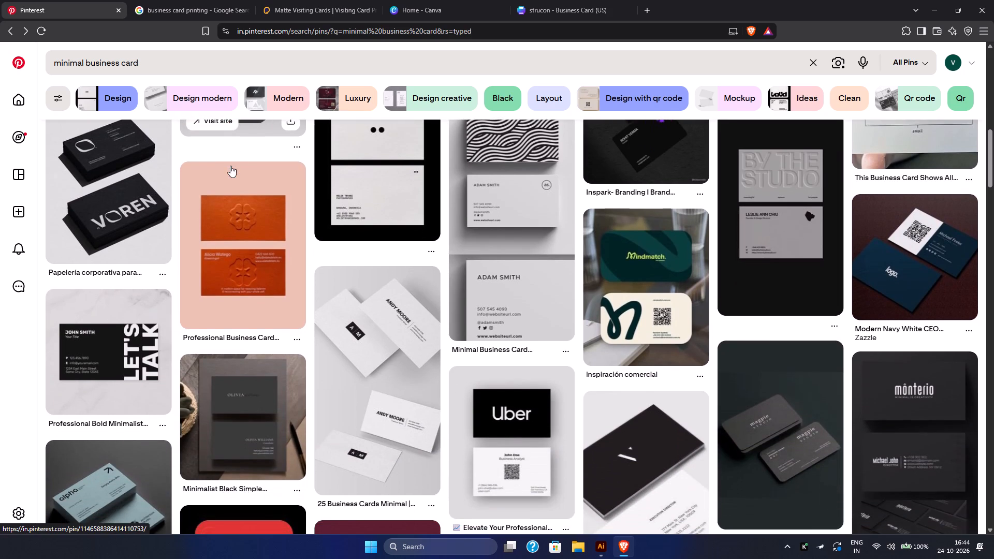
{"action": "key", "text": "Down"}
{"action": "key", "text": "Down"}
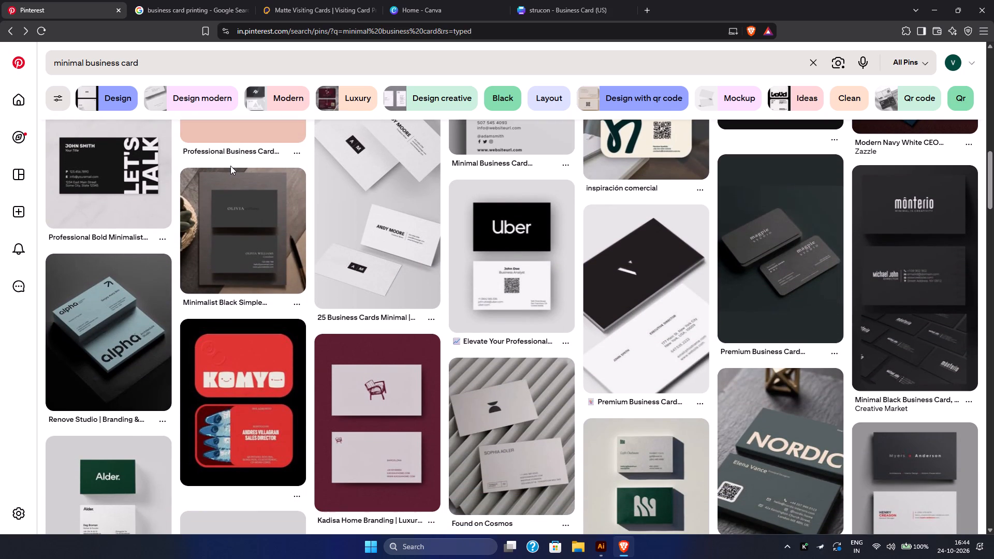
{"action": "key", "text": "Down"}
{"action": "key", "text": "Down"}
{"action": "key", "text": "Down"}
{"action": "key", "text": "Down"}
{"action": "key", "text": "Down"}
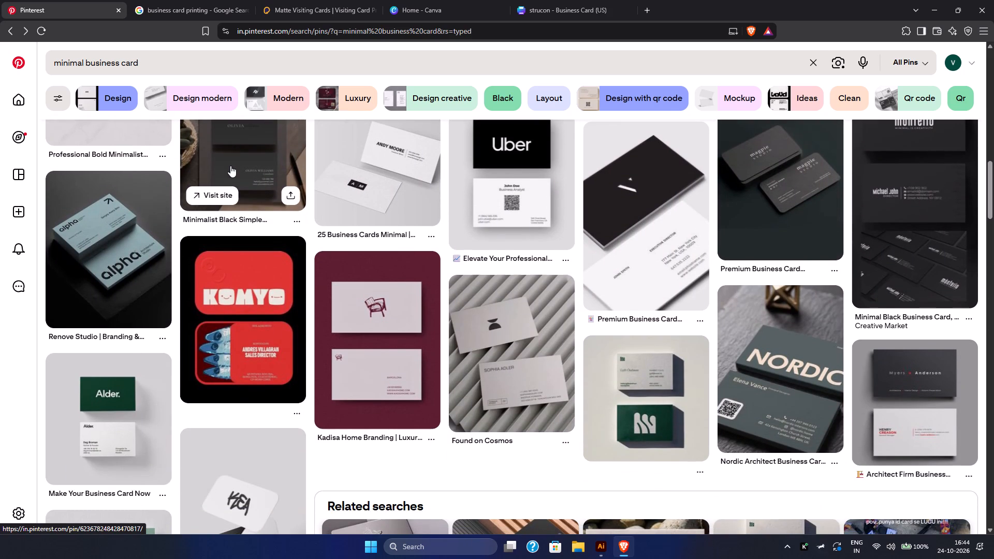
{"action": "key", "text": "Down"}
{"action": "key", "text": "Down"}
{"action": "key", "text": "Down"}
{"action": "key", "text": "Down"}
{"action": "key", "text": "Down"}
{"action": "key", "text": "Down"}
{"action": "key", "text": "Down"}
{"action": "key", "text": "Down"}
{"action": "key", "text": "Down"}
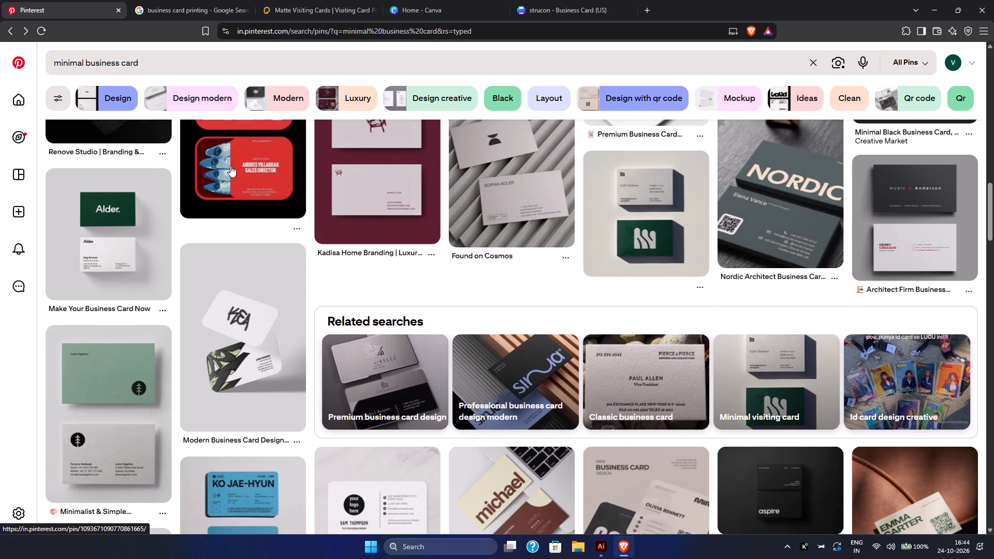
{"action": "key", "text": "Down"}
{"action": "key", "text": "Down"}
{"action": "key", "text": "Down"}
{"action": "key", "text": "Down"}
{"action": "key", "text": "Down"}
{"action": "key", "text": "Down"}
{"action": "key", "text": "Down"}
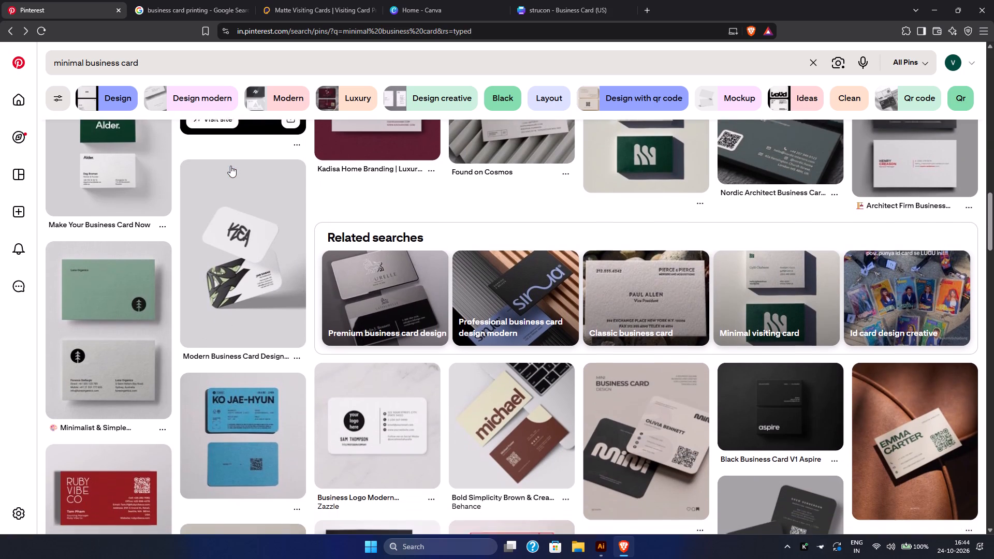
{"action": "key", "text": "Down"}
{"action": "key", "text": "Down"}
{"action": "key", "text": "Down"}
{"action": "key", "text": "Down"}
{"action": "key", "text": "Down"}
{"action": "key", "text": "Down"}
{"action": "key", "text": "Down"}
{"action": "key", "text": "Down"}
{"action": "key", "text": "Down"}
{"action": "key", "text": "Down"}
{"action": "key", "text": "Down"}
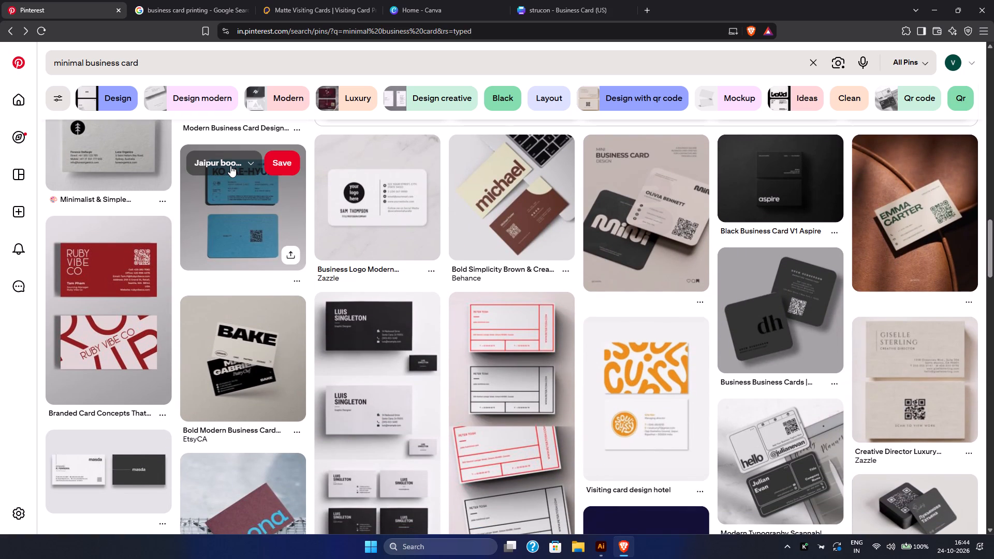
{"action": "key", "text": "Down"}
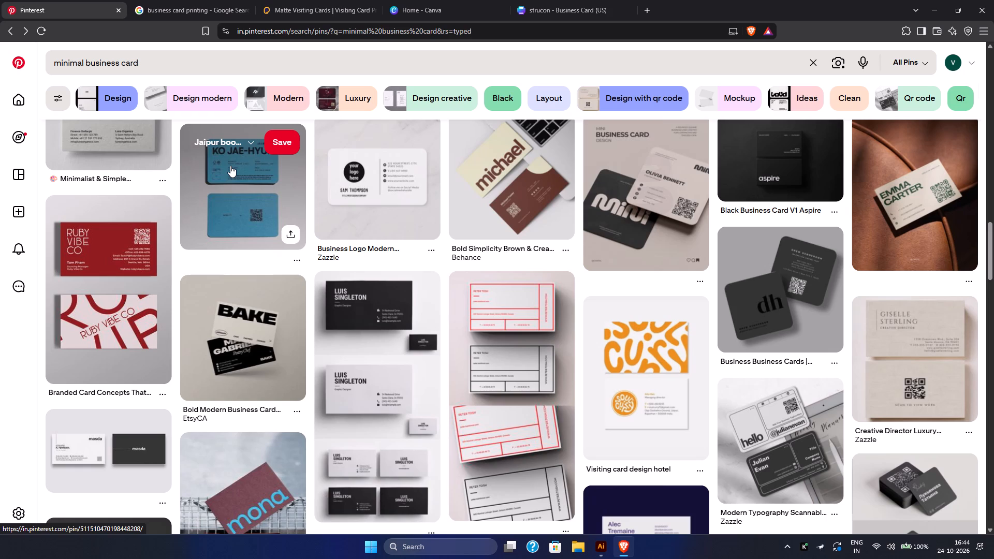
{"action": "key", "text": "Down"}
{"action": "key", "text": "Down"}
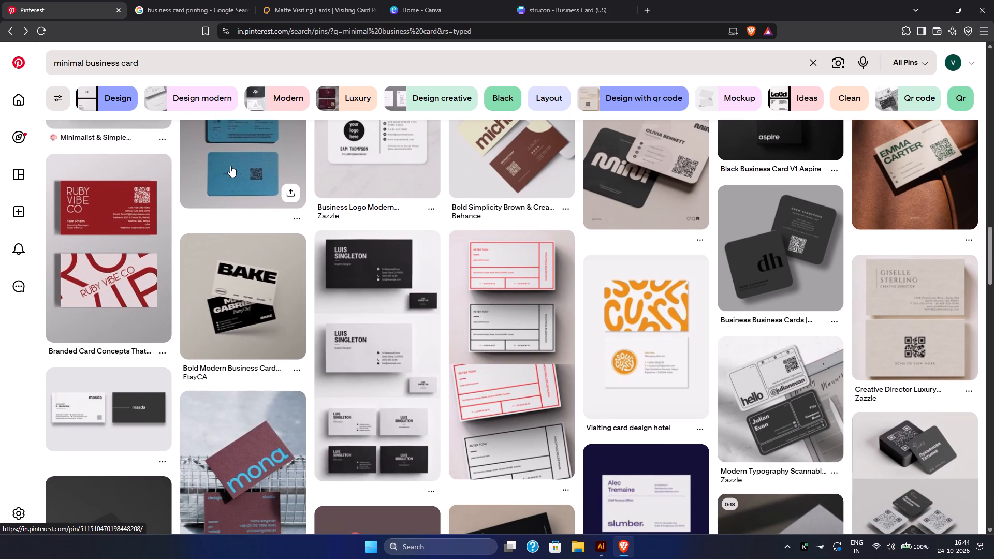
{"action": "key", "text": "Down"}
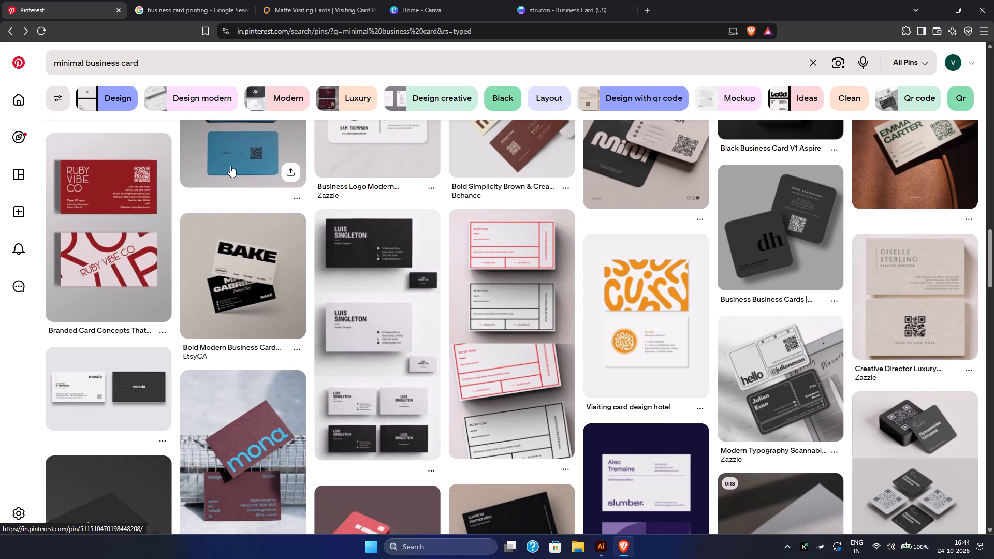
{"action": "key", "text": "Down"}
{"action": "key", "text": "Down"}
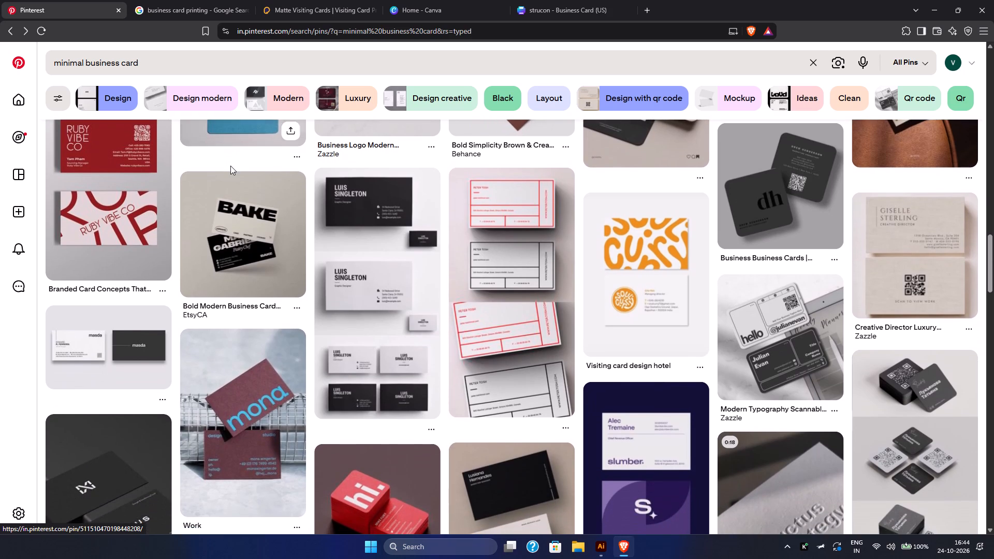
{"action": "key", "text": "Down"}
{"action": "key", "text": "Down"}
{"action": "key", "text": "Down"}
{"action": "key", "text": "Down"}
{"action": "key", "text": "Down"}
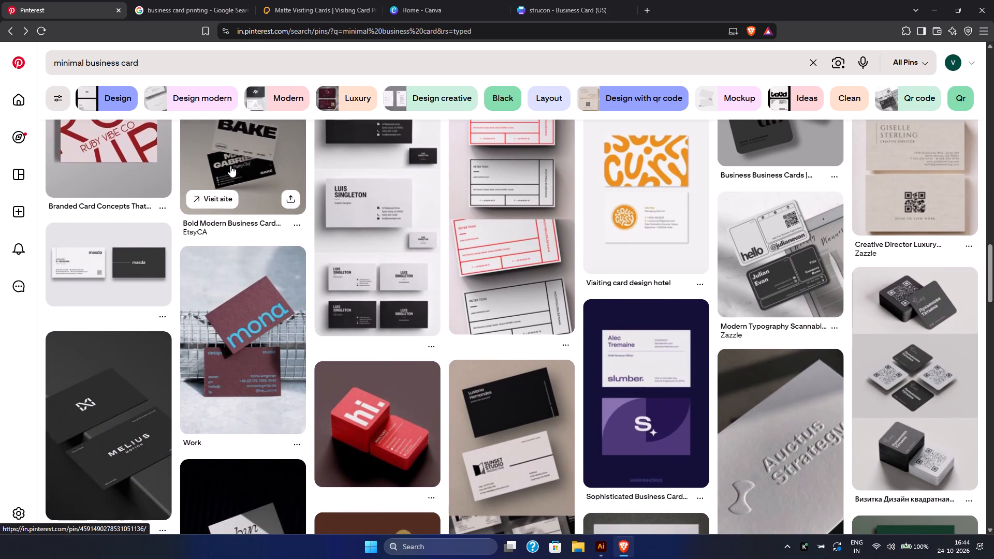
{"action": "key", "text": "Down"}
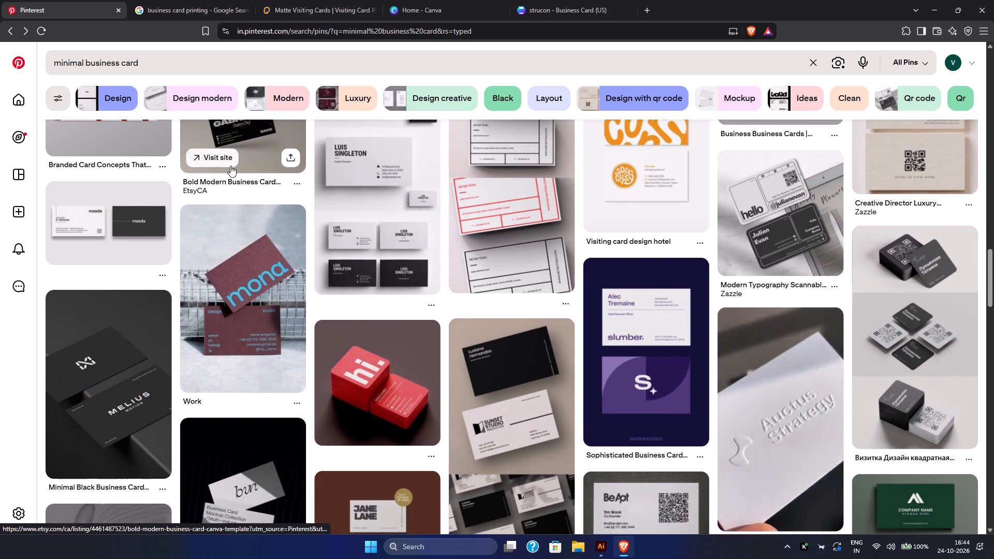
{"action": "key", "text": "Down"}
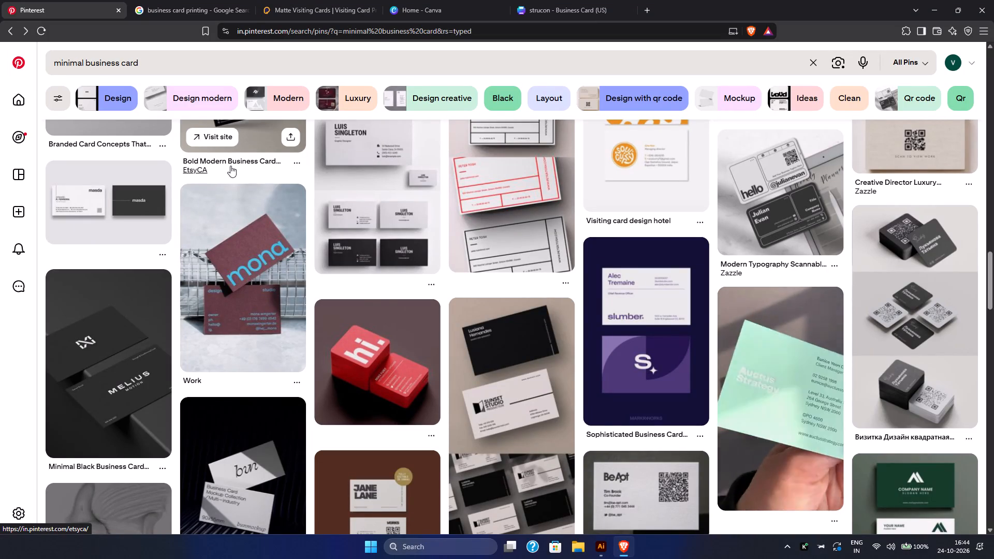
{"action": "key", "text": "Down"}
{"action": "key", "text": "Down"}
{"action": "key", "text": "Down"}
{"action": "key", "text": "Down"}
{"action": "key", "text": "Down"}
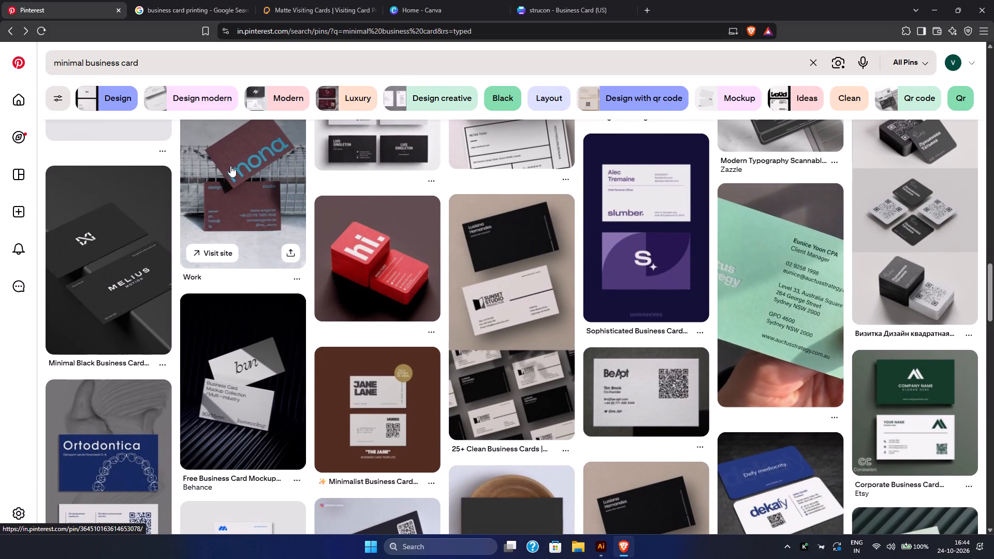
{"action": "key", "text": "Down"}
{"action": "key", "text": "Down"}
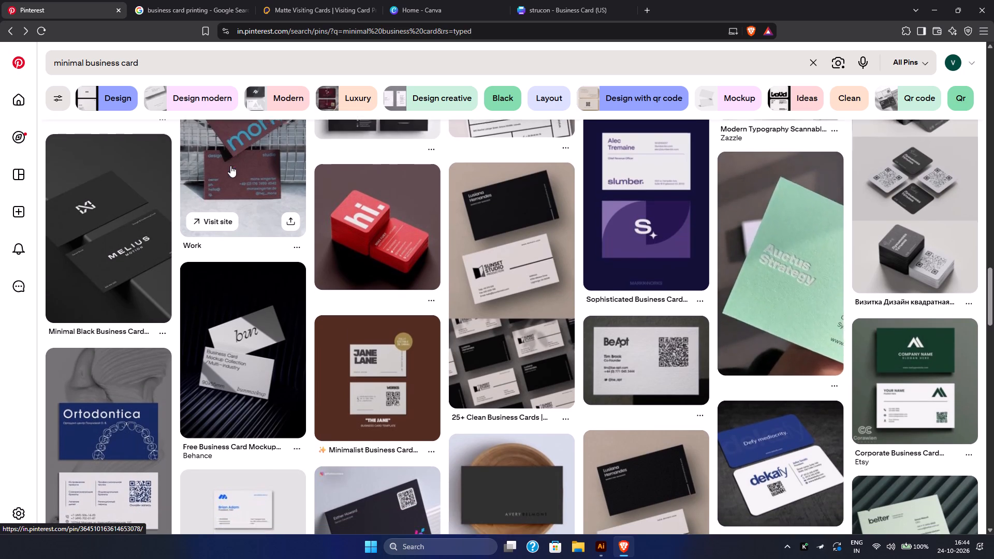
{"action": "key", "text": "Down"}
{"action": "key", "text": "Down"}
{"action": "key", "text": "Down"}
{"action": "key", "text": "Down"}
{"action": "key", "text": "Down"}
{"action": "key", "text": "Down"}
{"action": "key", "text": "Down"}
{"action": "key", "text": "Down"}
{"action": "key", "text": "Down"}
{"action": "key", "text": "Down"}
{"action": "key", "text": "Down"}
{"action": "key", "text": "Down"}
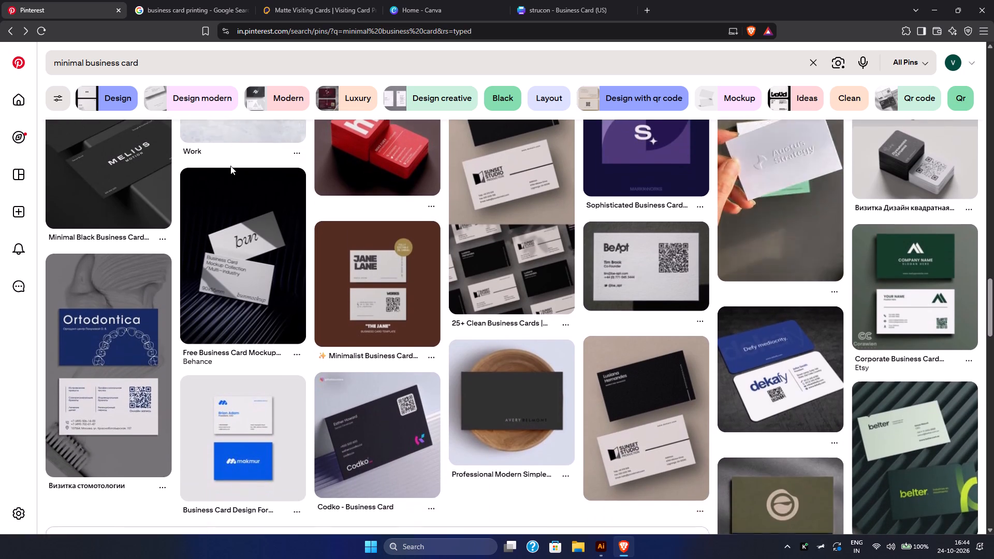
{"action": "key", "text": "Down"}
{"action": "key", "text": "Down"}
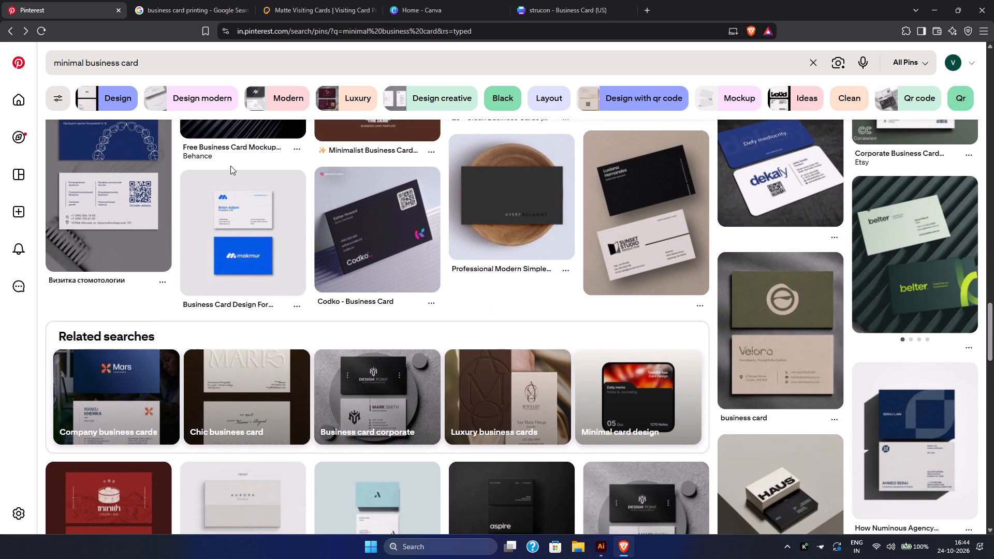
{"action": "key", "text": "Down"}
{"action": "key", "text": "Down"}
{"action": "key", "text": "Down"}
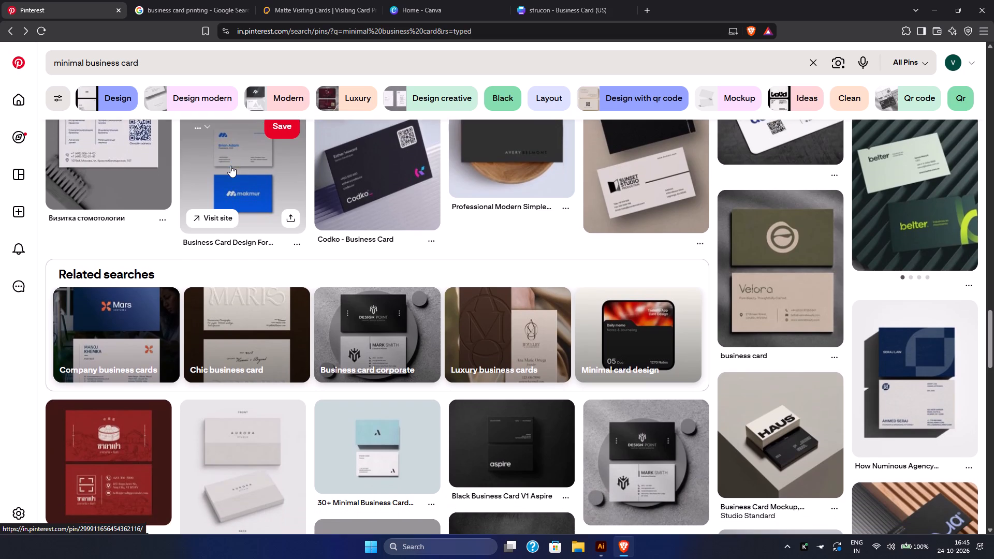
{"action": "key", "text": "Down"}
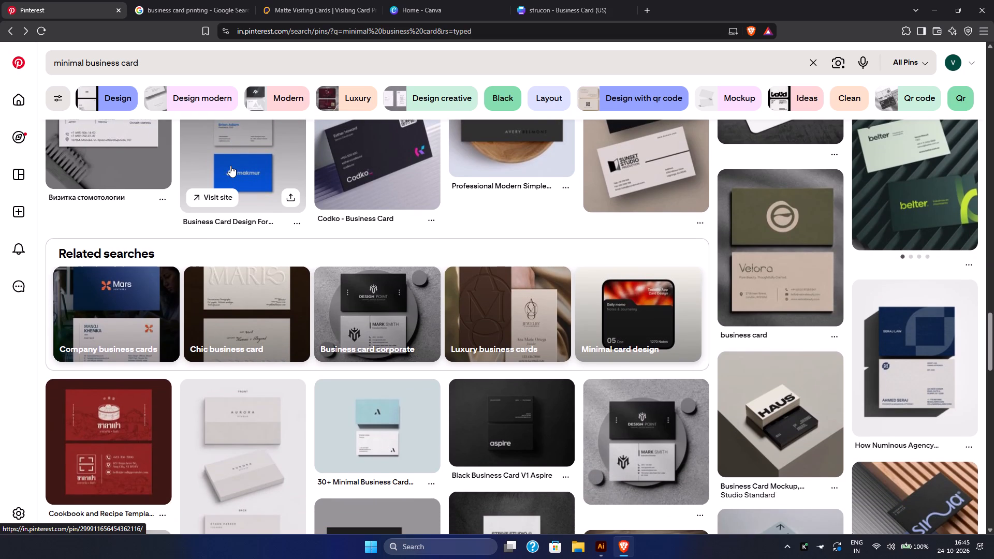
{"action": "key", "text": "Up"}
{"action": "key", "text": "Up"}
{"action": "key", "text": "Up"}
{"action": "key", "text": "Up"}
{"action": "key", "text": "Up"}
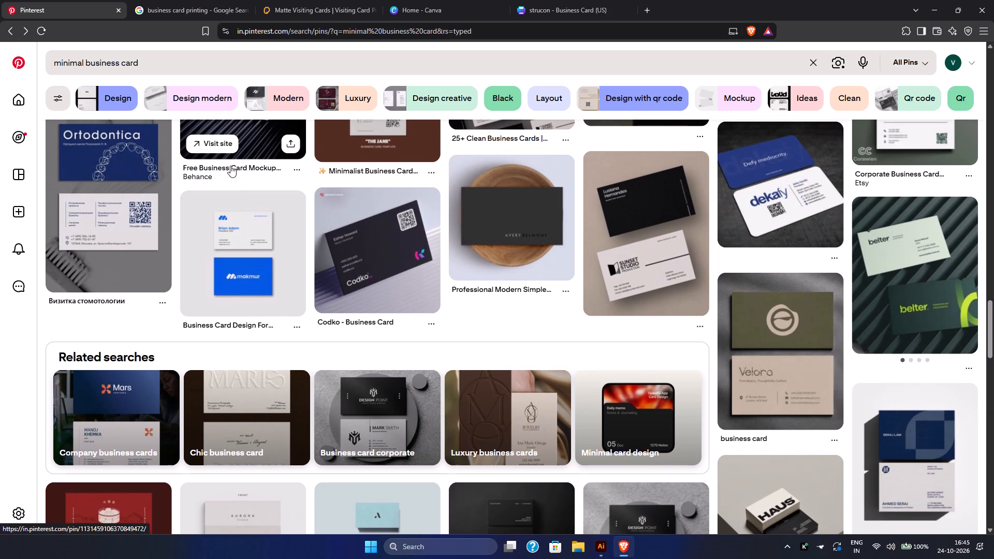
{"action": "key", "text": "Down"}
{"action": "key", "text": "Down"}
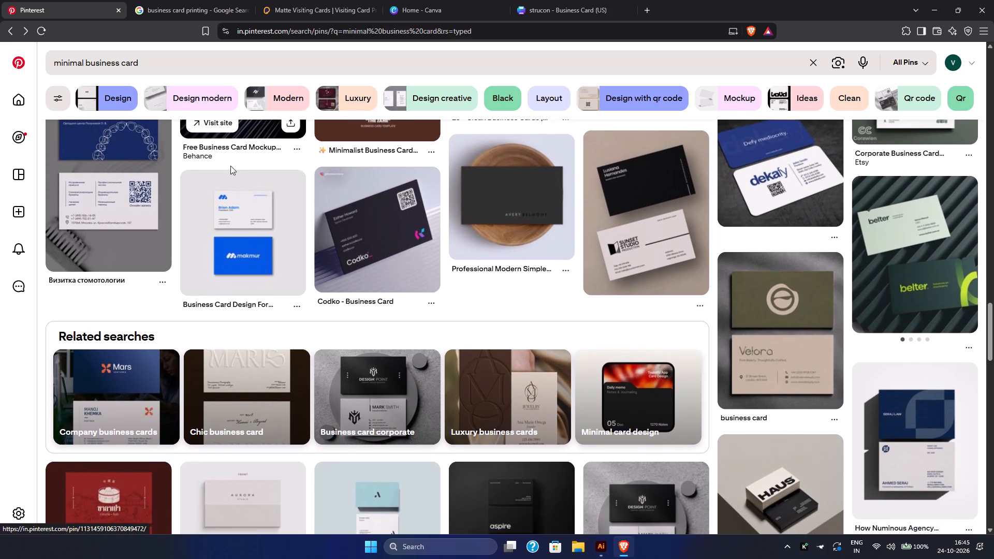
{"action": "key", "text": "Down"}
{"action": "key", "text": "Down"}
{"action": "key", "text": "Down"}
{"action": "key", "text": "Down"}
{"action": "key", "text": "Down"}
{"action": "key", "text": "Down"}
{"action": "key", "text": "Down"}
{"action": "key", "text": "Down"}
{"action": "key", "text": "Down"}
{"action": "key", "text": "Down"}
{"action": "key", "text": "Down"}
{"action": "key", "text": "Down"}
{"action": "key", "text": "Down"}
{"action": "key", "text": "Down"}
{"action": "key", "text": "Down"}
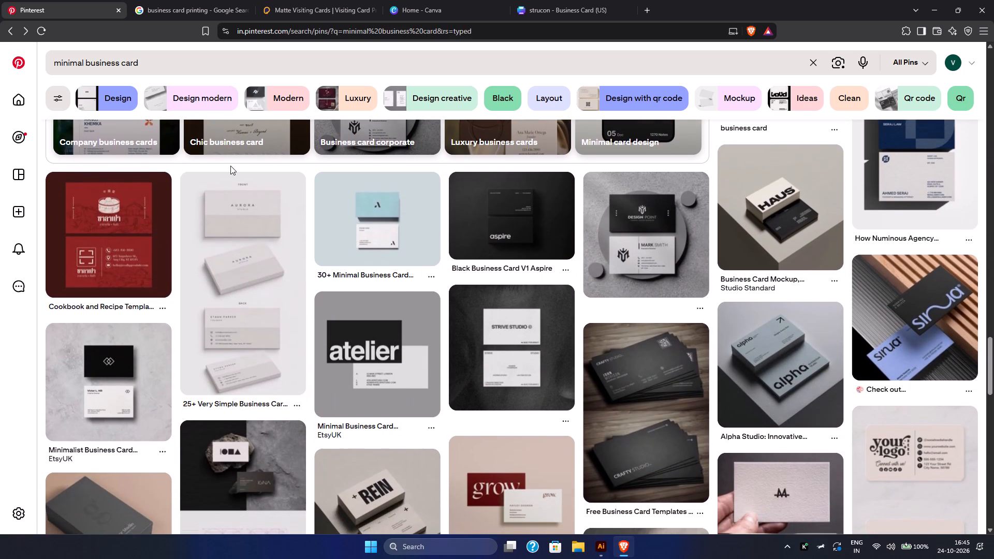
{"action": "key", "text": "Down"}
{"action": "key", "text": "Down"}
{"action": "key", "text": "Down"}
{"action": "key", "text": "Down"}
{"action": "key", "text": "Down"}
{"action": "key", "text": "Down"}
{"action": "key", "text": "Down"}
{"action": "key", "text": "Down"}
{"action": "key", "text": "Down"}
{"action": "key", "text": "Down"}
{"action": "key", "text": "Down"}
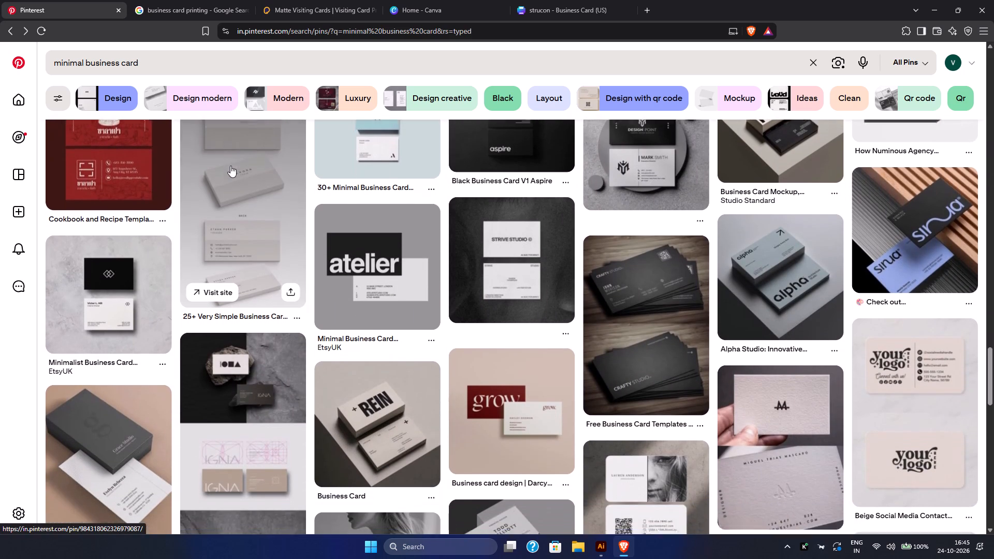
{"action": "key", "text": "Down"}
{"action": "key", "text": "Down"}
{"action": "key", "text": "Down"}
{"action": "key", "text": "Down"}
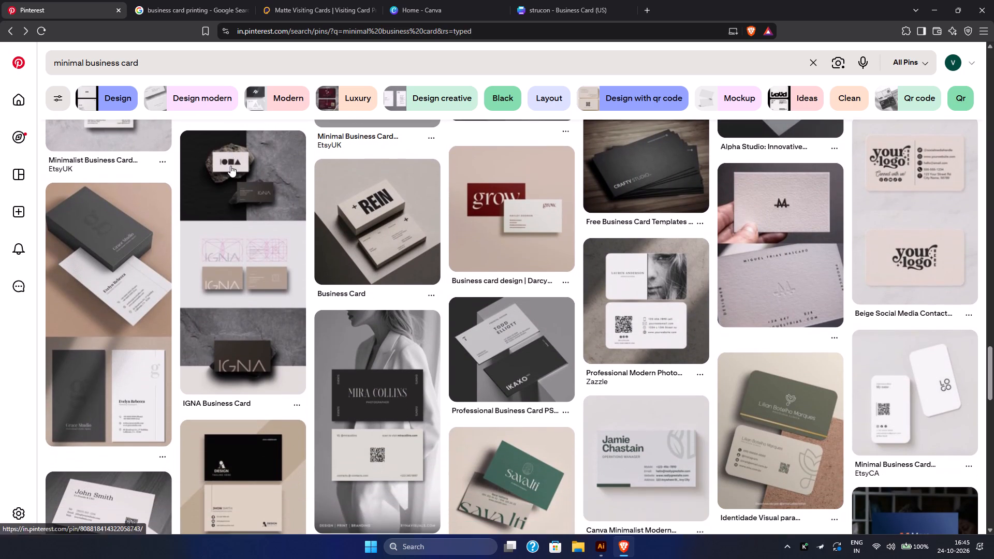
{"action": "key", "text": "Down"}
Open the source website of the dark Crafty Studio card pin, skim its business card template list and close the page.
{"action": "left_click", "coordinate": [619, 168]}
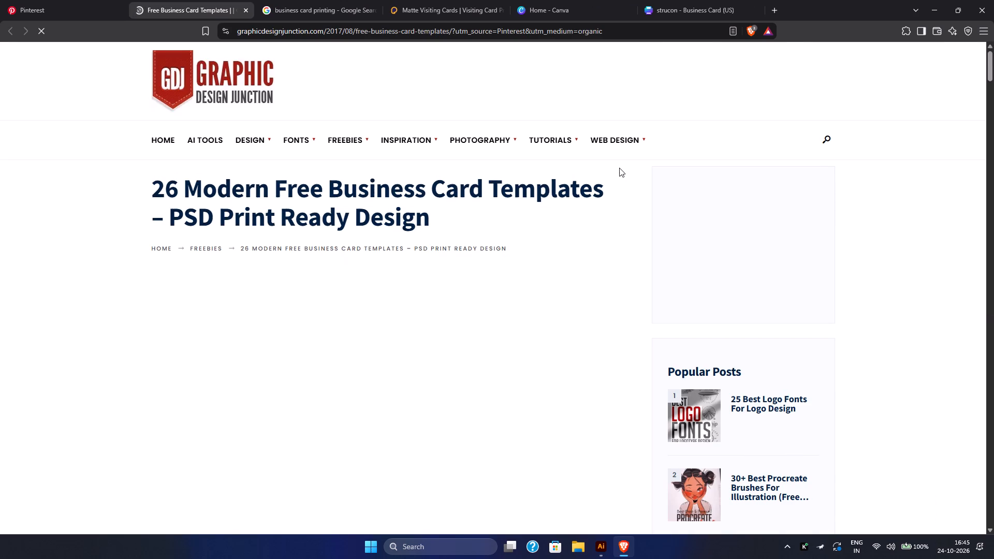
{"action": "scroll", "coordinate": [467, 298], "scroll_direction": "down", "scroll_amount": 13}
{"action": "scroll", "coordinate": [467, 298], "scroll_direction": "up", "scroll_amount": 2}
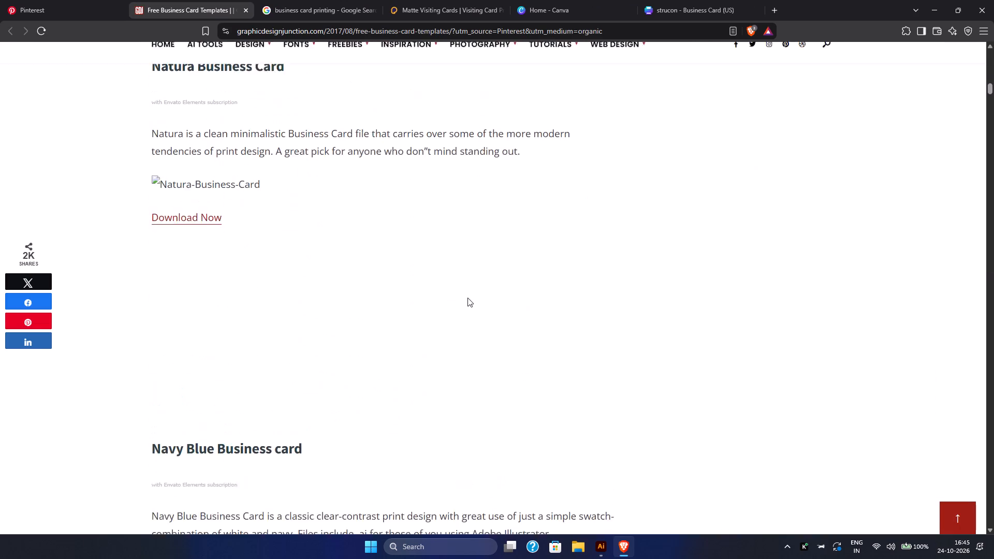
{"action": "scroll", "coordinate": [467, 298], "scroll_direction": "up", "scroll_amount": 3}
{"action": "scroll", "coordinate": [467, 298], "scroll_direction": "down", "scroll_amount": 7}
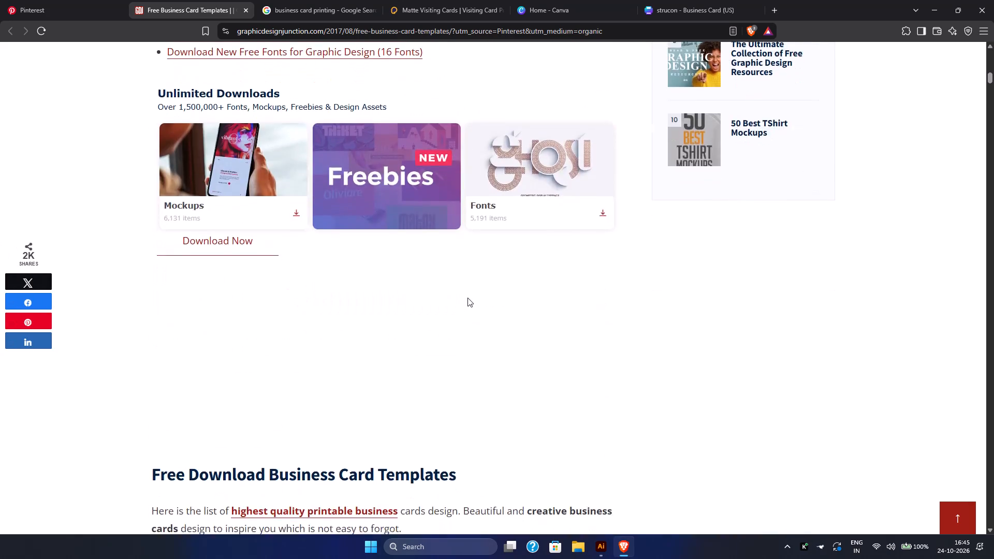
{"action": "scroll", "coordinate": [467, 298], "scroll_direction": "down", "scroll_amount": 12}
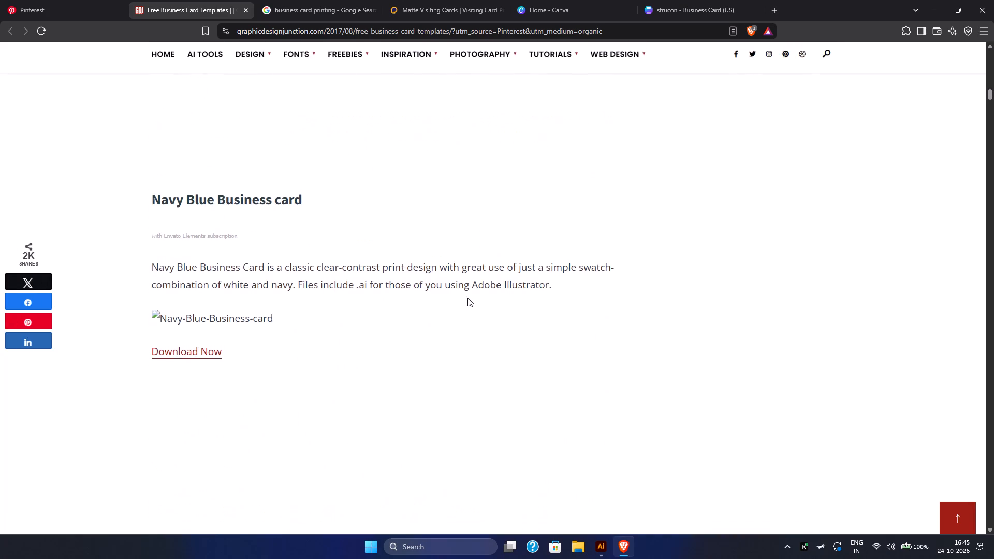
{"action": "scroll", "coordinate": [467, 298], "scroll_direction": "down", "scroll_amount": 1}
{"action": "left_click", "coordinate": [245, 7]}
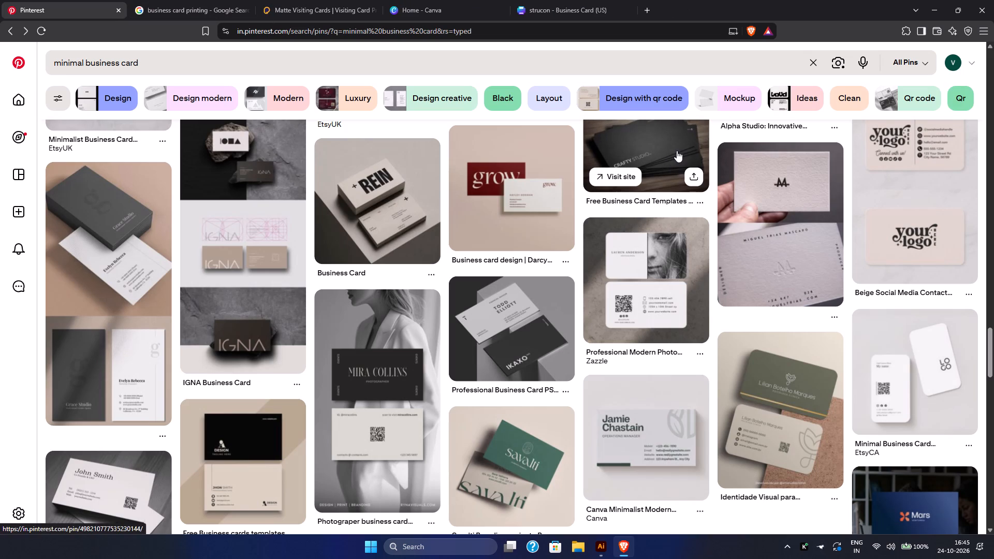
Open the Crafty Studio "Free Business Card Templates" pin and browse its related pins for dark, minimal card designs.
{"action": "left_click", "coordinate": [657, 134]}
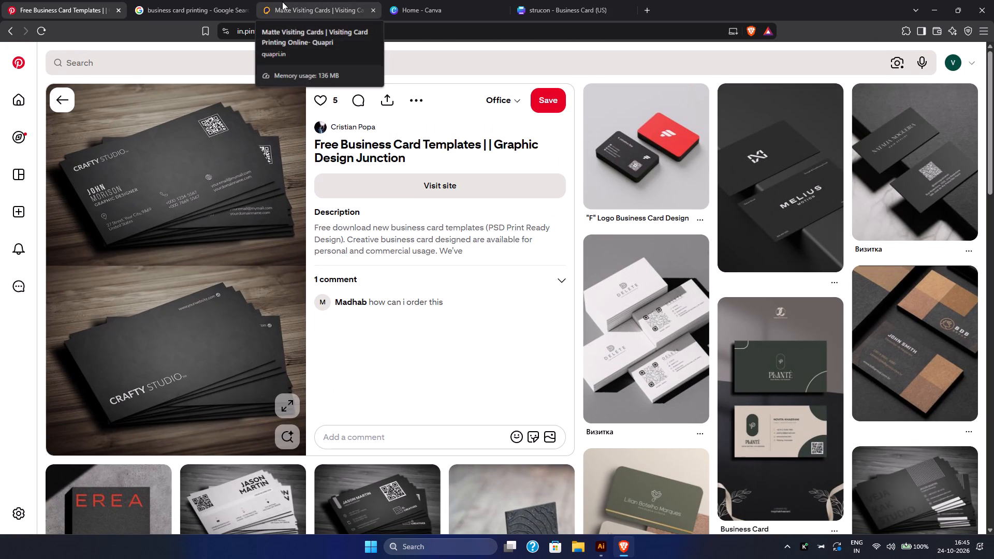
{"action": "scroll", "coordinate": [282, 2], "scroll_direction": "down", "scroll_amount": 2}
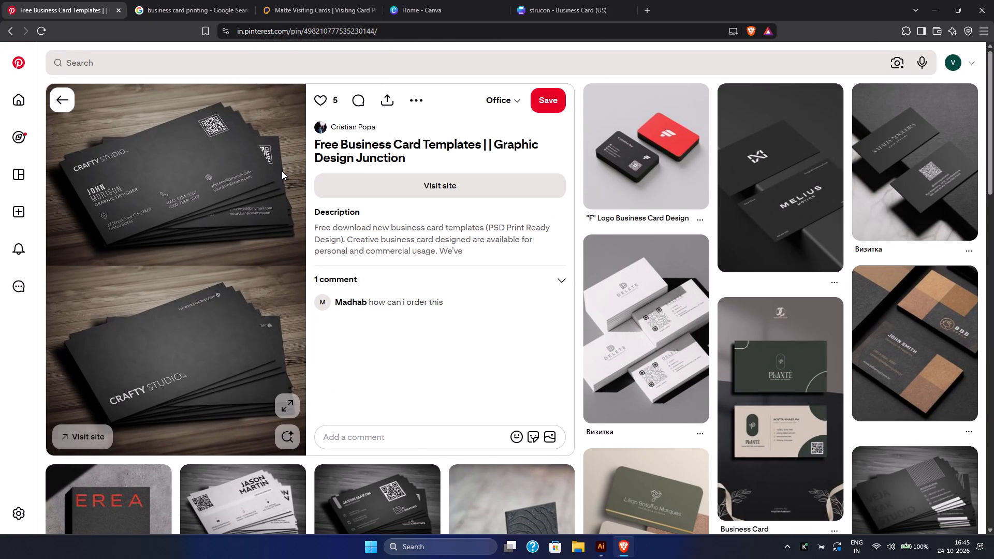
{"action": "scroll", "coordinate": [282, 171], "scroll_direction": "down", "scroll_amount": 6}
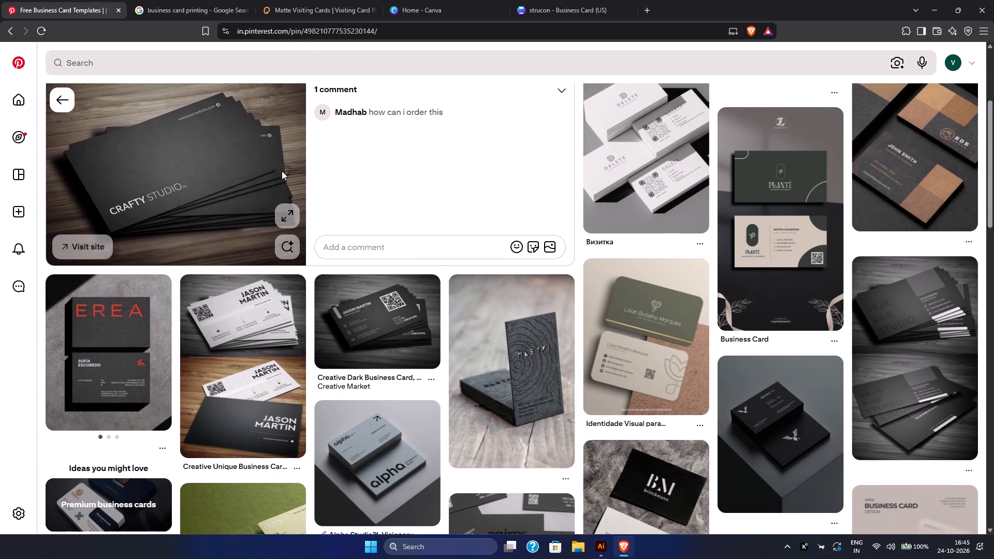
{"action": "scroll", "coordinate": [282, 171], "scroll_direction": "down", "scroll_amount": 3}
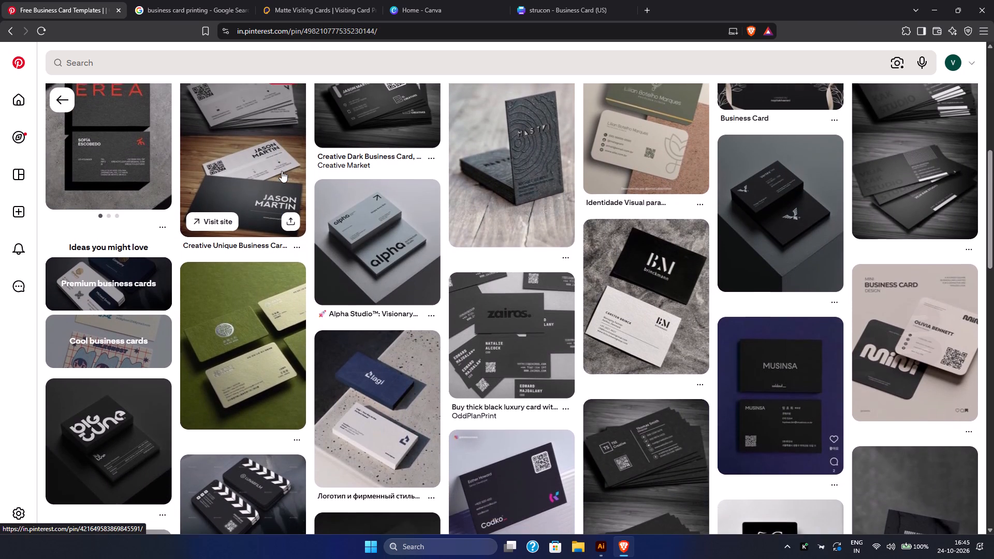
{"action": "scroll", "coordinate": [282, 171], "scroll_direction": "down", "scroll_amount": 3}
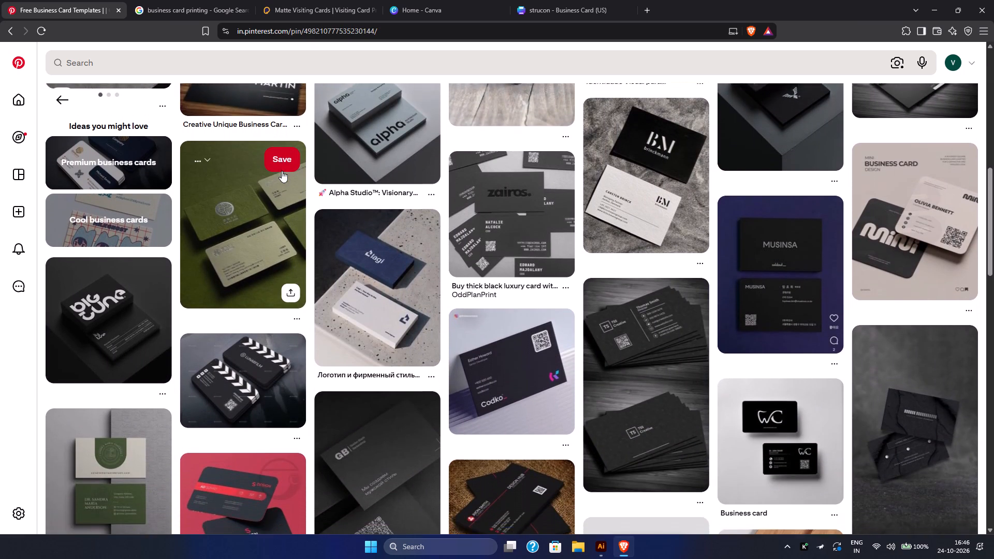
{"action": "scroll", "coordinate": [282, 171], "scroll_direction": "down", "scroll_amount": 2}
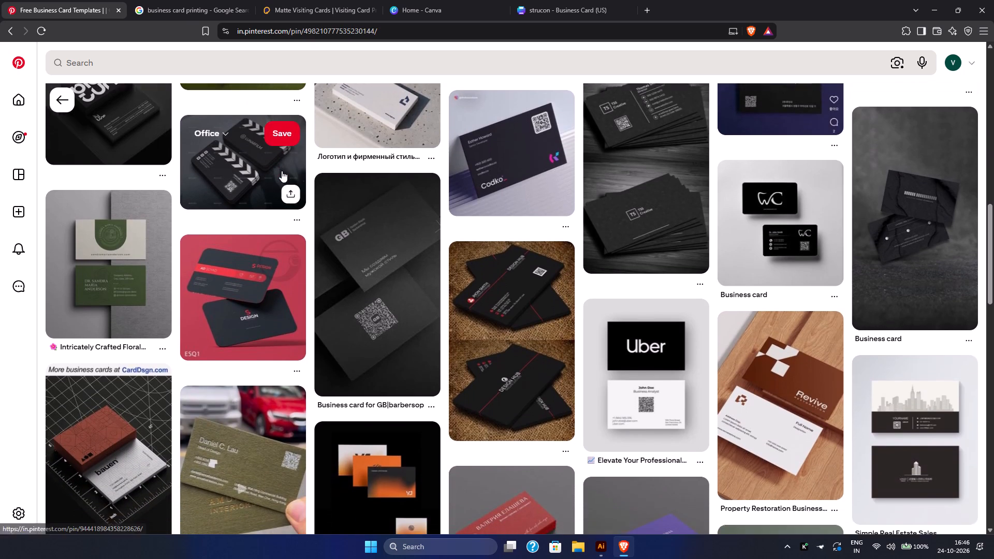
{"action": "scroll", "coordinate": [282, 171], "scroll_direction": "down", "scroll_amount": 1}
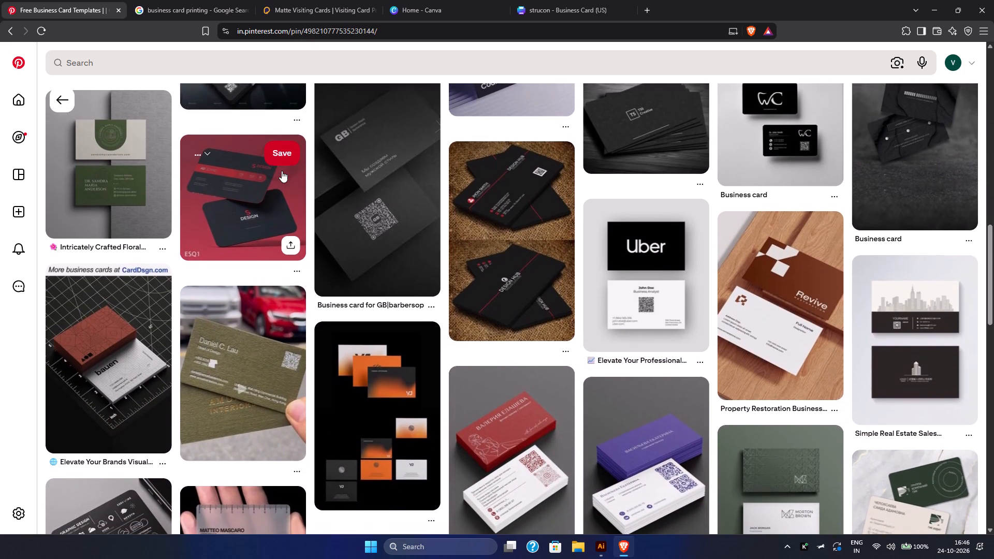
{"action": "scroll", "coordinate": [282, 171], "scroll_direction": "down", "scroll_amount": 1}
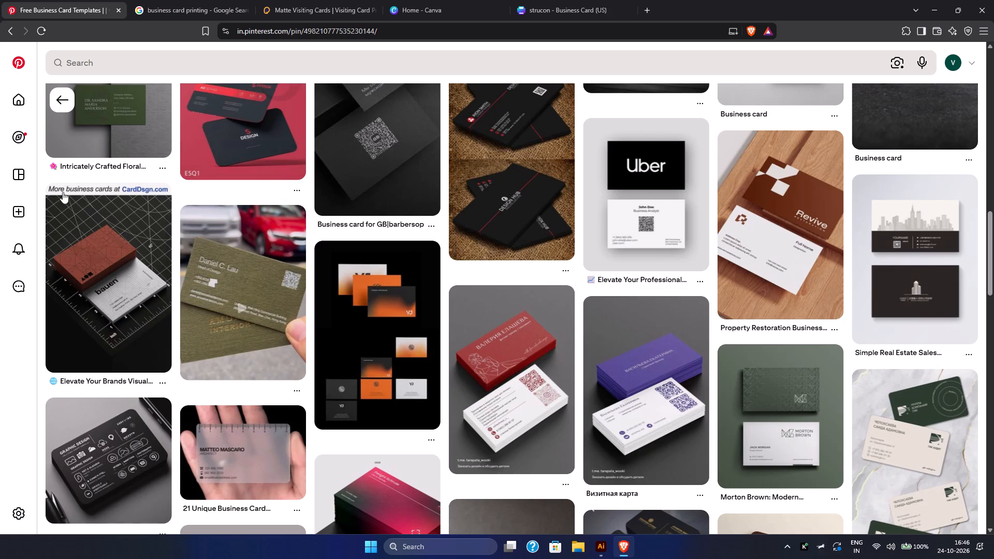
Open the red-and-grey "bauen" card pin in a separate tab and examine its geometric line pattern up close.
{"action": "right_click", "coordinate": [125, 322]}
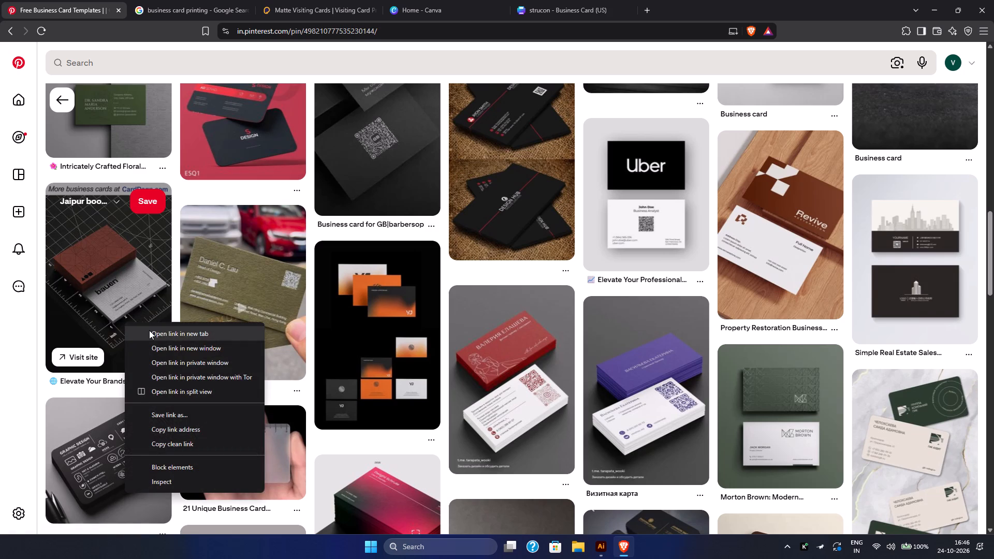
{"action": "left_click", "coordinate": [149, 330]}
{"action": "left_click", "coordinate": [135, 0]}
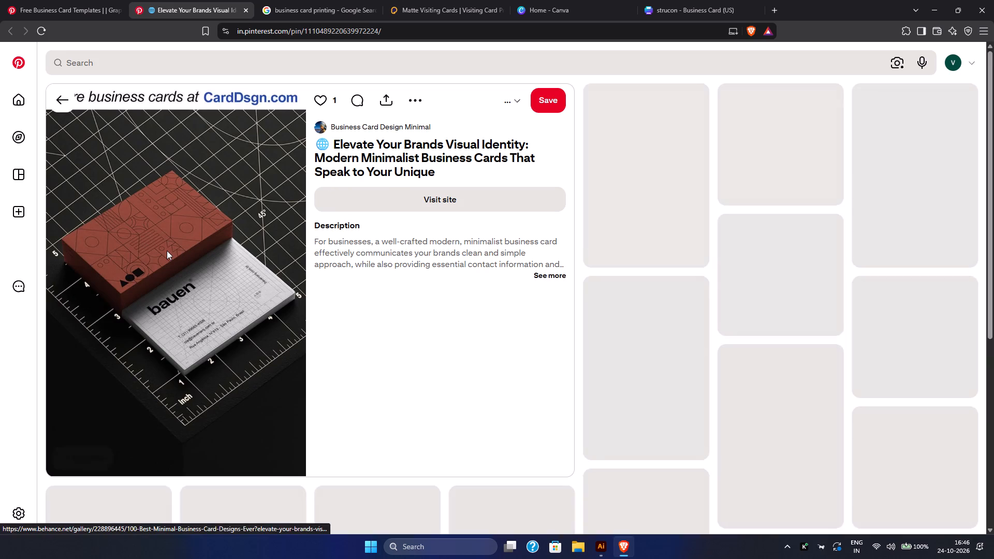
{"action": "scroll", "coordinate": [167, 251], "scroll_direction": "right", "scroll_amount": 1}
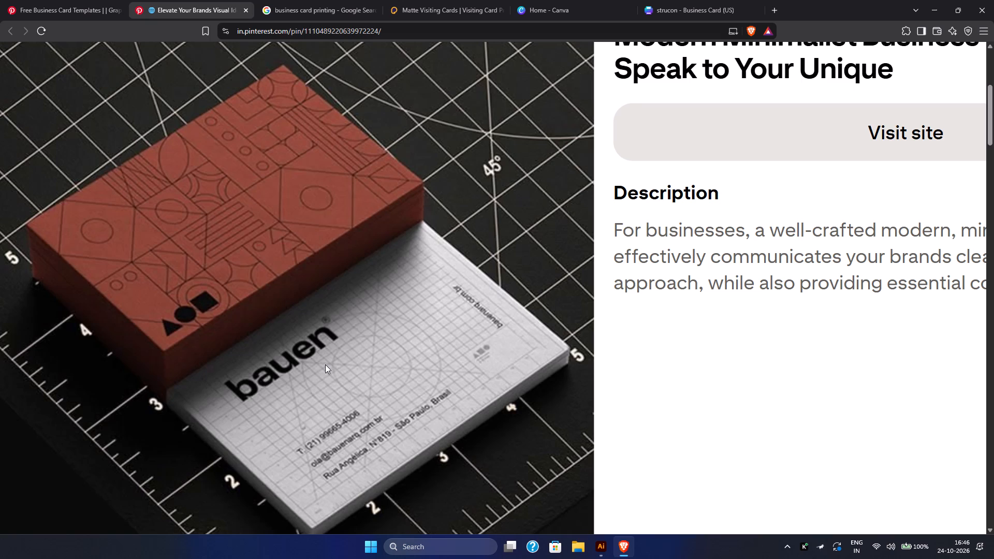
Switch back to the "strucon" design in Canva and search the business card templates for "geometrical design".
{"action": "left_click", "coordinate": [644, 0]}
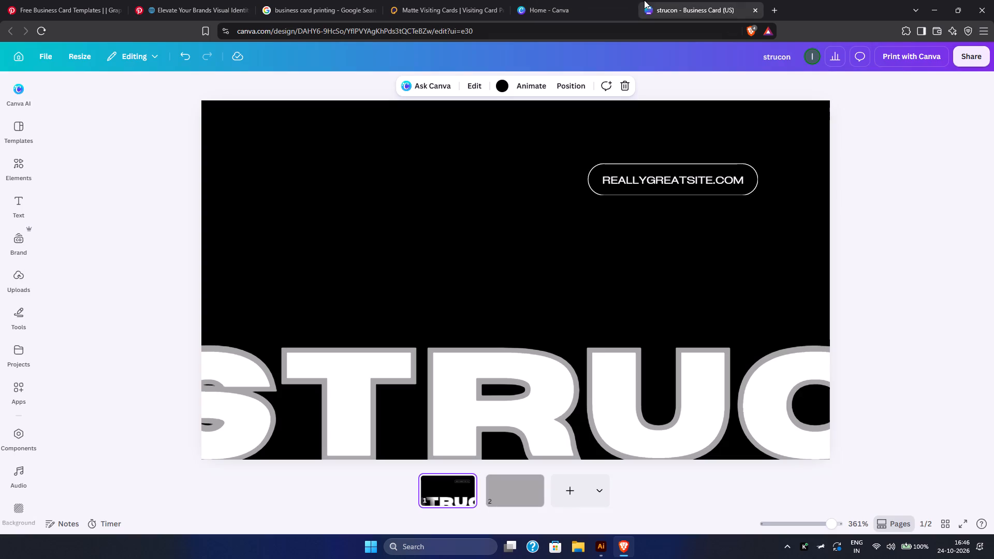
{"action": "left_click", "coordinate": [28, 126]}
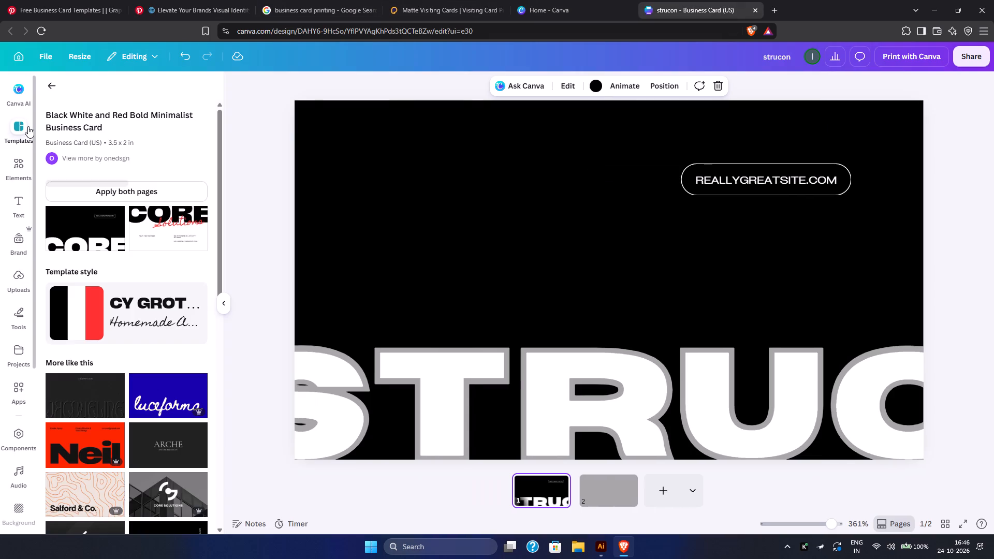
{"action": "left_click", "coordinate": [56, 89]}
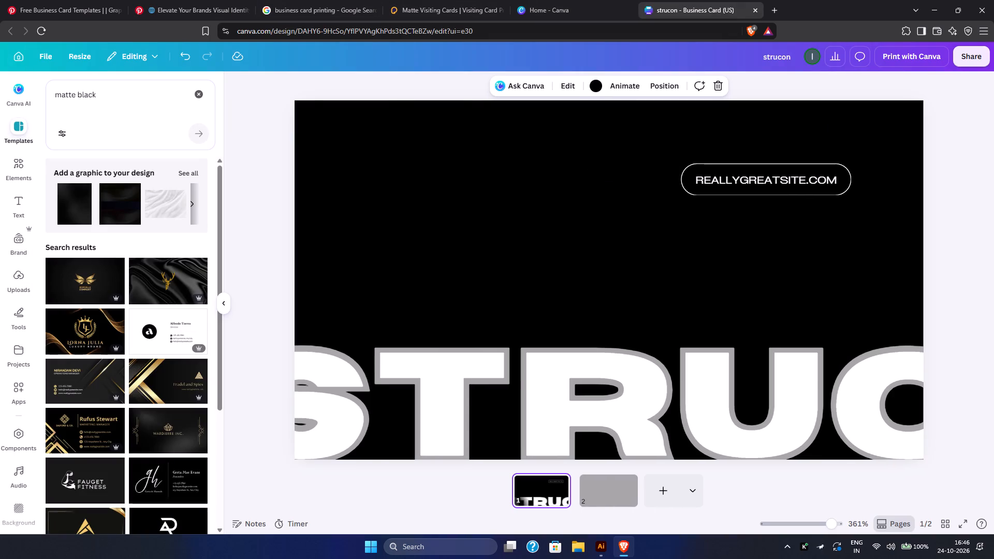
{"action": "left_click", "coordinate": [190, 95]}
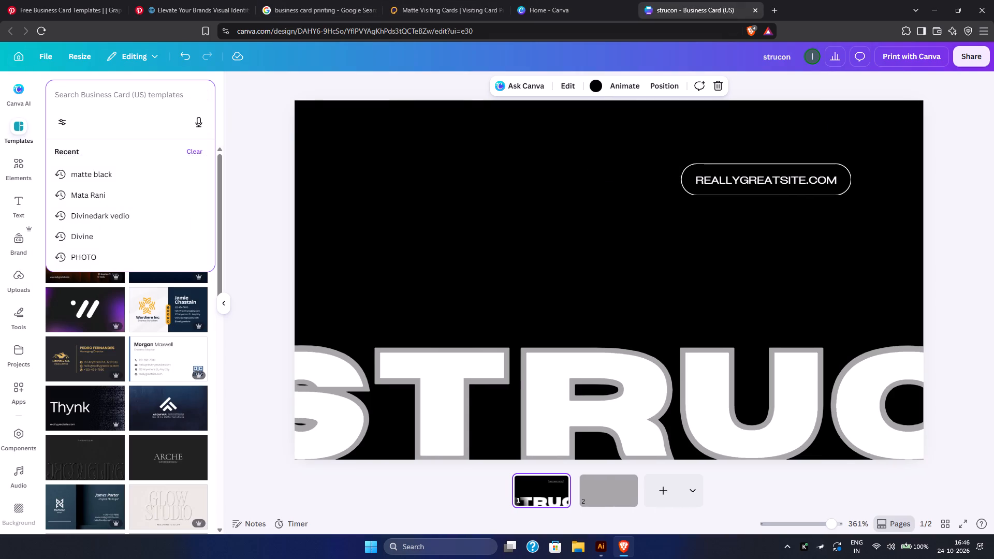
{"action": "type", "text": "geo,"}
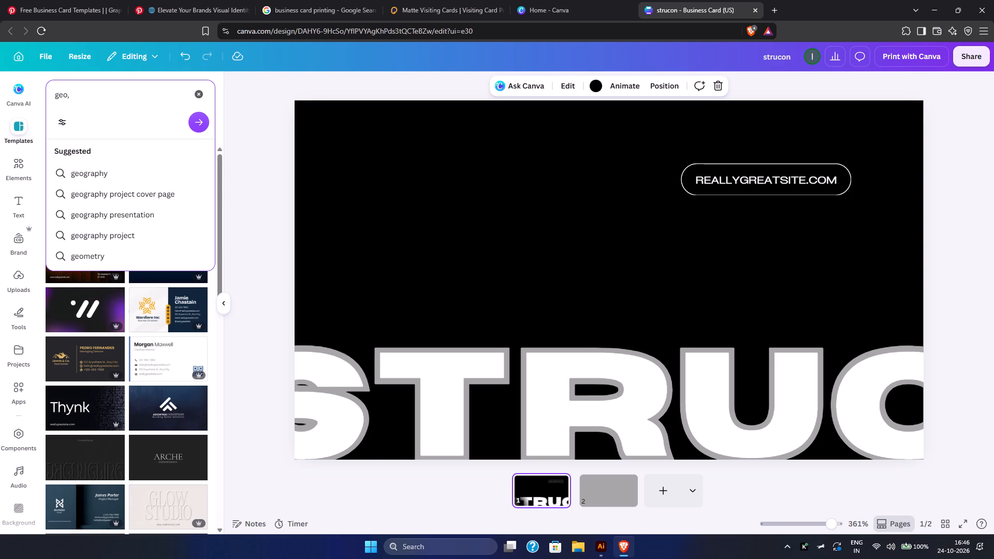
{"action": "key", "text": "BackSpace"}
{"action": "type", "text": "metrical design"}
{"action": "key", "text": "Return"}
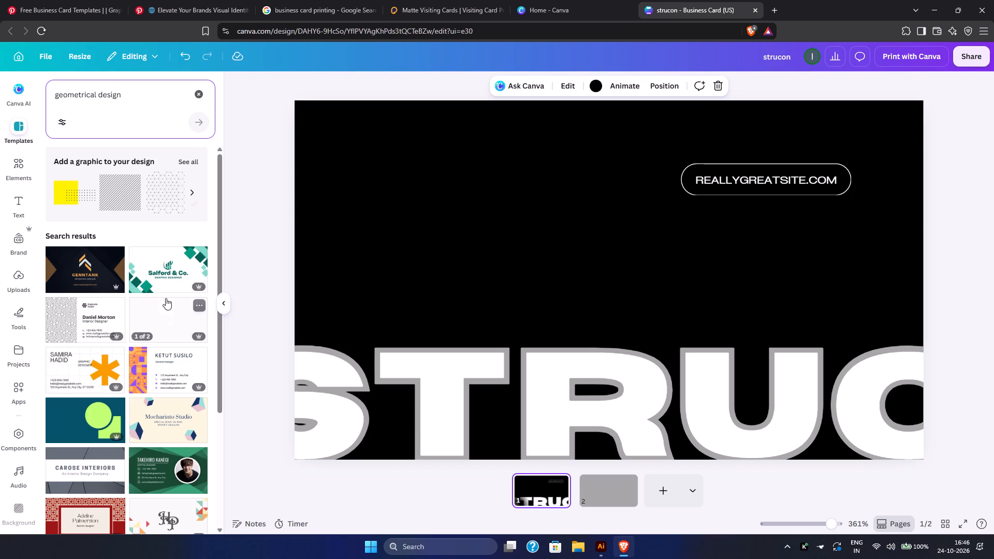
Browse the "geometrical design" template results for a geometric pattern suited to the card.
{"action": "scroll", "coordinate": [158, 310], "scroll_direction": "down", "scroll_amount": 3}
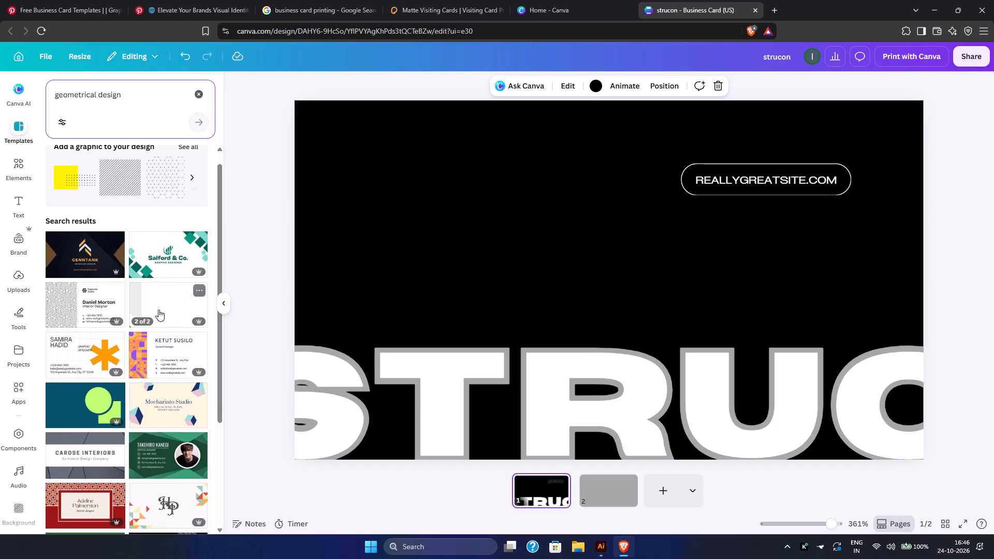
{"action": "scroll", "coordinate": [158, 310], "scroll_direction": "down", "scroll_amount": 4}
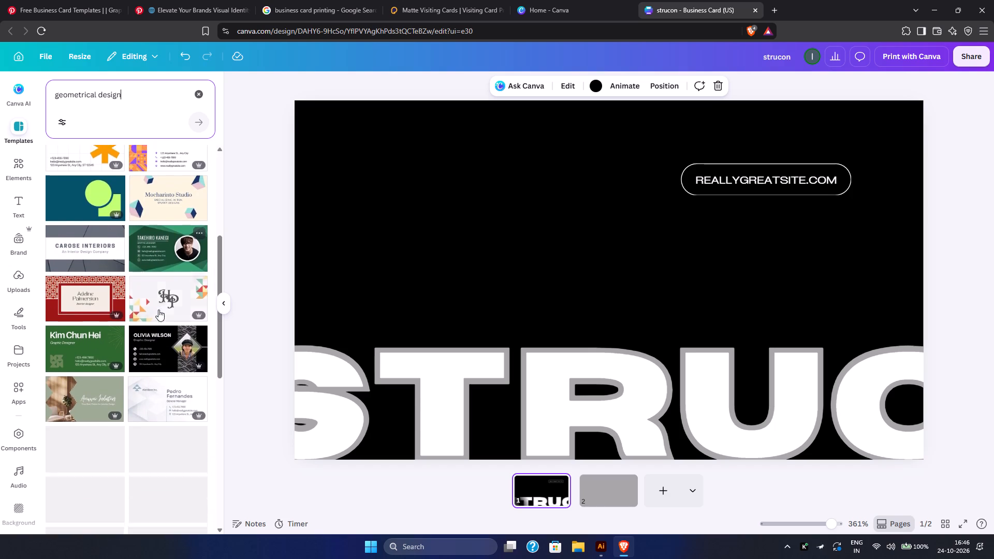
{"action": "scroll", "coordinate": [158, 310], "scroll_direction": "down", "scroll_amount": 4}
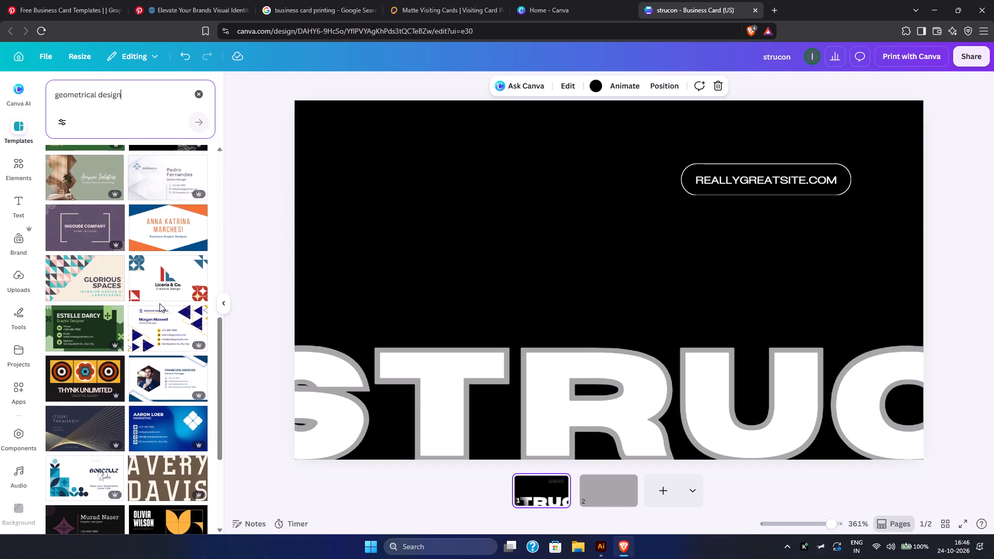
{"action": "scroll", "coordinate": [159, 303], "scroll_direction": "down", "scroll_amount": 2}
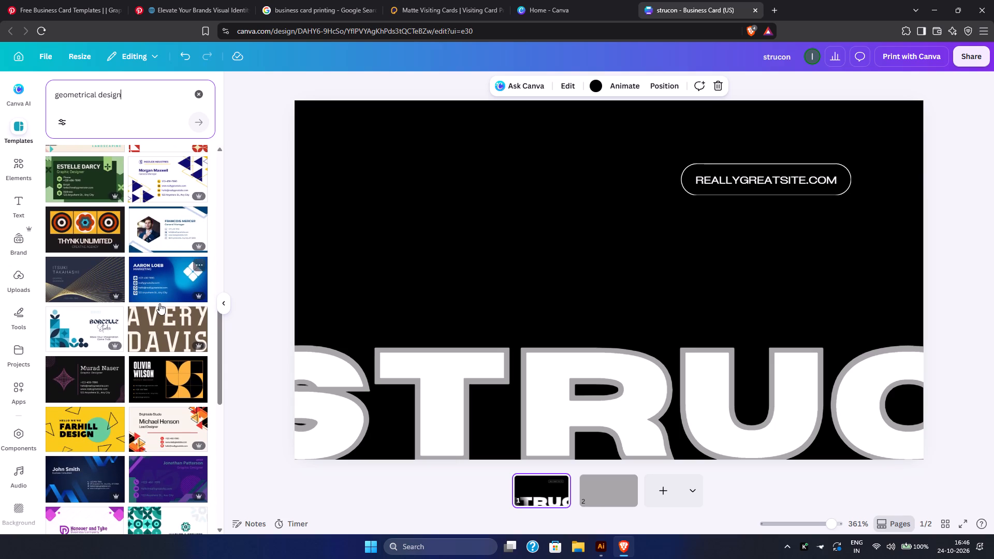
{"action": "scroll", "coordinate": [159, 303], "scroll_direction": "down", "scroll_amount": 4}
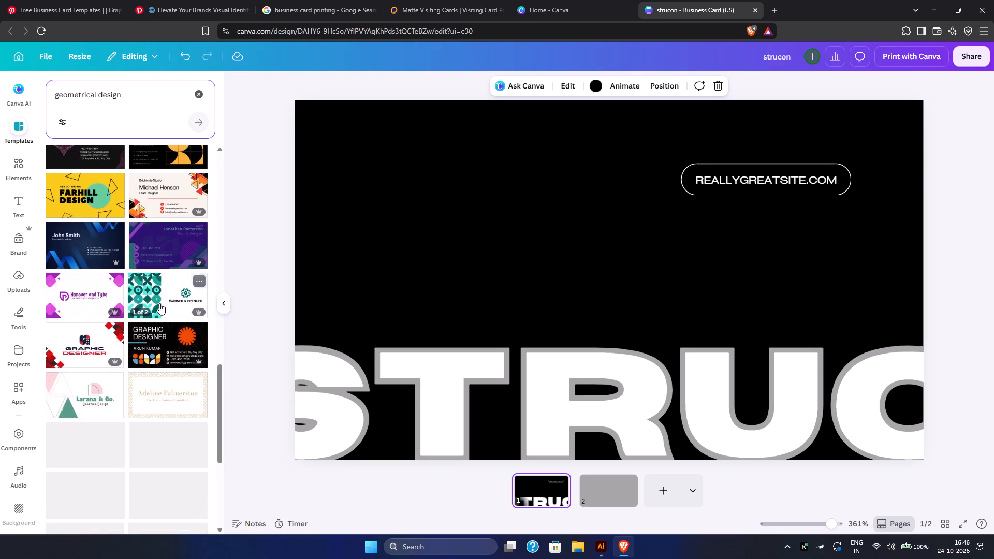
{"action": "scroll", "coordinate": [159, 303], "scroll_direction": "up", "scroll_amount": 10}
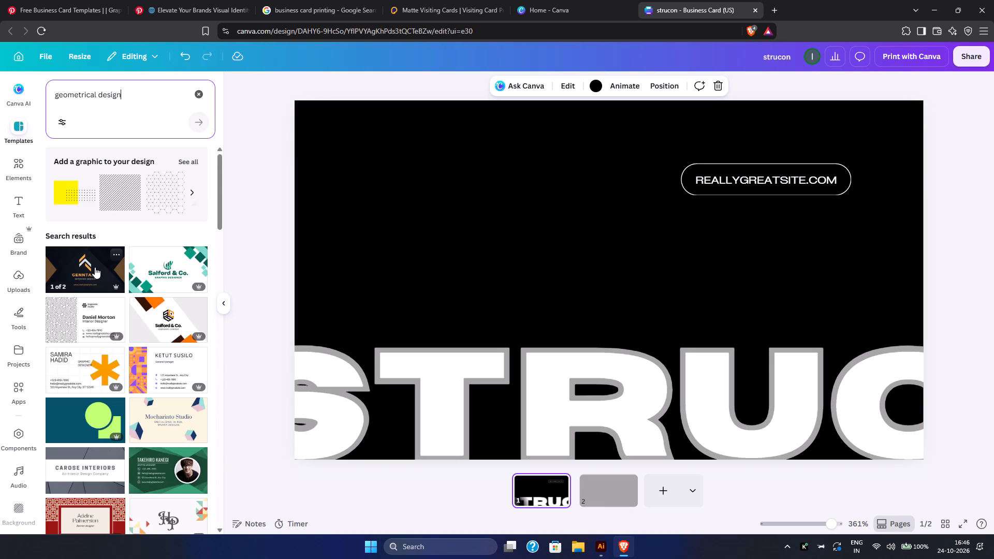
Open the "Black and White Geometric Interior Design Business Card" template and browse its similar designs for a suitable geometric pattern.
{"action": "left_click", "coordinate": [82, 326]}
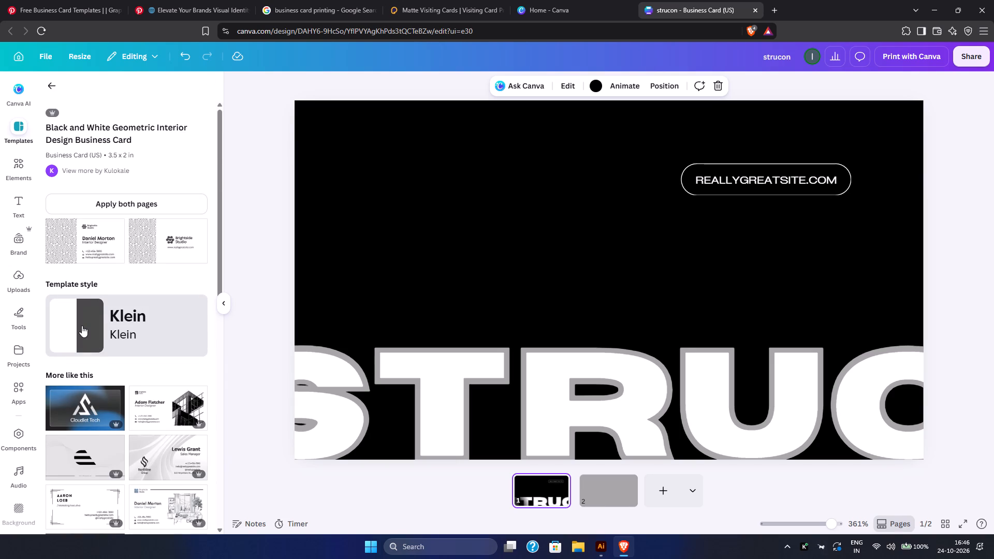
{"action": "scroll", "coordinate": [82, 326], "scroll_direction": "down", "scroll_amount": 5}
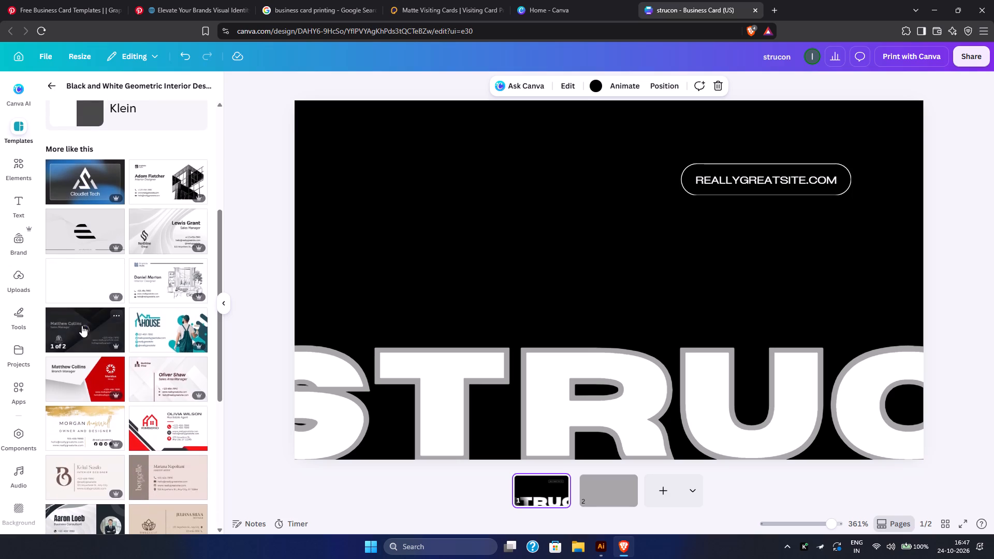
{"action": "scroll", "coordinate": [82, 326], "scroll_direction": "down", "scroll_amount": 5}
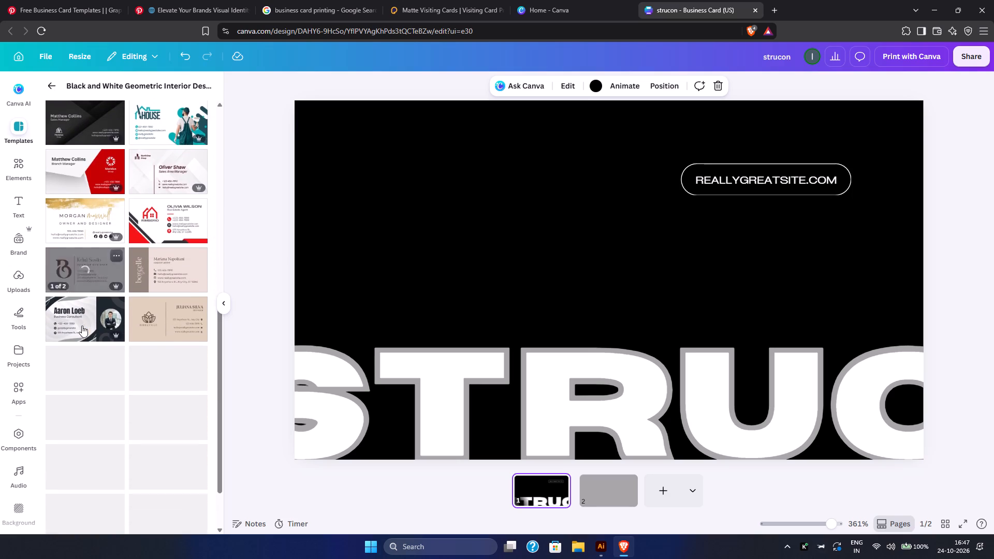
{"action": "scroll", "coordinate": [82, 326], "scroll_direction": "down", "scroll_amount": 2}
{"action": "scroll", "coordinate": [82, 326], "scroll_direction": "up", "scroll_amount": 1}
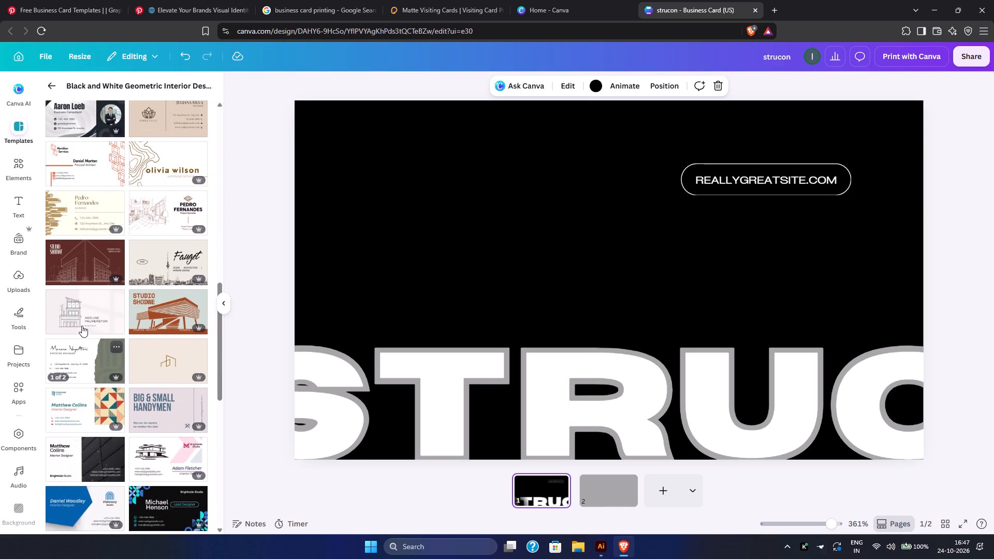
{"action": "scroll", "coordinate": [82, 326], "scroll_direction": "up", "scroll_amount": 1}
{"action": "scroll", "coordinate": [82, 326], "scroll_direction": "down", "scroll_amount": 2}
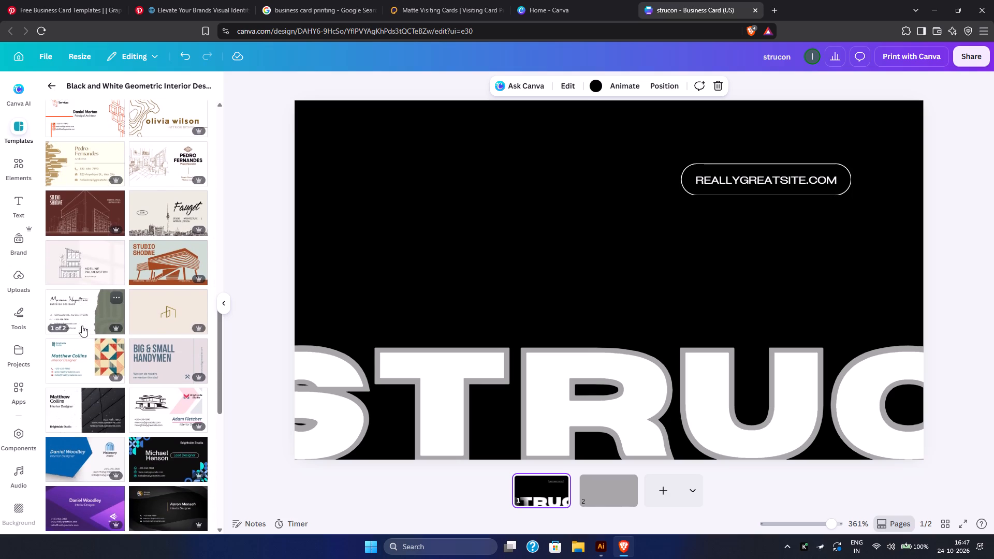
{"action": "scroll", "coordinate": [82, 326], "scroll_direction": "down", "scroll_amount": 6}
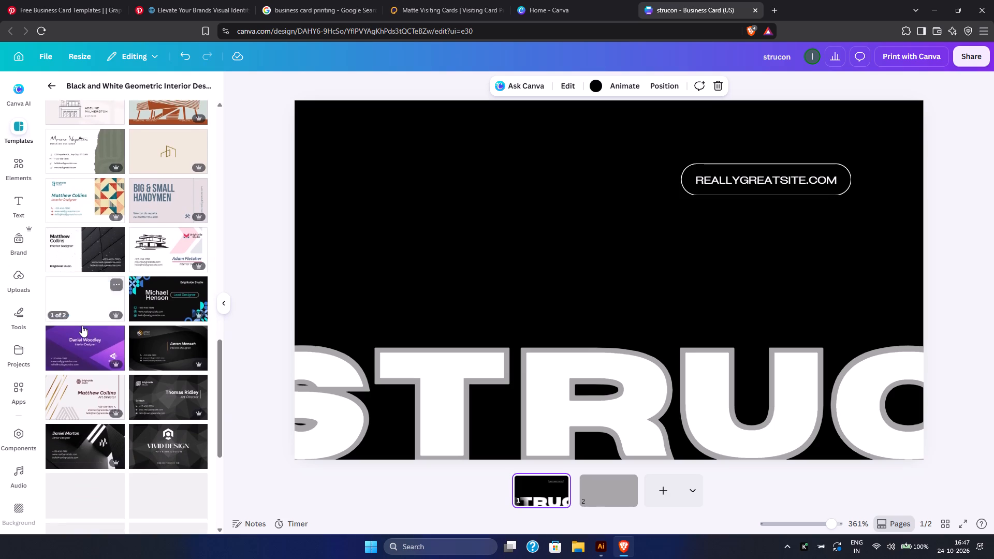
{"action": "scroll", "coordinate": [82, 326], "scroll_direction": "down", "scroll_amount": 4}
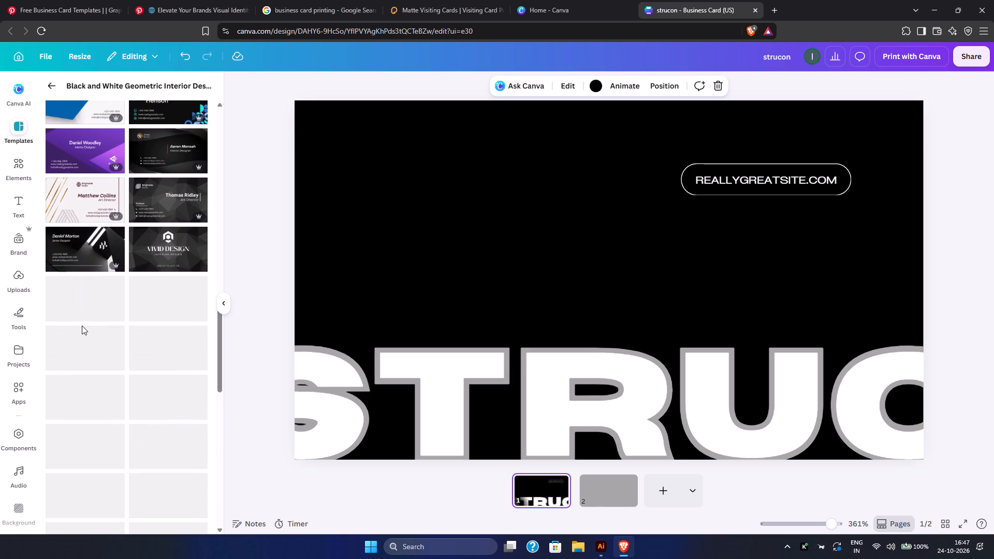
{"action": "scroll", "coordinate": [82, 326], "scroll_direction": "down", "scroll_amount": 3}
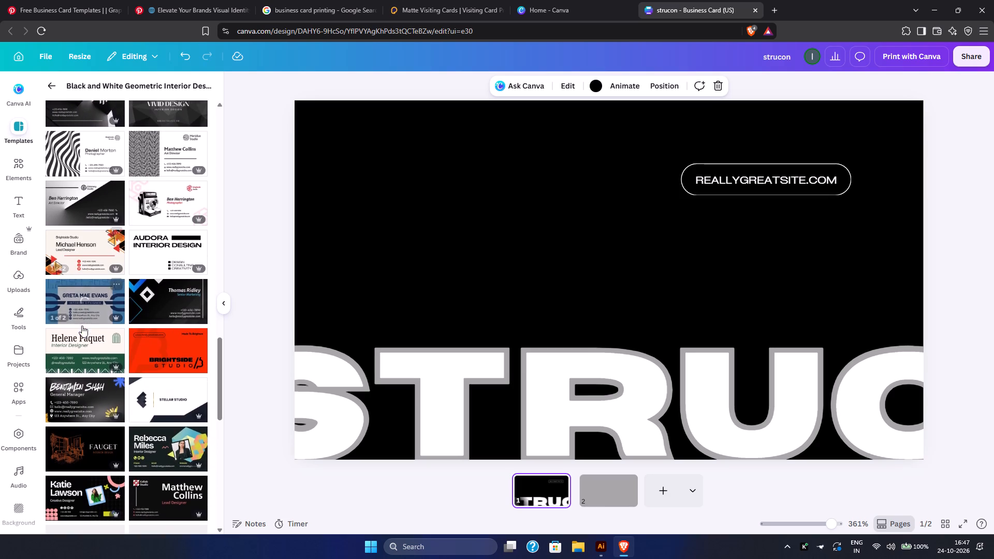
{"action": "scroll", "coordinate": [82, 326], "scroll_direction": "down", "scroll_amount": 5}
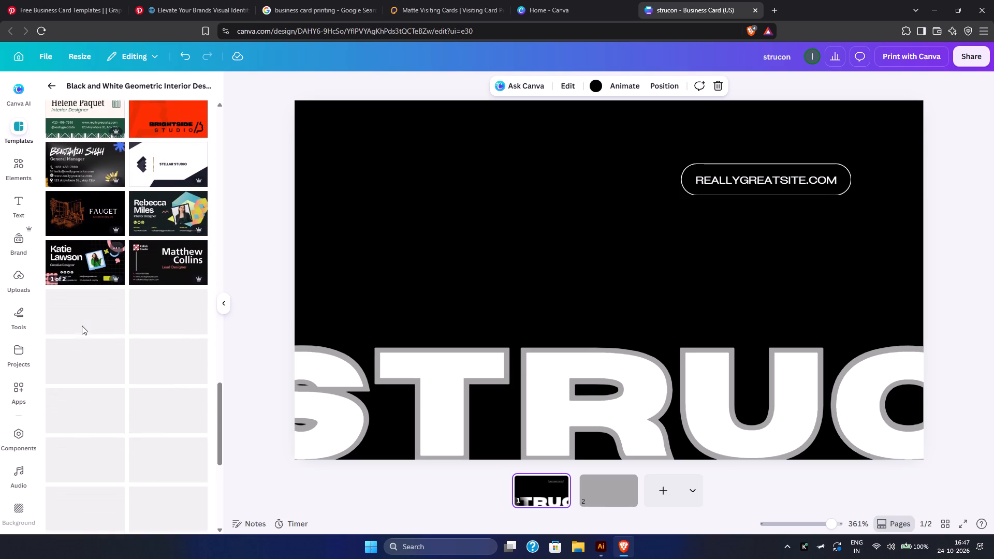
{"action": "scroll", "coordinate": [82, 326], "scroll_direction": "down", "scroll_amount": 2}
{"action": "scroll", "coordinate": [82, 326], "scroll_direction": "up", "scroll_amount": 2}
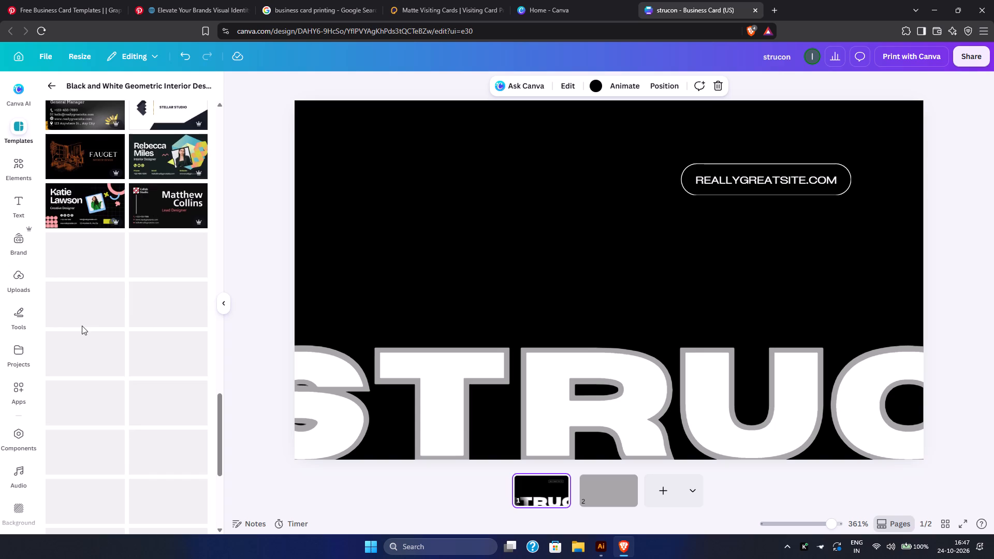
{"action": "scroll", "coordinate": [82, 326], "scroll_direction": "up", "scroll_amount": 2}
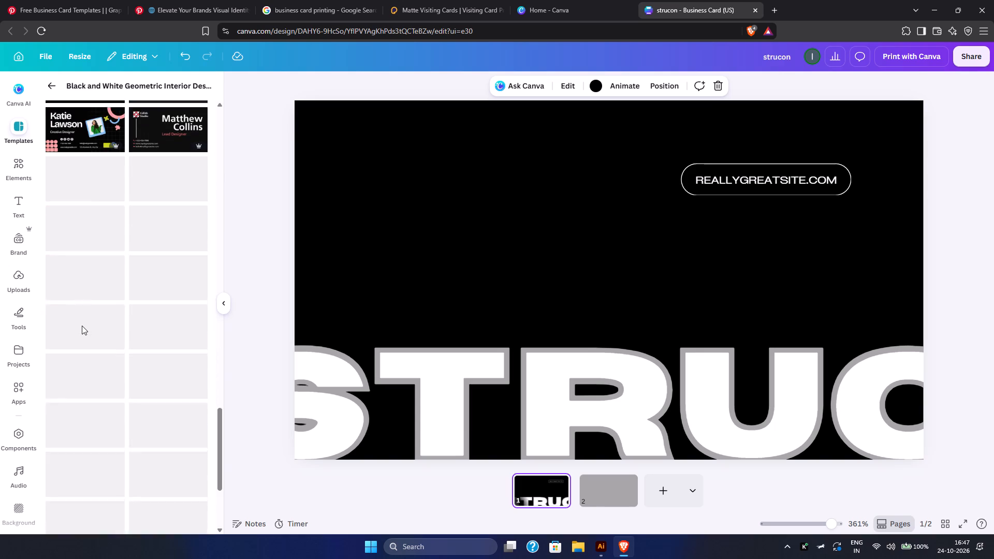
{"action": "scroll", "coordinate": [82, 326], "scroll_direction": "up", "scroll_amount": 10}
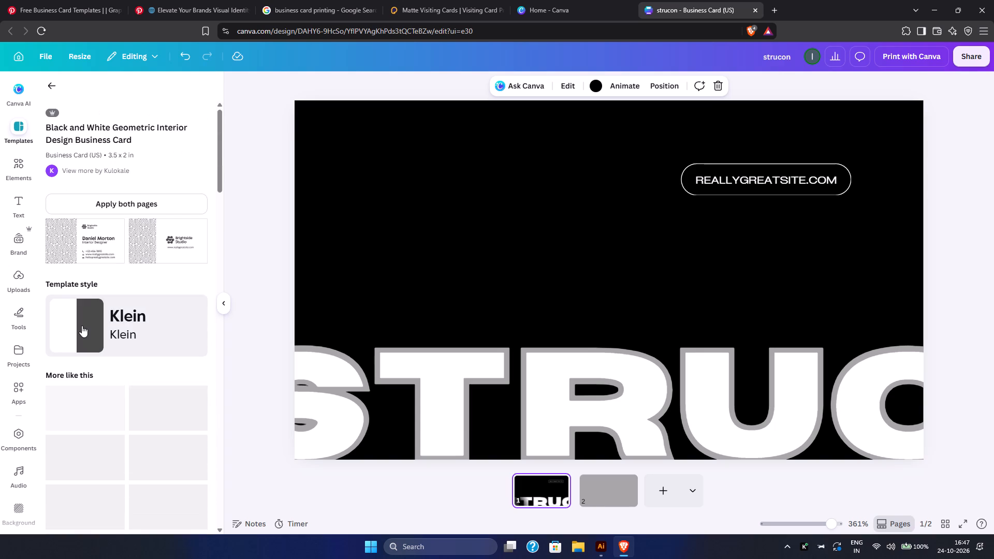
{"action": "scroll", "coordinate": [82, 326], "scroll_direction": "down", "scroll_amount": 8}
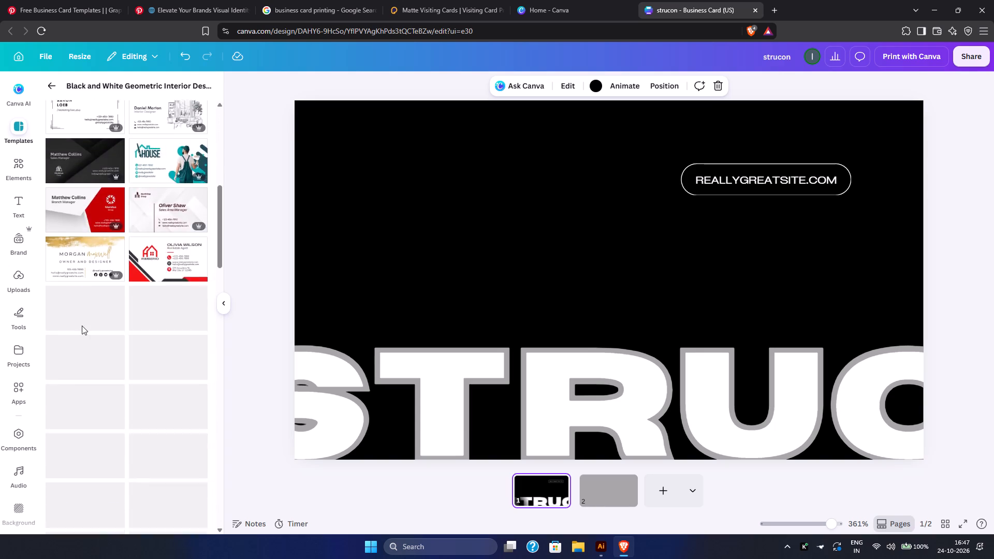
{"action": "scroll", "coordinate": [82, 326], "scroll_direction": "up", "scroll_amount": 2}
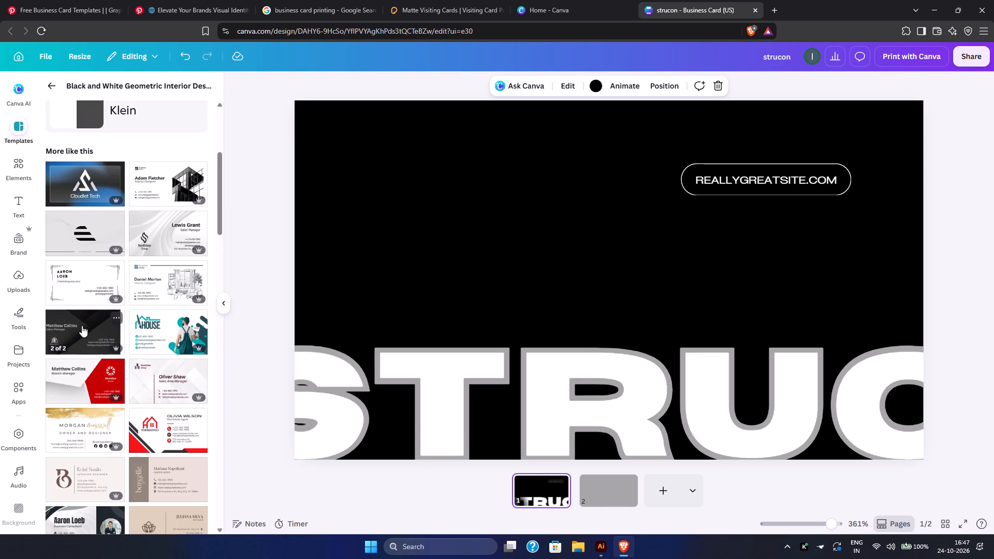
{"action": "scroll", "coordinate": [82, 326], "scroll_direction": "down", "scroll_amount": 5}
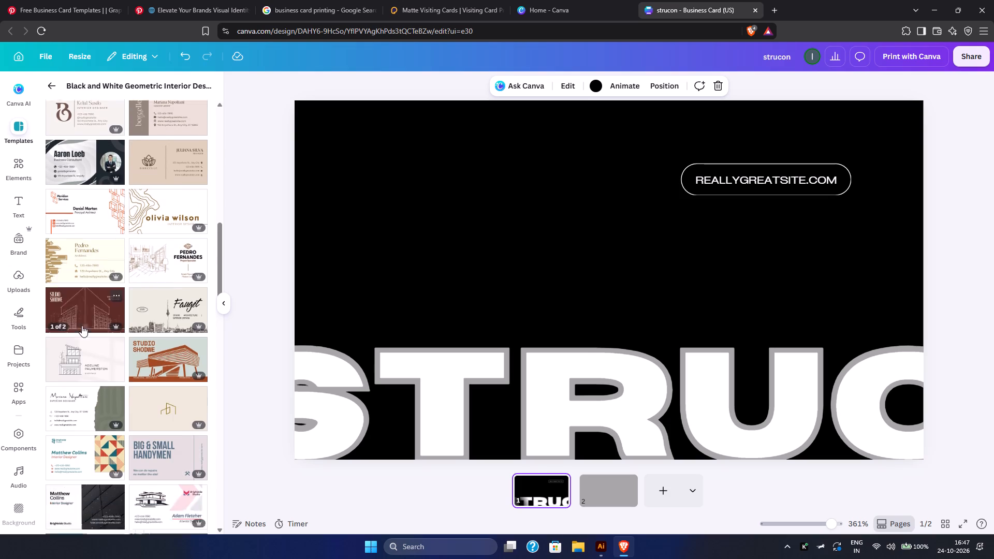
{"action": "scroll", "coordinate": [82, 326], "scroll_direction": "down", "scroll_amount": 4}
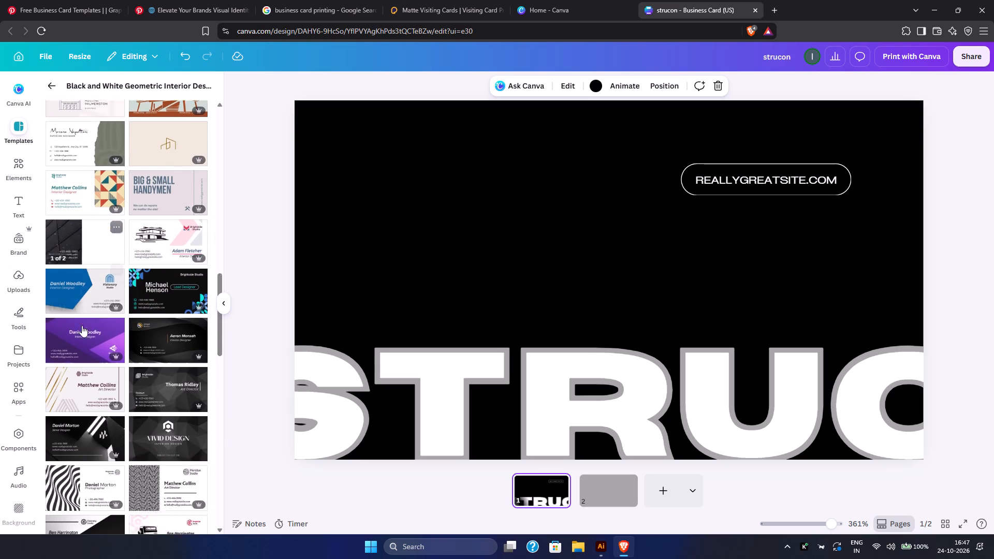
{"action": "scroll", "coordinate": [82, 326], "scroll_direction": "down", "scroll_amount": 7}
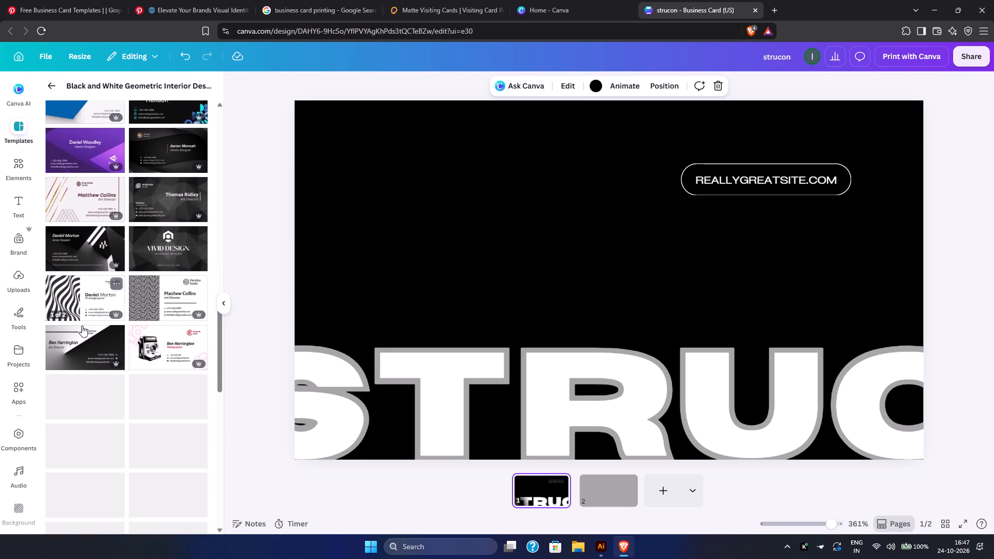
{"action": "scroll", "coordinate": [82, 326], "scroll_direction": "down", "scroll_amount": 2}
{"action": "scroll", "coordinate": [82, 326], "scroll_direction": "up", "scroll_amount": 2}
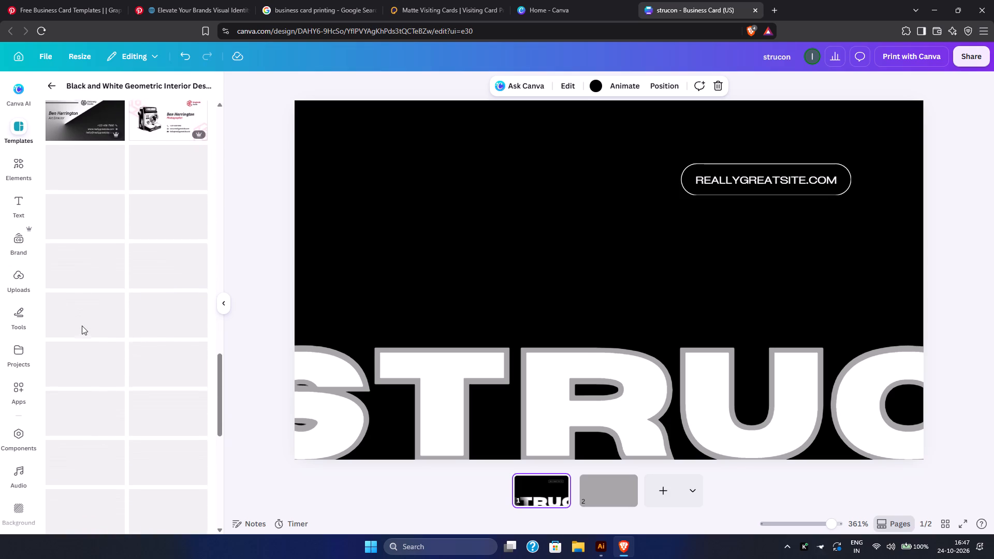
{"action": "scroll", "coordinate": [82, 326], "scroll_direction": "up", "scroll_amount": 1}
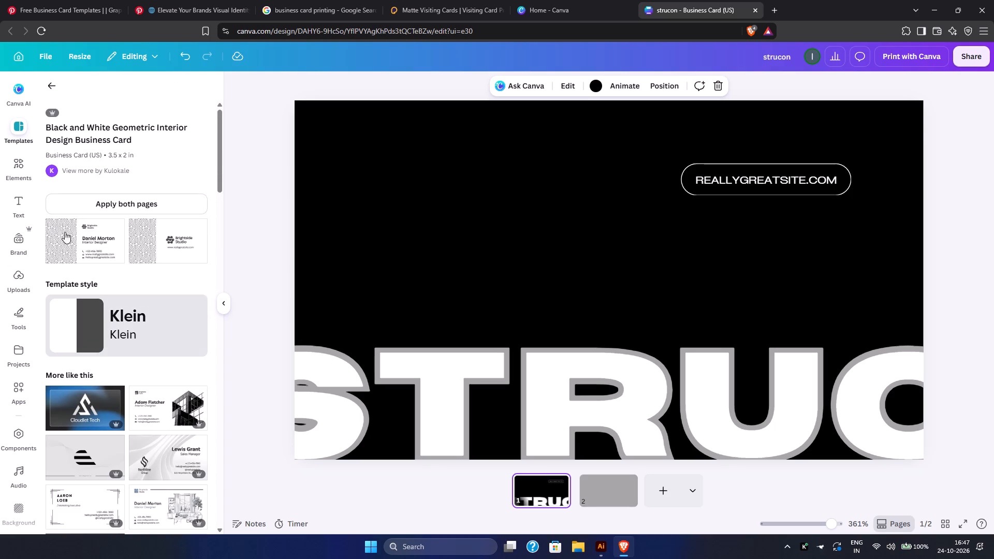
{"action": "left_click", "coordinate": [56, 80]}
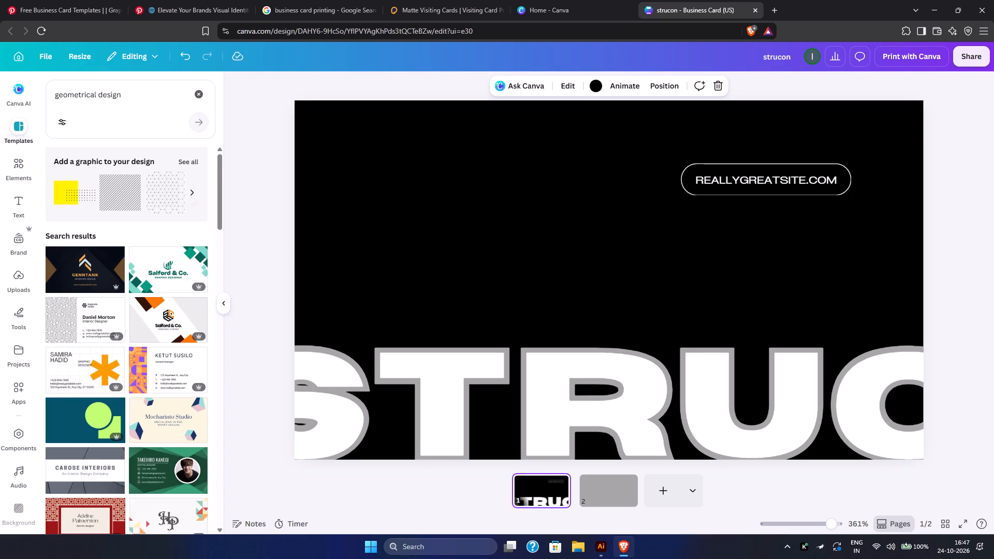
Search the business card templates for "geometrical pattern random".
{"action": "left_click", "coordinate": [129, 93]}
{"action": "key", "text": "BackSpace"}
{"action": "key", "text": "BackSpace"}
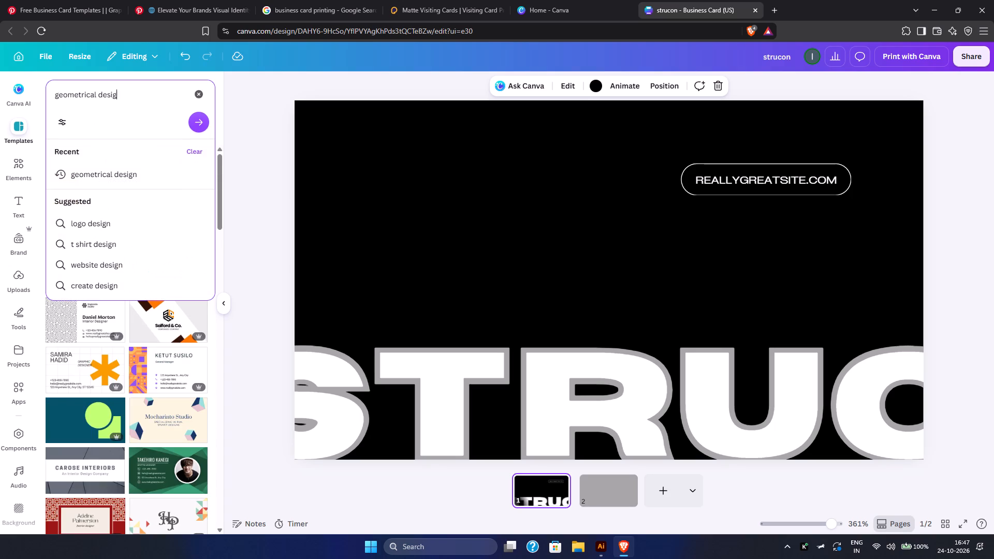
{"action": "key", "text": "BackSpace"}
{"action": "key", "text": "BackSpace"}
{"action": "key", "text": "BackSpace"}
{"action": "key", "text": "BackSpace"}
{"action": "type", "text": "pattern random"}
{"action": "key", "text": "Return"}
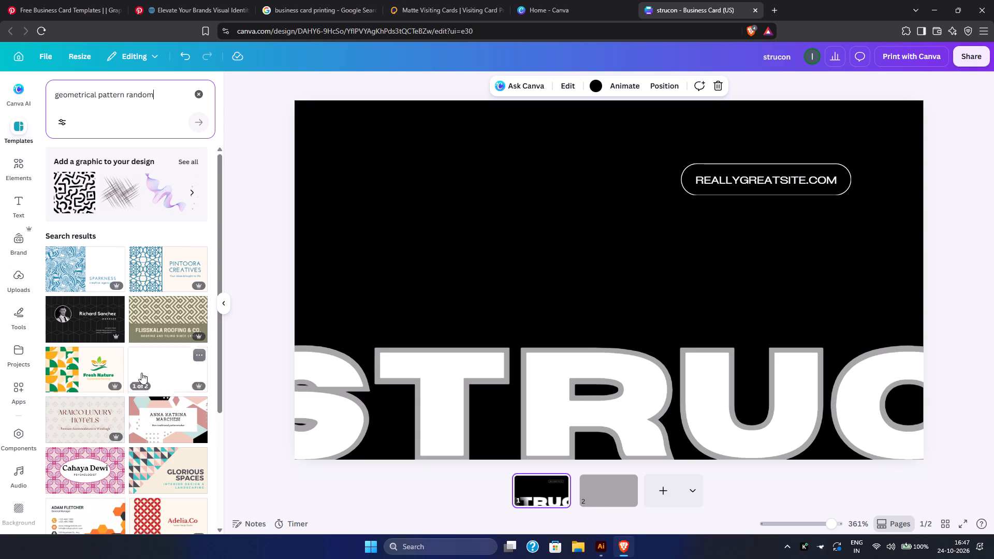
Browse the "geometrical pattern random" template results for a line pattern suited to the card.
{"action": "scroll", "coordinate": [141, 373], "scroll_direction": "down", "scroll_amount": 8}
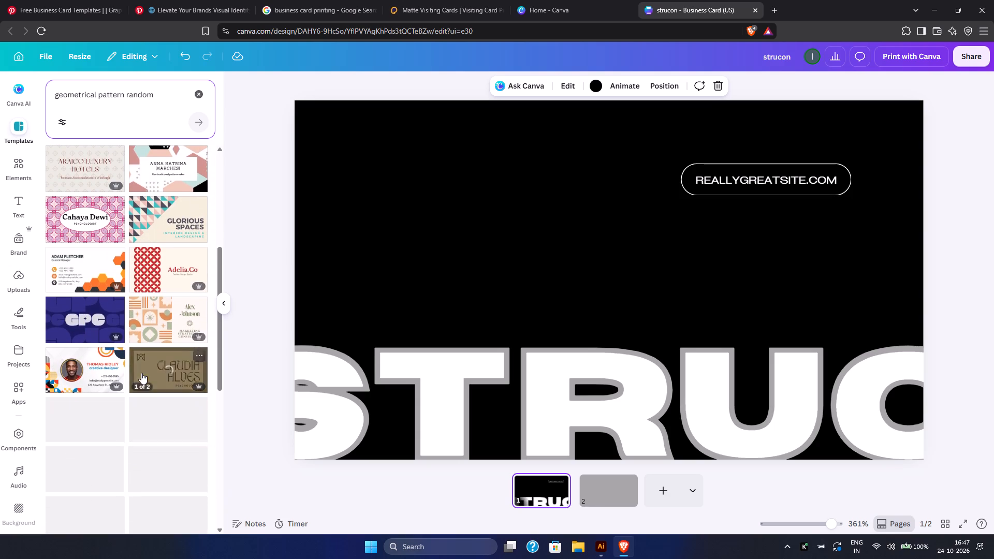
{"action": "scroll", "coordinate": [141, 373], "scroll_direction": "down", "scroll_amount": 2}
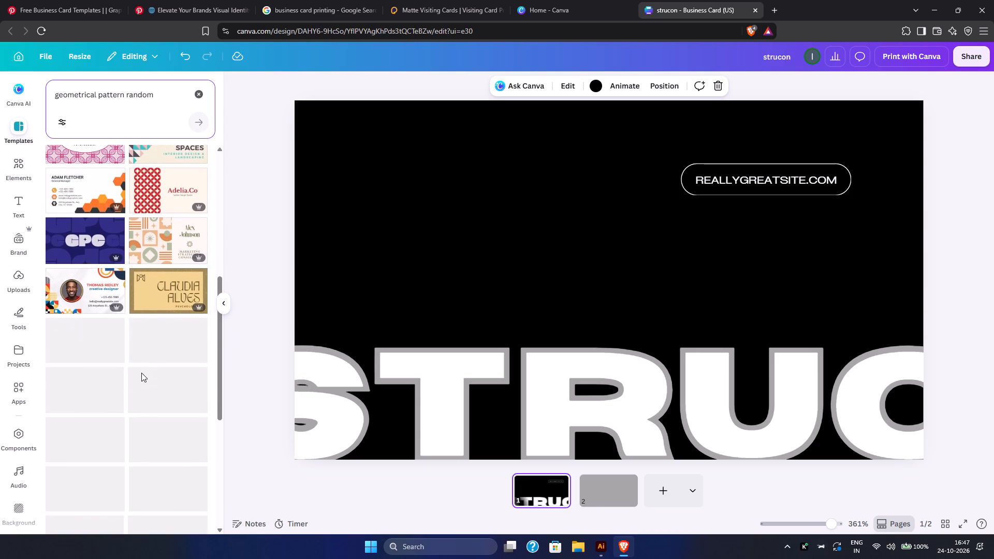
{"action": "scroll", "coordinate": [141, 373], "scroll_direction": "down", "scroll_amount": 2}
{"action": "scroll", "coordinate": [141, 373], "scroll_direction": "up", "scroll_amount": 2}
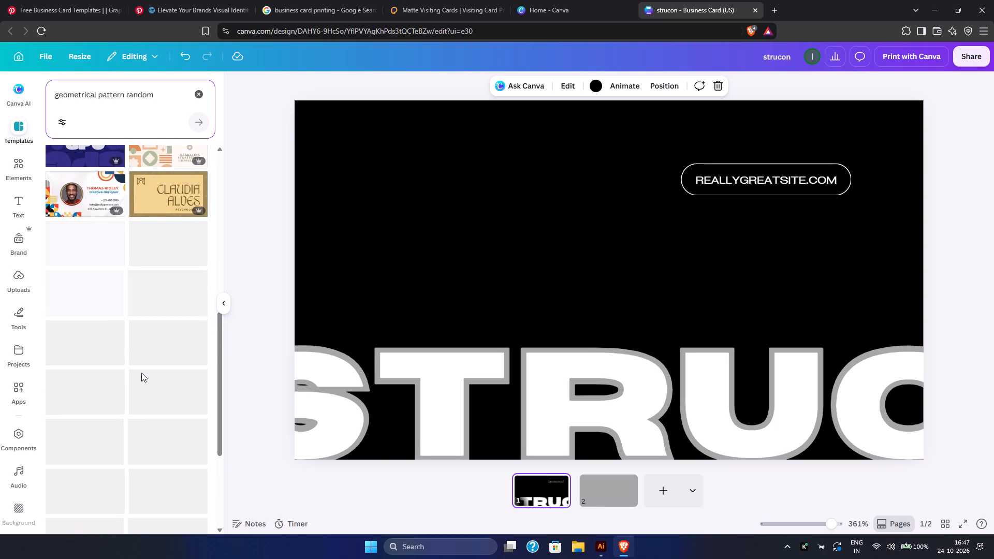
{"action": "scroll", "coordinate": [141, 373], "scroll_direction": "up", "scroll_amount": 4}
{"action": "scroll", "coordinate": [141, 373], "scroll_direction": "down", "scroll_amount": 4}
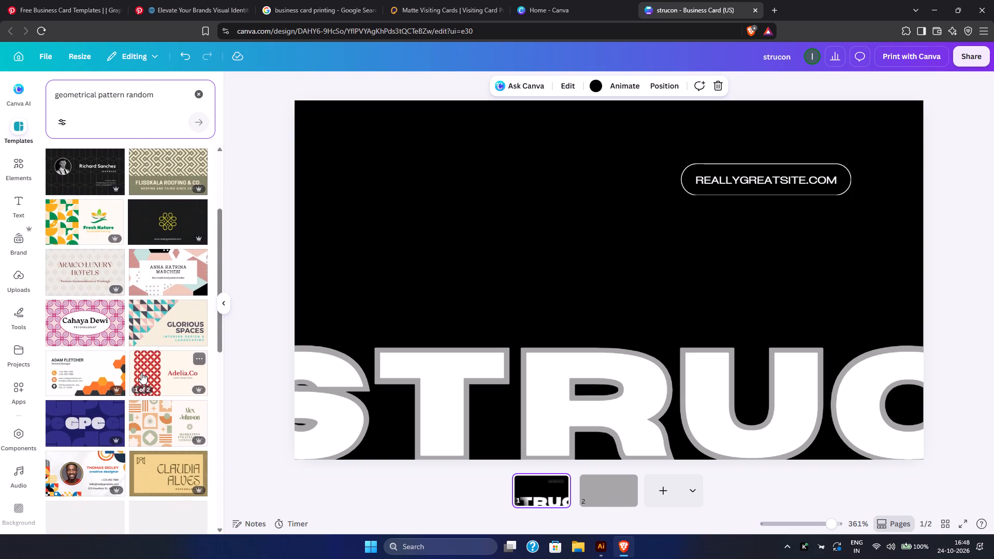
{"action": "scroll", "coordinate": [141, 373], "scroll_direction": "down", "scroll_amount": 2}
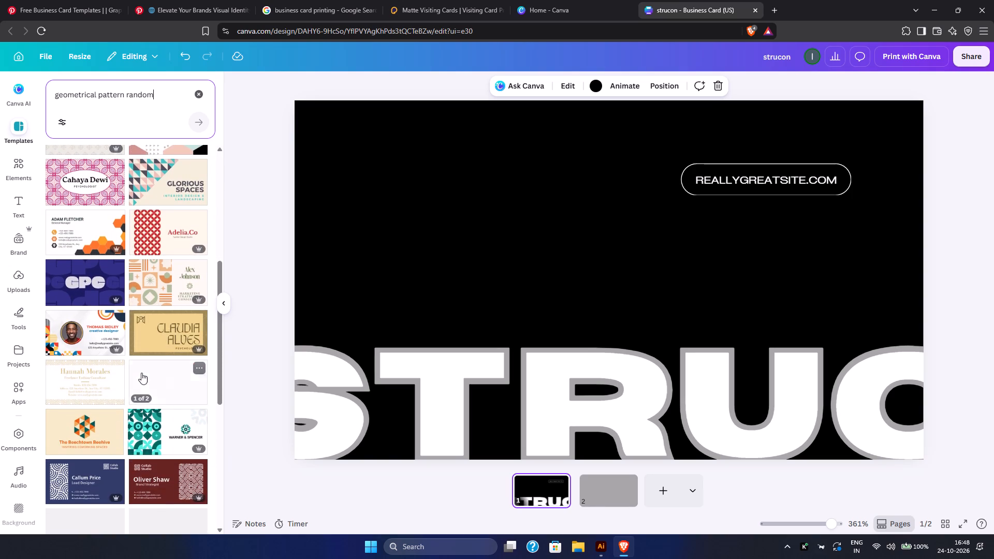
{"action": "scroll", "coordinate": [141, 373], "scroll_direction": "down", "scroll_amount": 4}
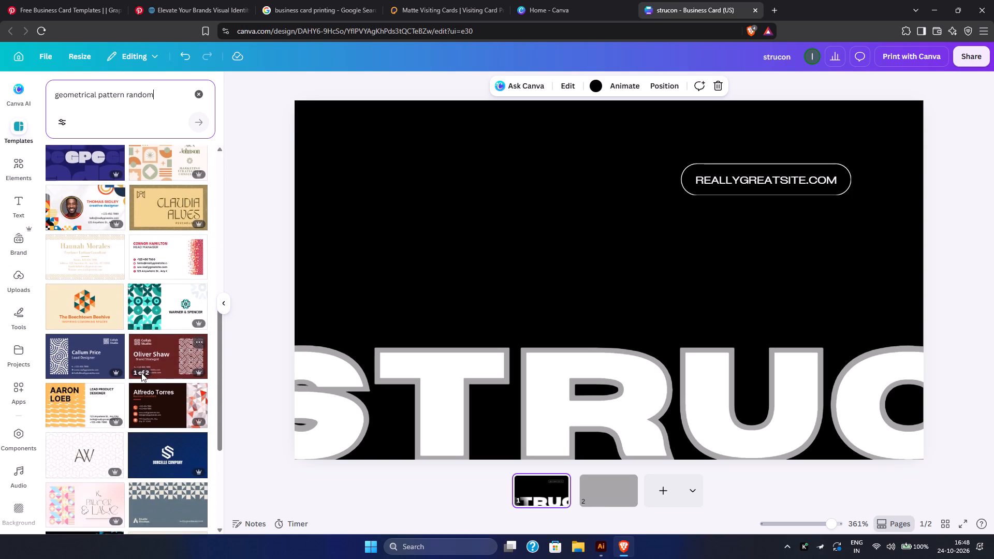
{"action": "scroll", "coordinate": [141, 373], "scroll_direction": "down", "scroll_amount": 4}
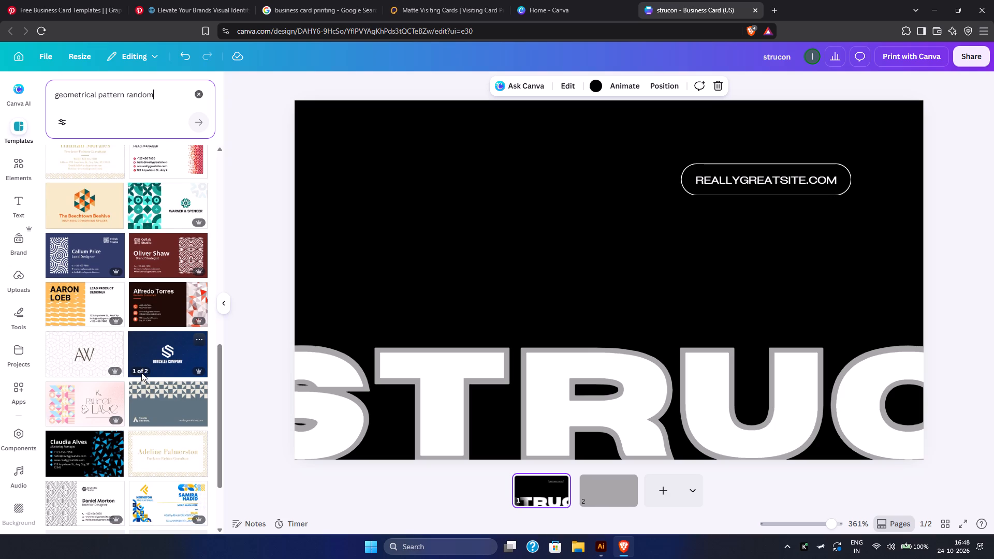
{"action": "scroll", "coordinate": [141, 373], "scroll_direction": "down", "scroll_amount": 2}
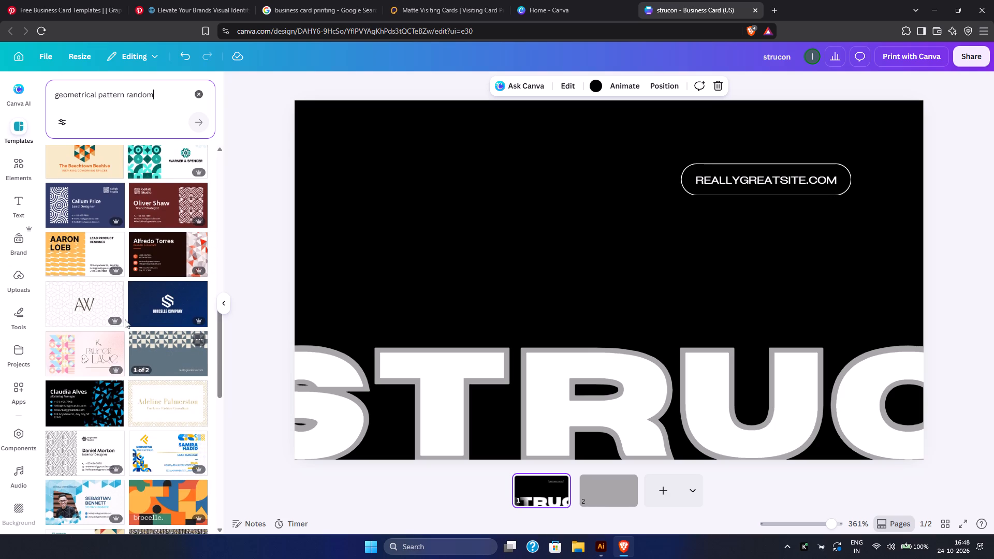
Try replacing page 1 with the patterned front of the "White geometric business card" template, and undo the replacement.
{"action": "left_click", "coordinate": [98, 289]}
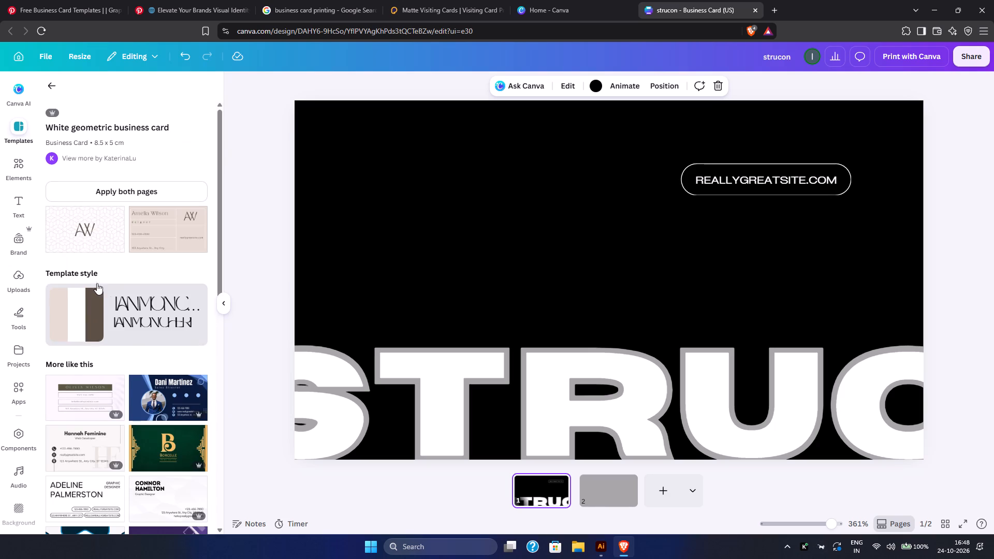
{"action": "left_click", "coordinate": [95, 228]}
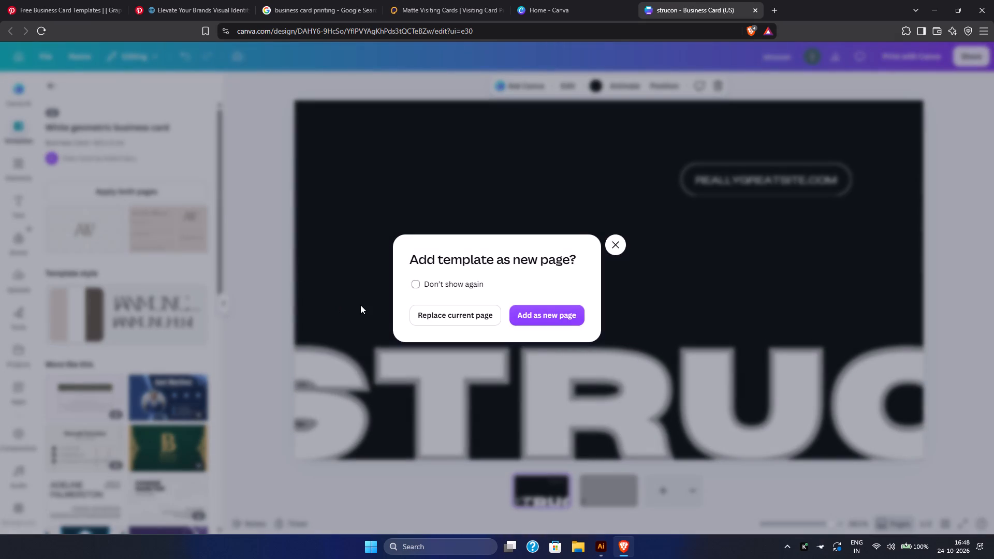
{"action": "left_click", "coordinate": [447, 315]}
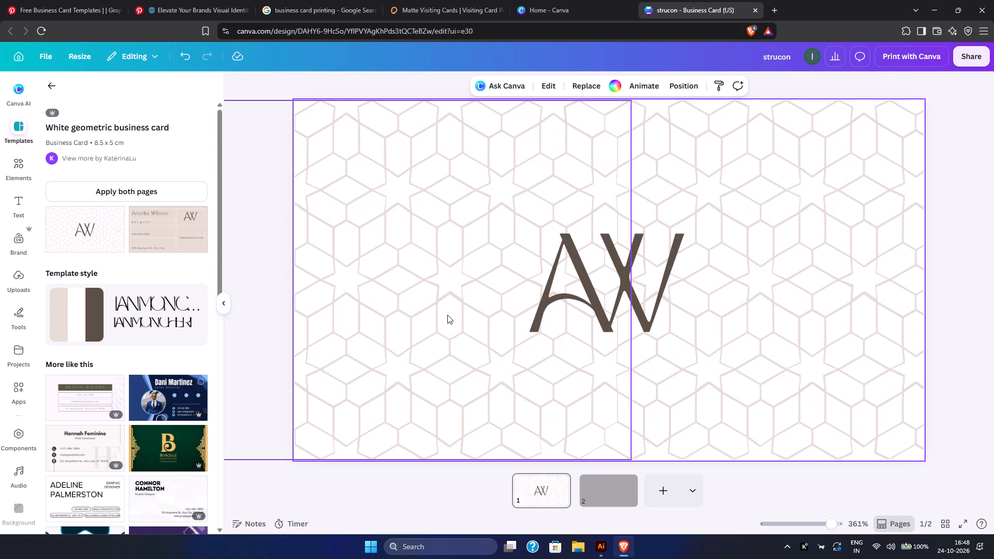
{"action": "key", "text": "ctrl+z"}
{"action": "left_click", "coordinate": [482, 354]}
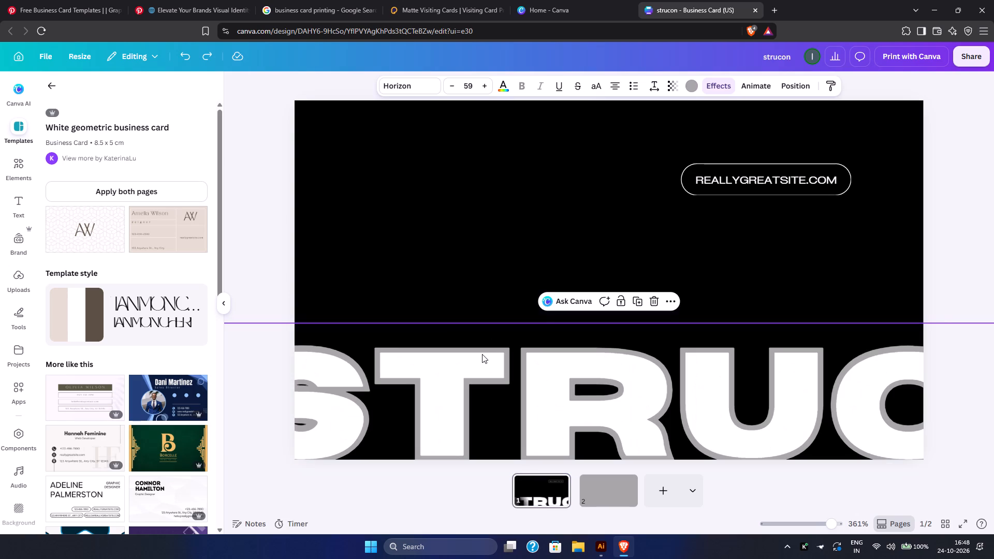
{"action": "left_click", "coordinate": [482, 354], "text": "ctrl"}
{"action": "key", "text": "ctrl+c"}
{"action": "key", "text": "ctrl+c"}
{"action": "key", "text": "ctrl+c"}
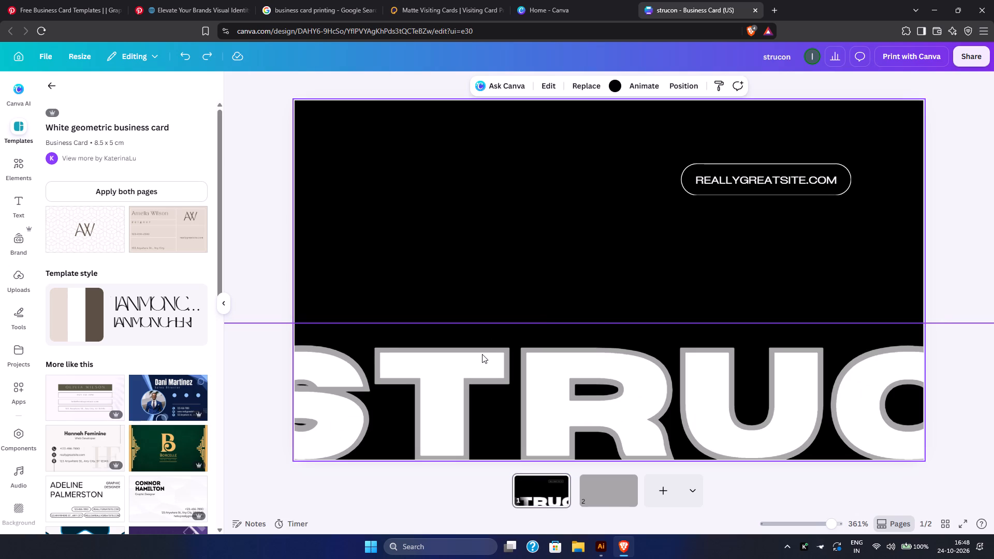
Add the patterned front of the "White geometric business card" template as a new page.
{"action": "left_click", "coordinate": [120, 228]}
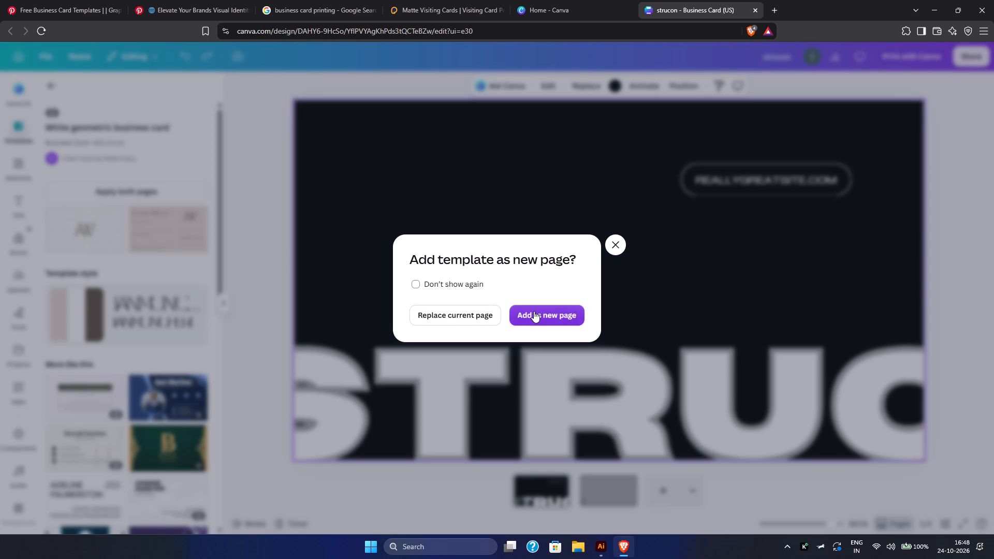
{"action": "left_click", "coordinate": [534, 311]}
Delete the "W" and "A" monogram letters from the new patterned page.
{"action": "left_click", "coordinate": [627, 317]}
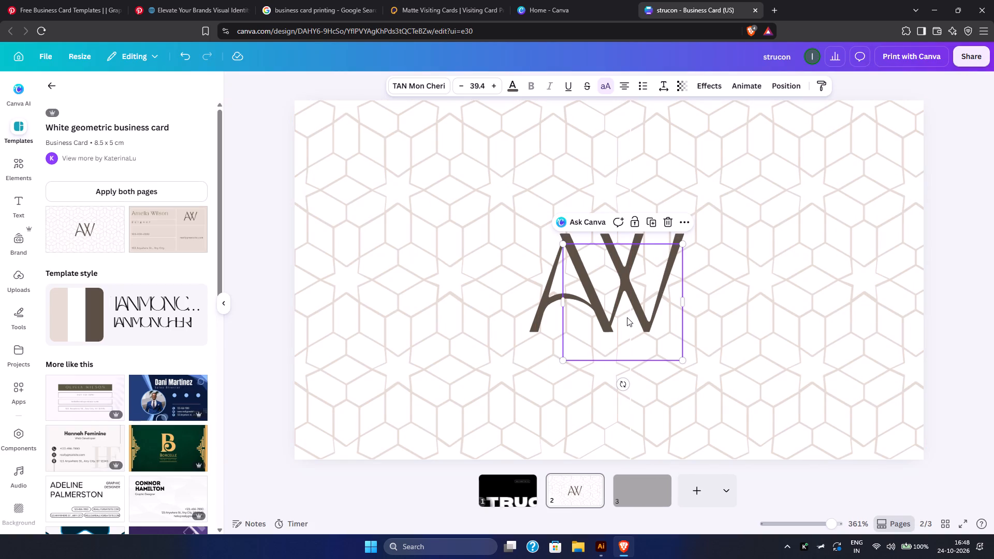
{"action": "key", "text": "Delete"}
{"action": "left_click", "coordinate": [586, 266]}
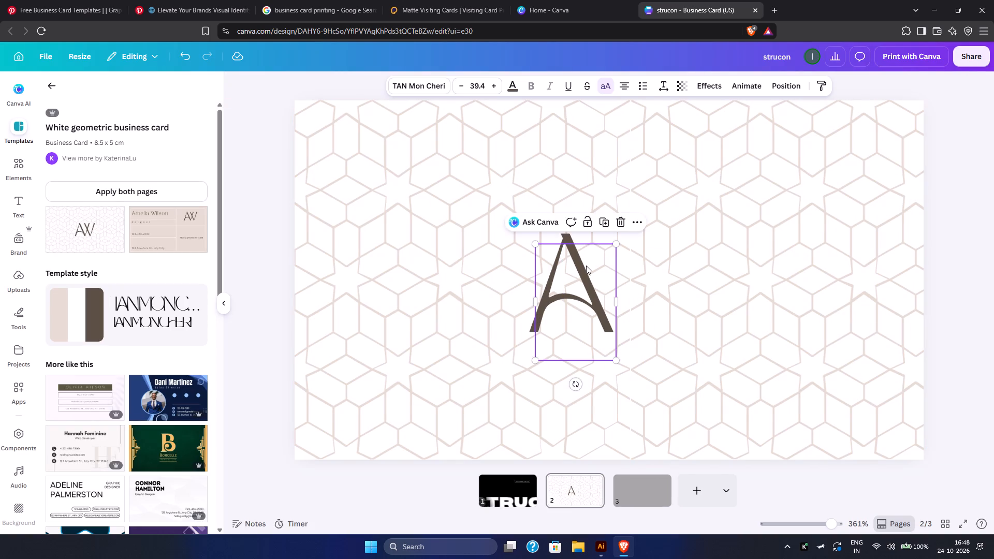
{"action": "key", "text": "Delete"}
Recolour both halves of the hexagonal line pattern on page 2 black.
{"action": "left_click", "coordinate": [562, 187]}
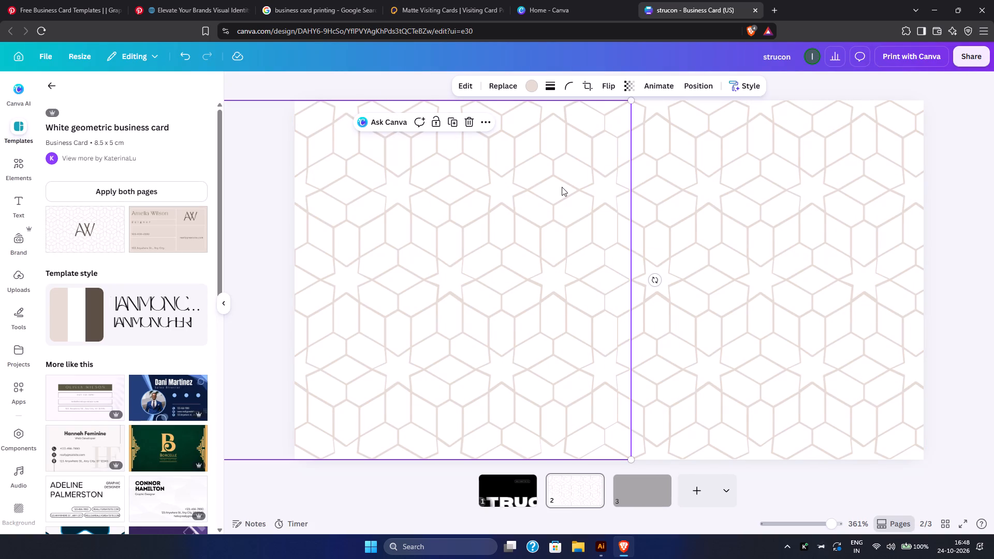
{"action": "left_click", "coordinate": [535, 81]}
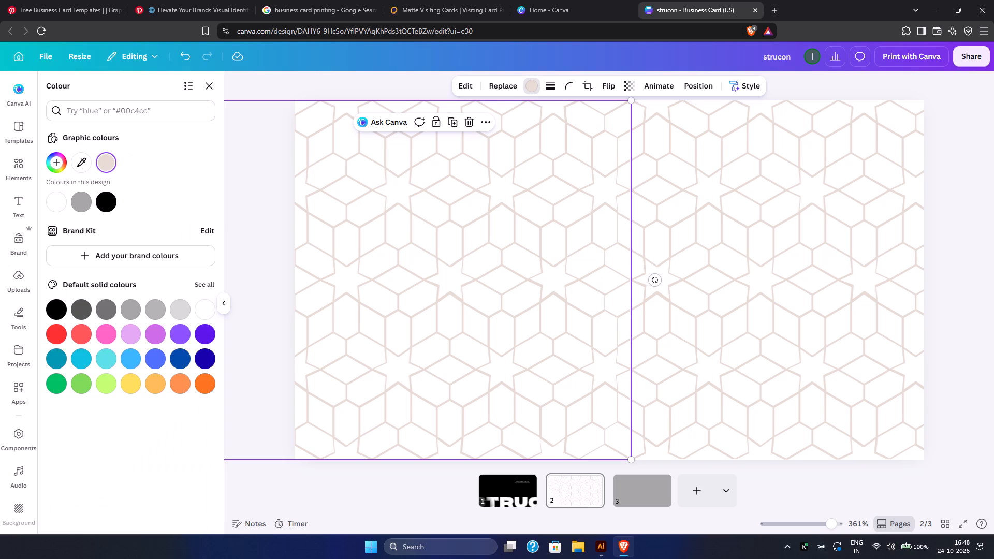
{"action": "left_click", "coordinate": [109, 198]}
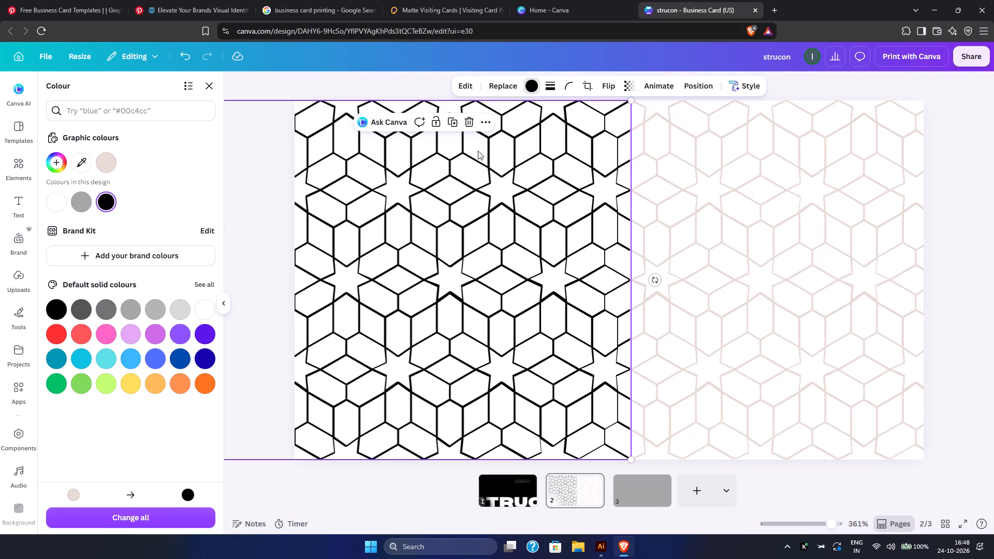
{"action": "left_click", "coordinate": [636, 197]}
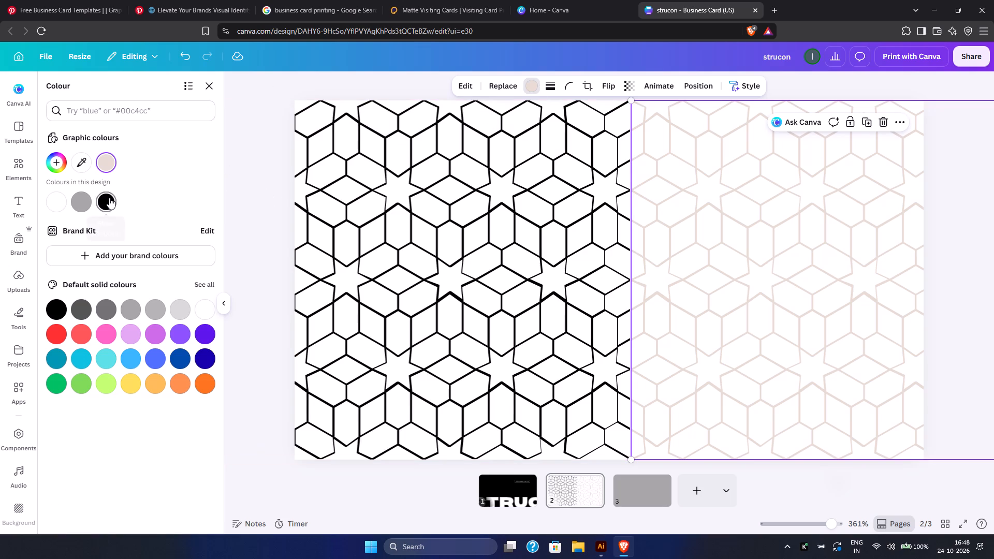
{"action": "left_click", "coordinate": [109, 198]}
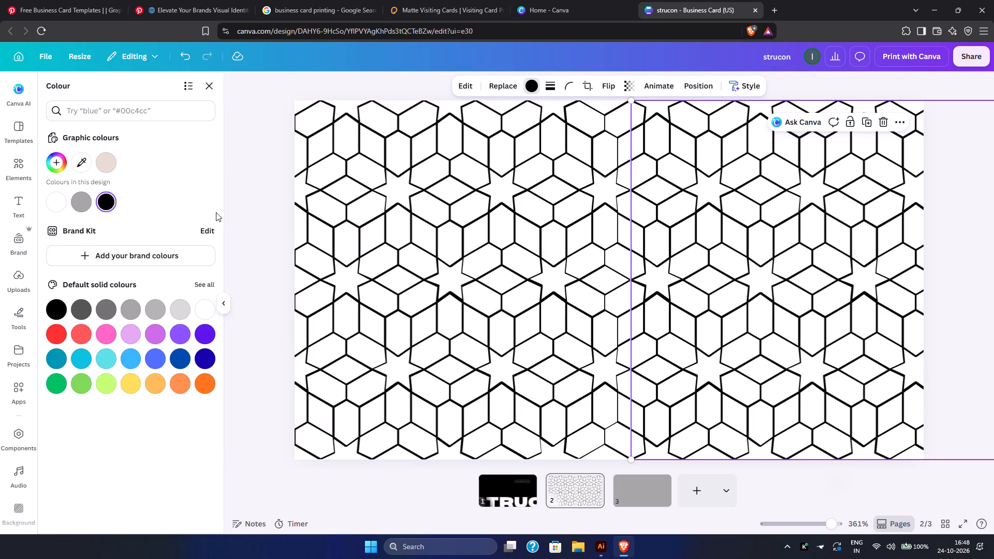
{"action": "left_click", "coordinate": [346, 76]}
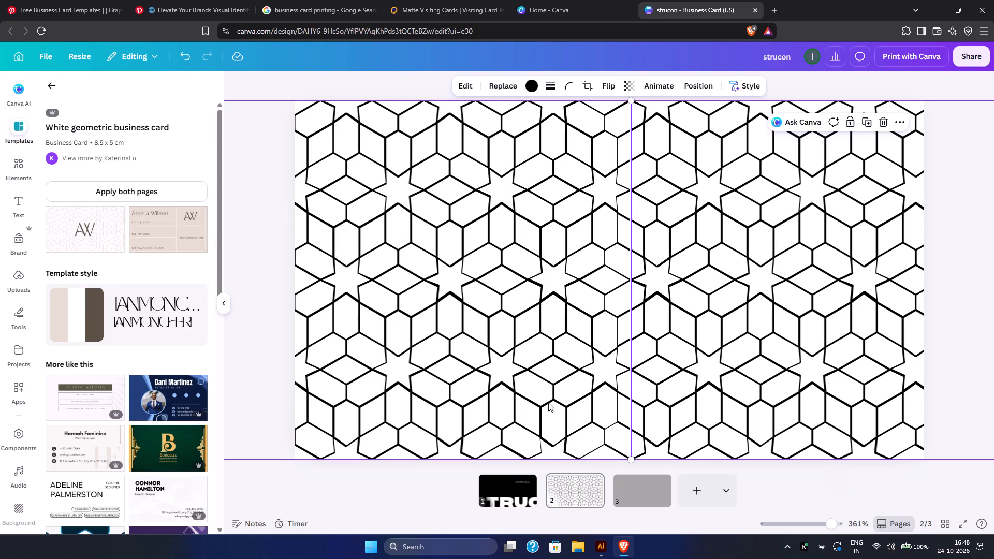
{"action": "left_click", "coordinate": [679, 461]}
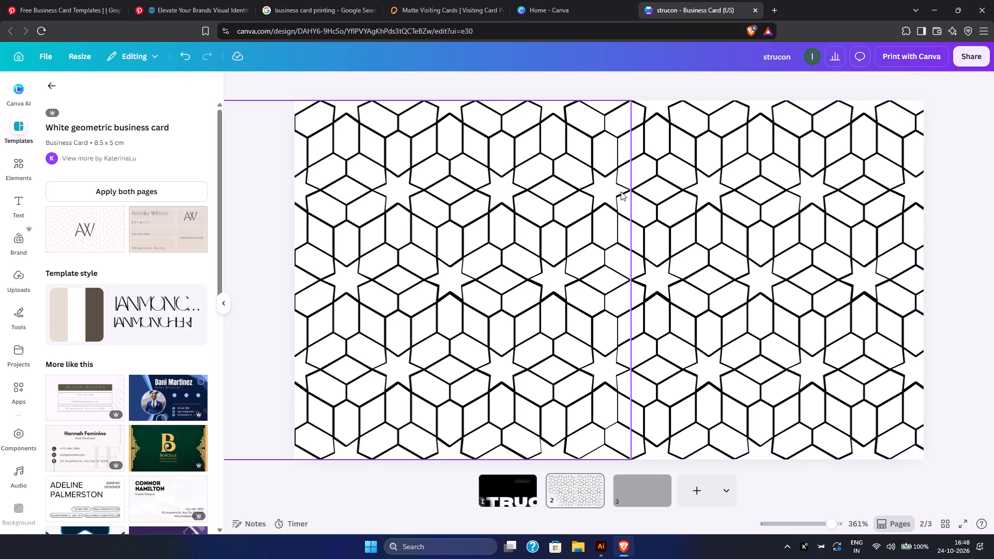
Shift the left pattern half down to expose page 2's background, and set the background to black (#000000).
{"action": "left_click_drag", "start_coordinate": [621, 192], "coordinate": [612, 249]}
{"action": "left_click", "coordinate": [527, 137]}
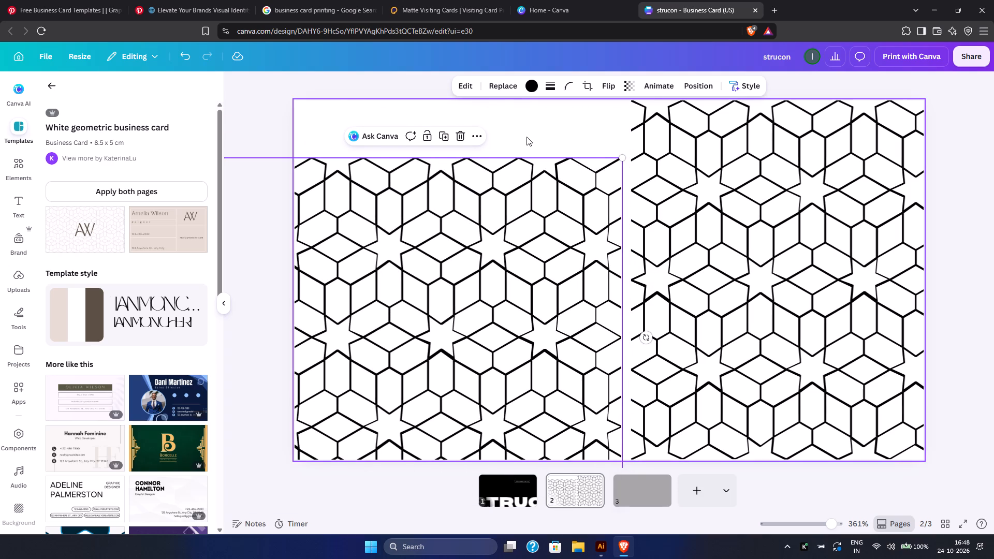
{"action": "left_click", "coordinate": [611, 90]}
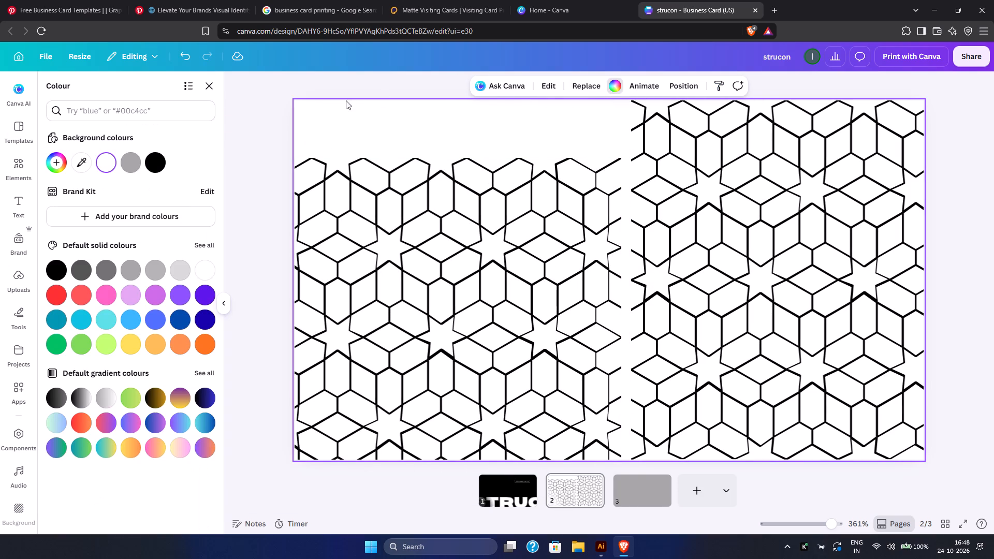
{"action": "left_click", "coordinate": [151, 156]}
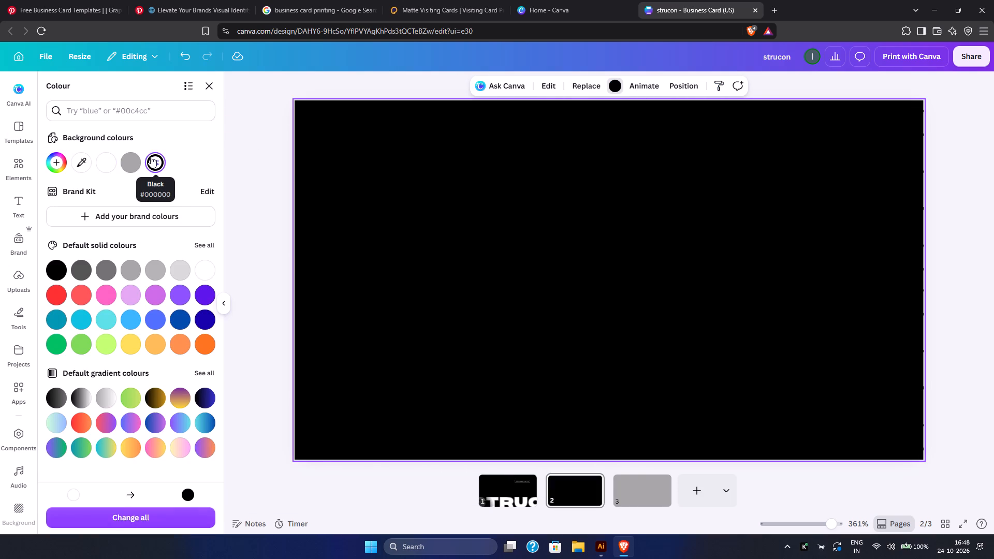
Move the left pattern half back up, flush with the page's top edge and meeting the right half.
{"action": "left_click", "coordinate": [354, 311]}
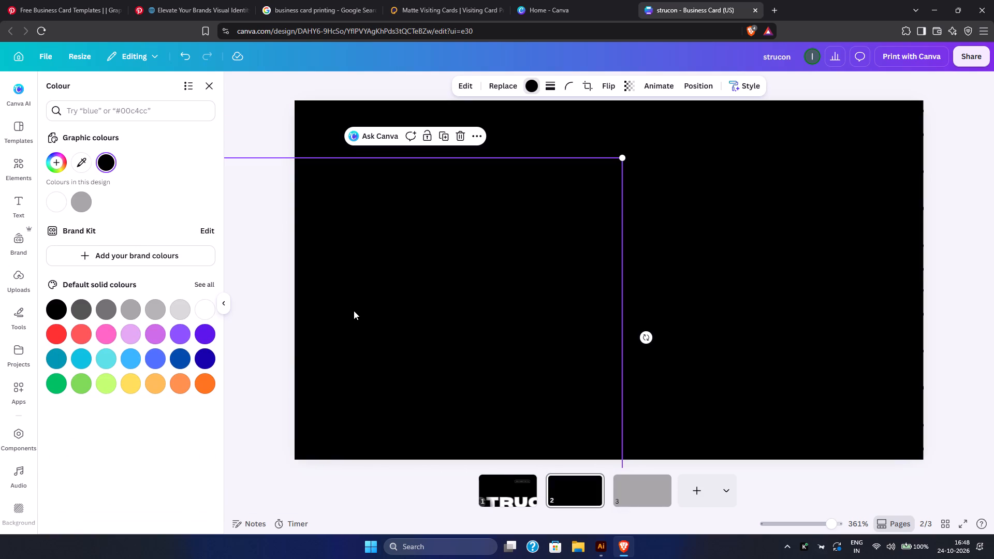
{"action": "left_click_drag", "start_coordinate": [362, 256], "coordinate": [360, 232]}
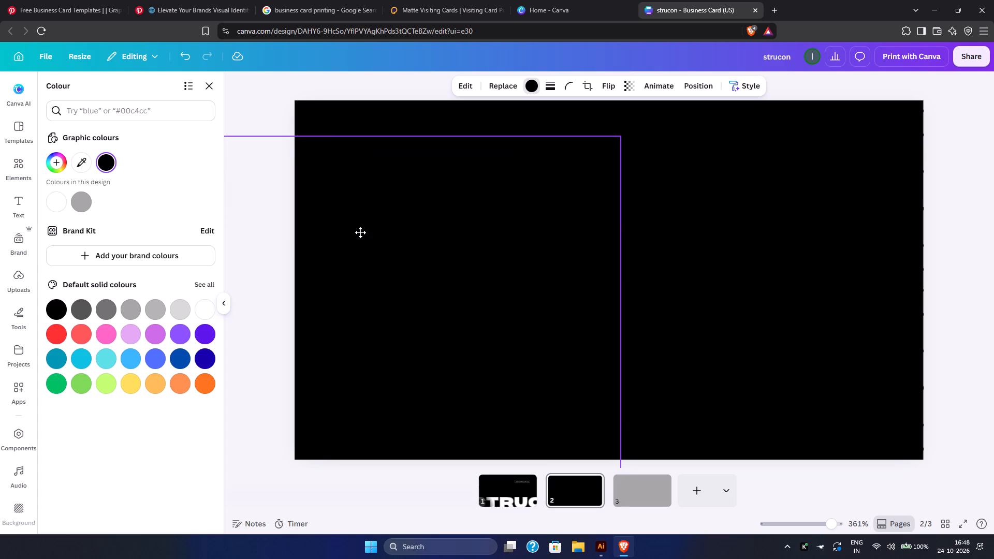
{"action": "left_click_drag", "start_coordinate": [360, 232], "coordinate": [362, 201]}
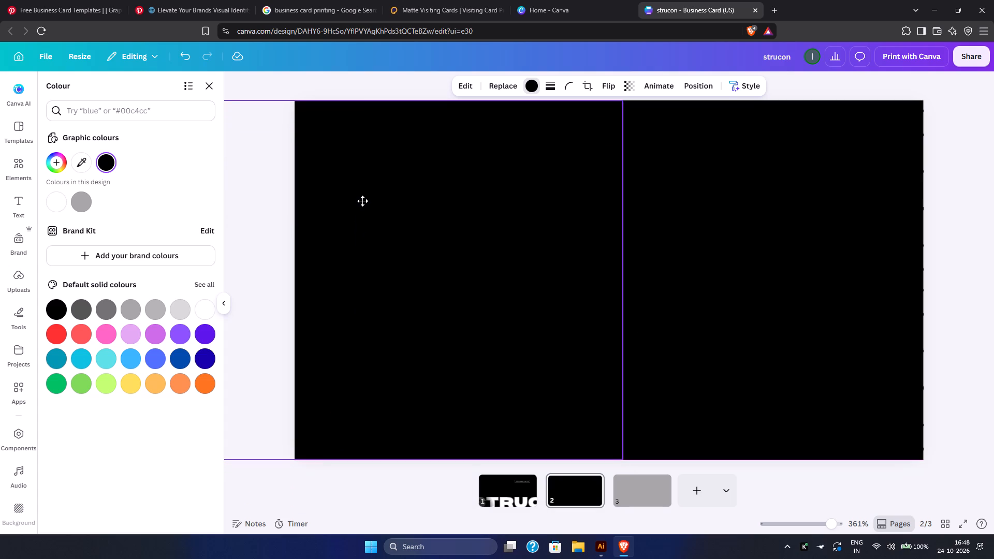
{"action": "left_click_drag", "start_coordinate": [362, 201], "coordinate": [372, 200]}
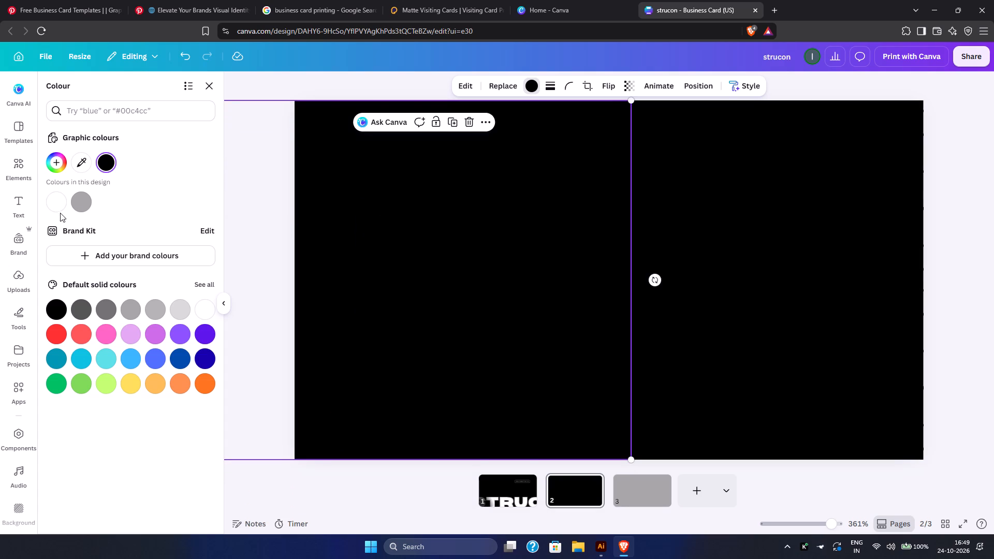
Recolour both halves of page 2's line pattern dark grey, trying the lighter grey #a6a6a6 on the left half first.
{"action": "left_click", "coordinate": [78, 209]}
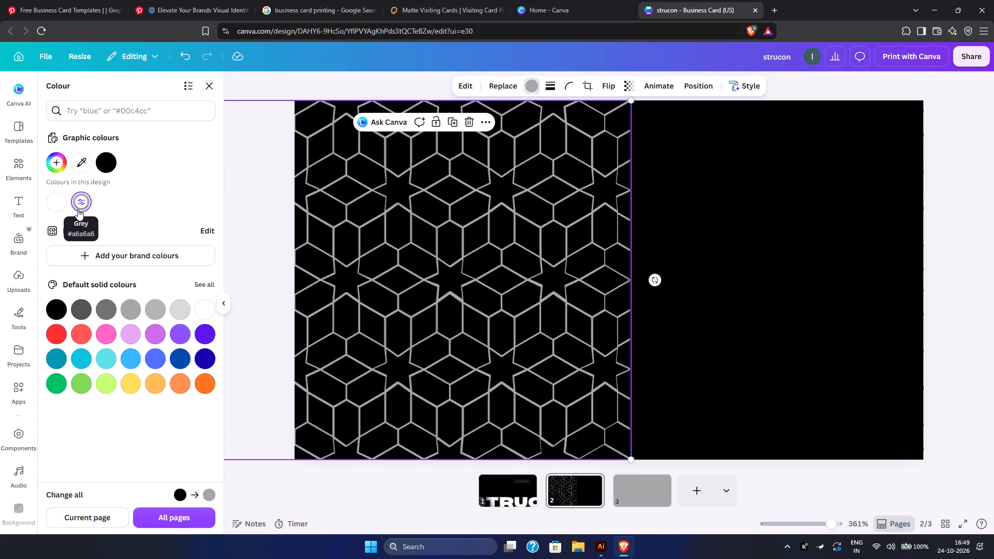
{"action": "left_click", "coordinate": [82, 316]}
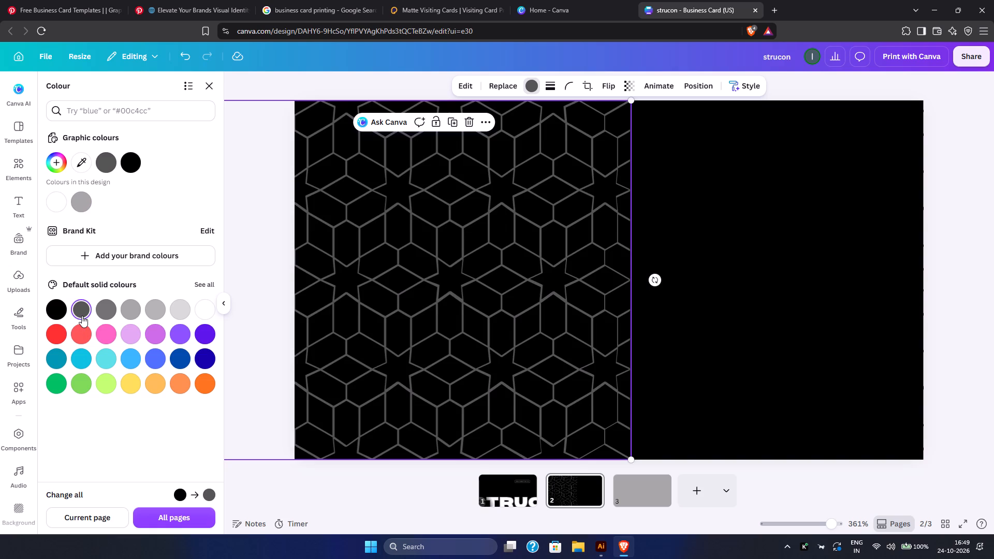
{"action": "left_click", "coordinate": [675, 203]}
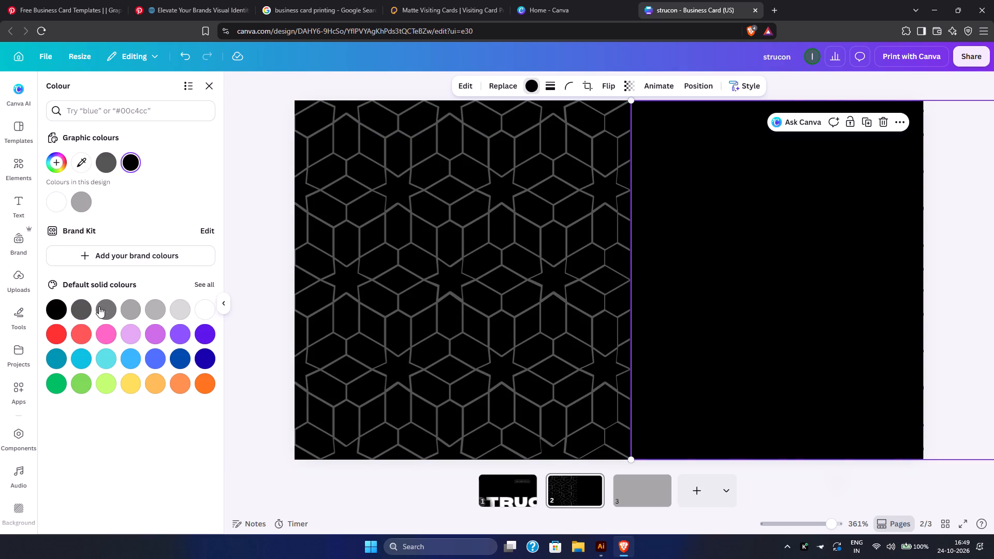
{"action": "left_click", "coordinate": [87, 308]}
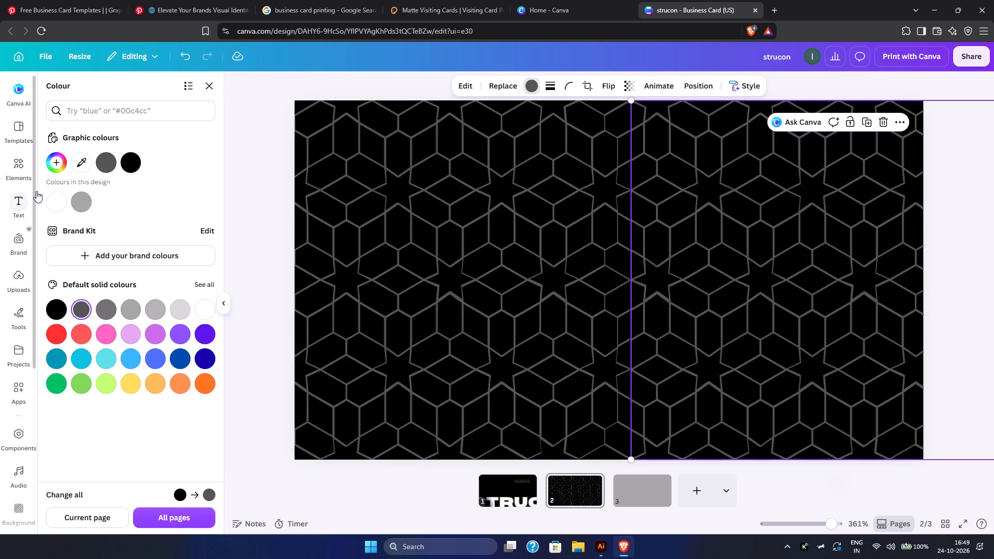
Search the elements library for "geometrical pattern".
{"action": "left_click", "coordinate": [12, 163]}
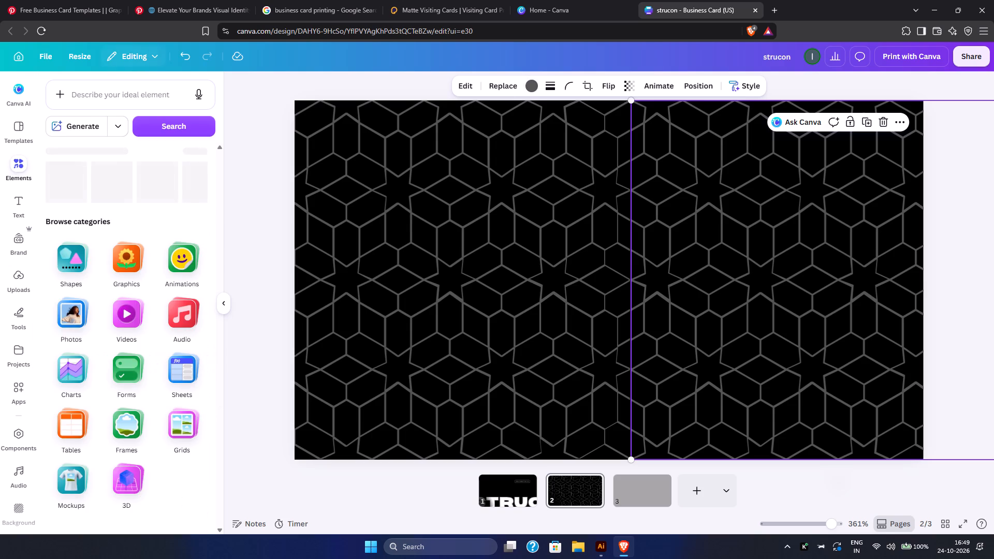
{"action": "left_click", "coordinate": [84, 95]}
{"action": "type", "text": "geometrical"}
{"action": "key", "text": "space"}
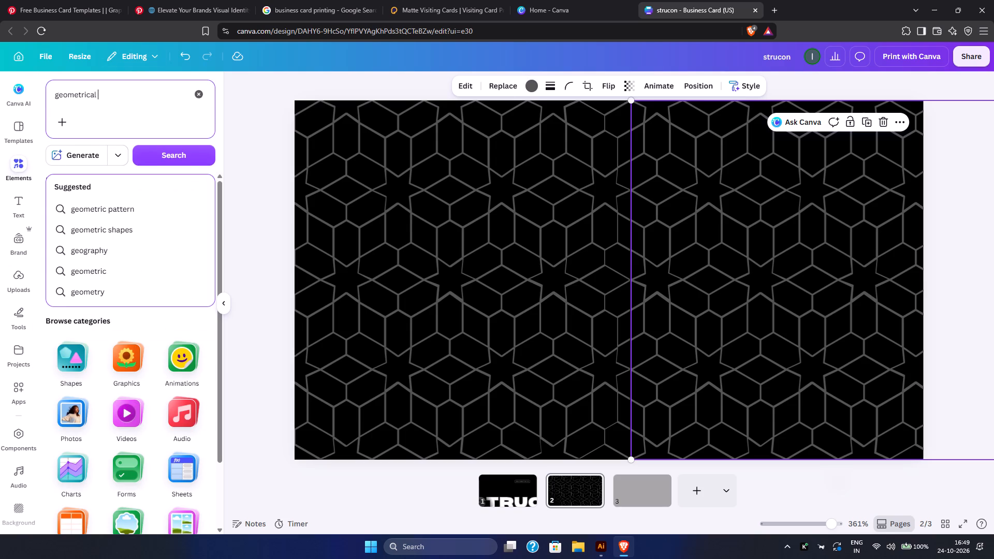
{"action": "type", "text": "pattern"}
{"action": "key", "text": "Return"}
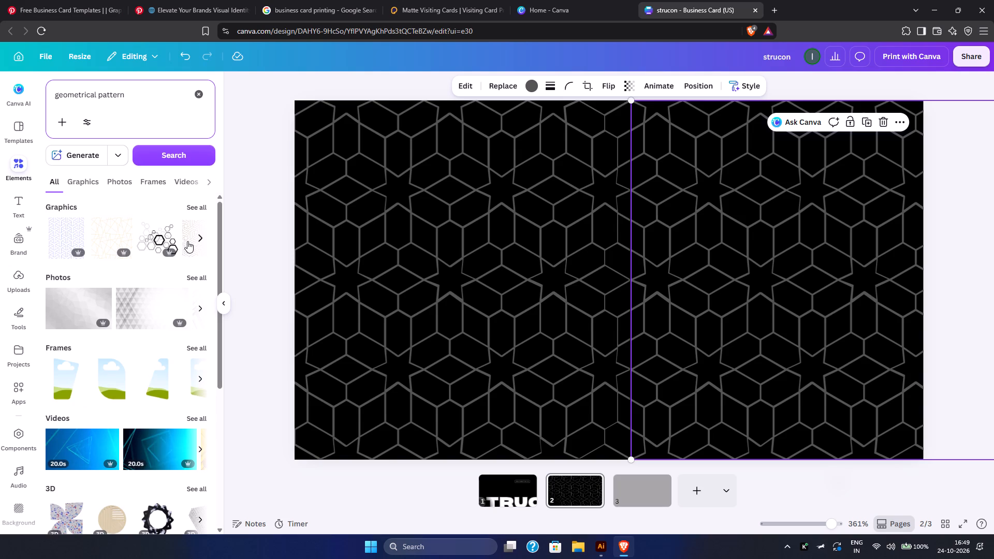
Delete the right half of the hexagonal line pattern from page 2.
{"action": "key", "text": "Delete"}
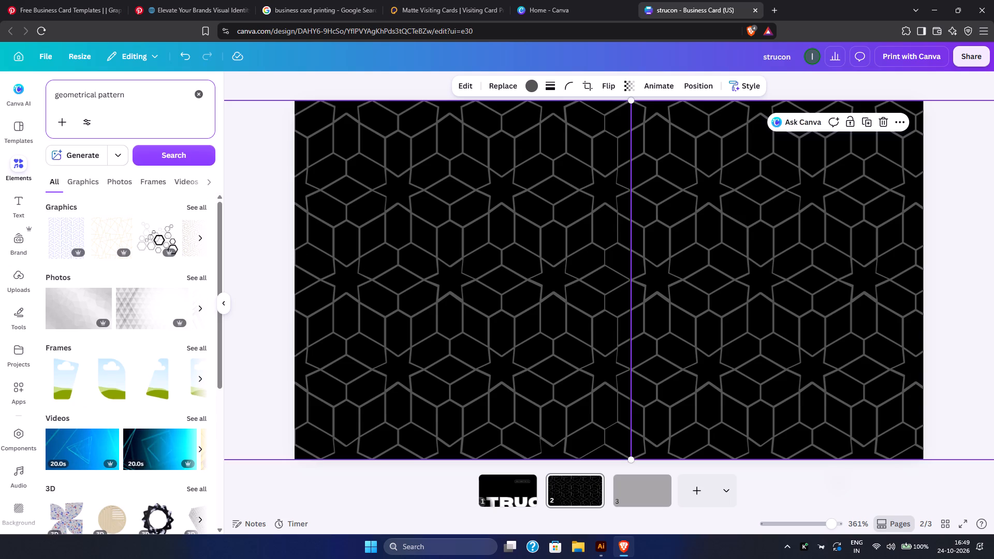
{"action": "left_click", "coordinate": [686, 267]}
{"action": "key", "text": "Delete"}
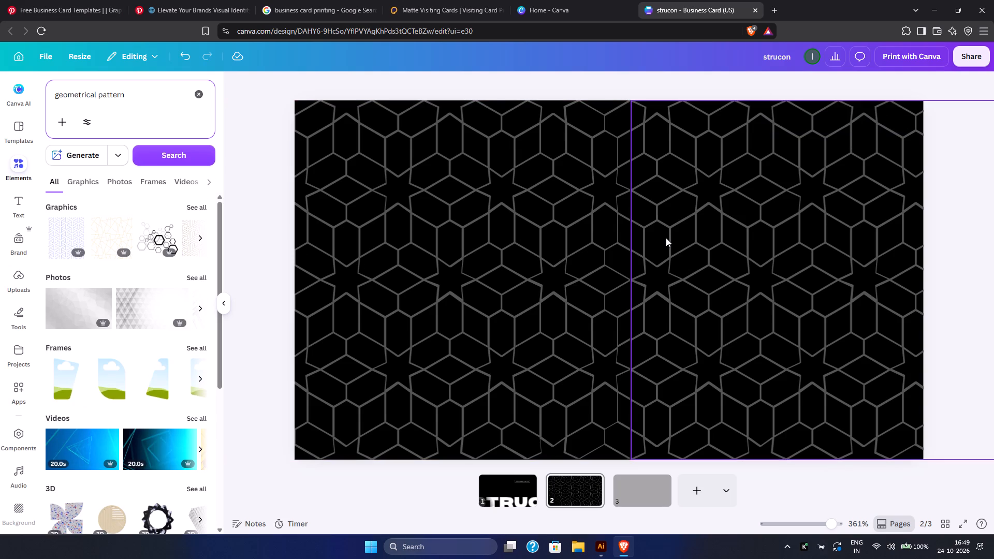
{"action": "left_click", "coordinate": [666, 238]}
{"action": "key", "text": "Delete"}
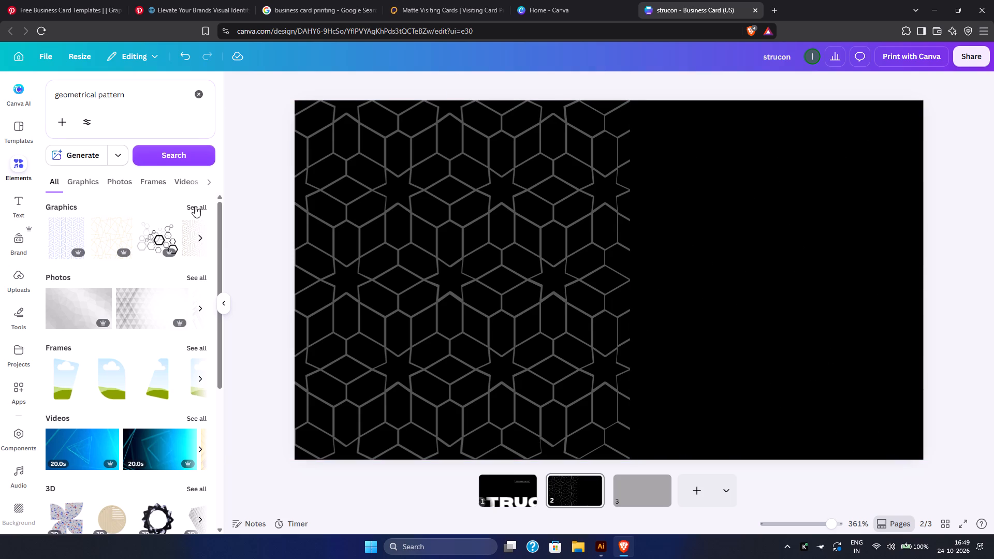
Add the reddish-brown star-and-circle pattern graphic from the full graphics results to the empty right half of page 2.
{"action": "left_click", "coordinate": [194, 205]}
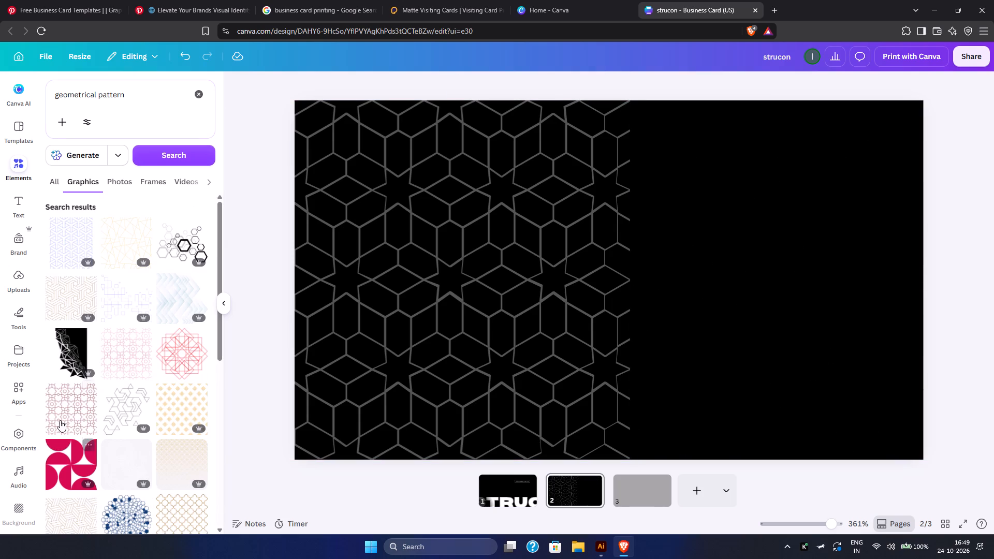
{"action": "left_click", "coordinate": [64, 398]}
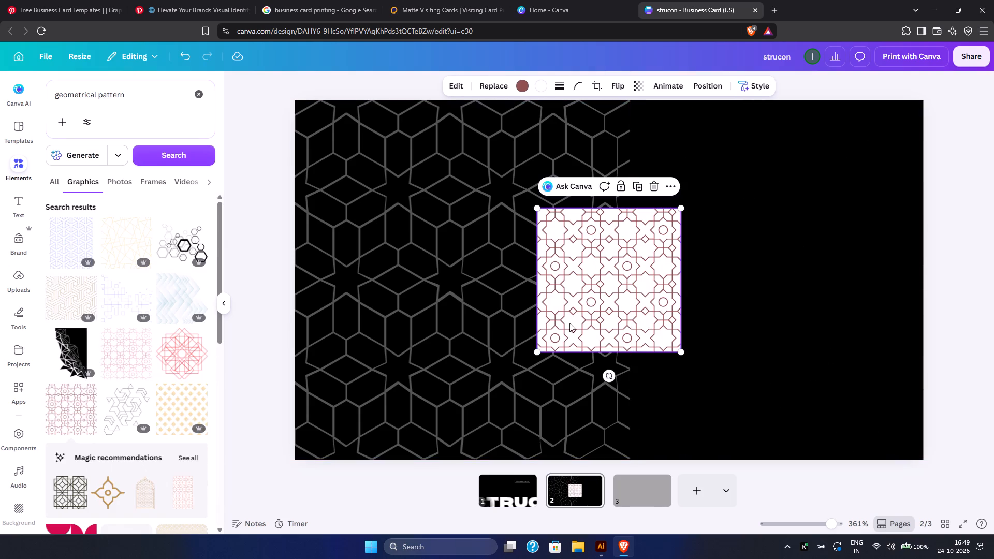
{"action": "left_click_drag", "start_coordinate": [603, 311], "coordinate": [768, 262]}
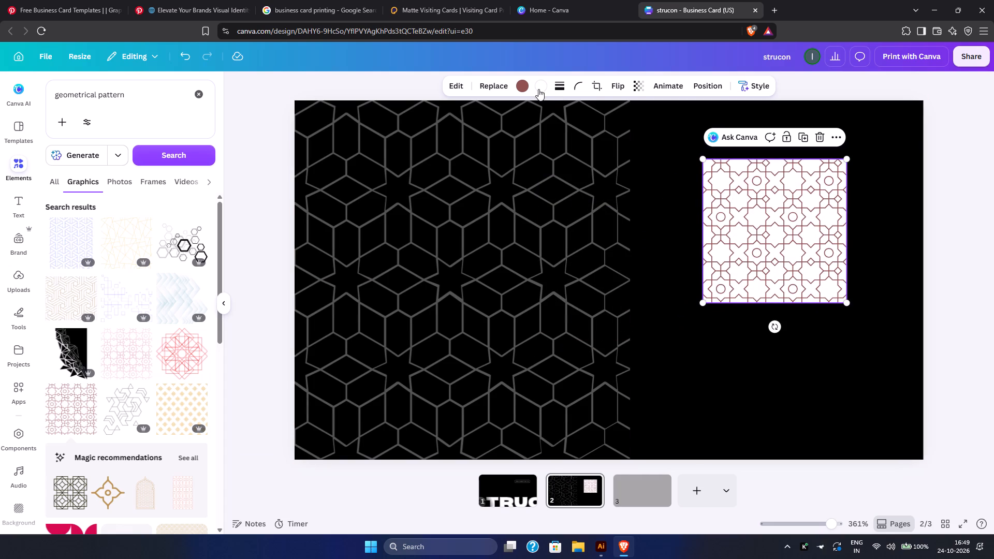
Change the star-and-circle graphic's white fill to black.
{"action": "left_click", "coordinate": [537, 88]}
{"action": "left_click", "coordinate": [79, 204]}
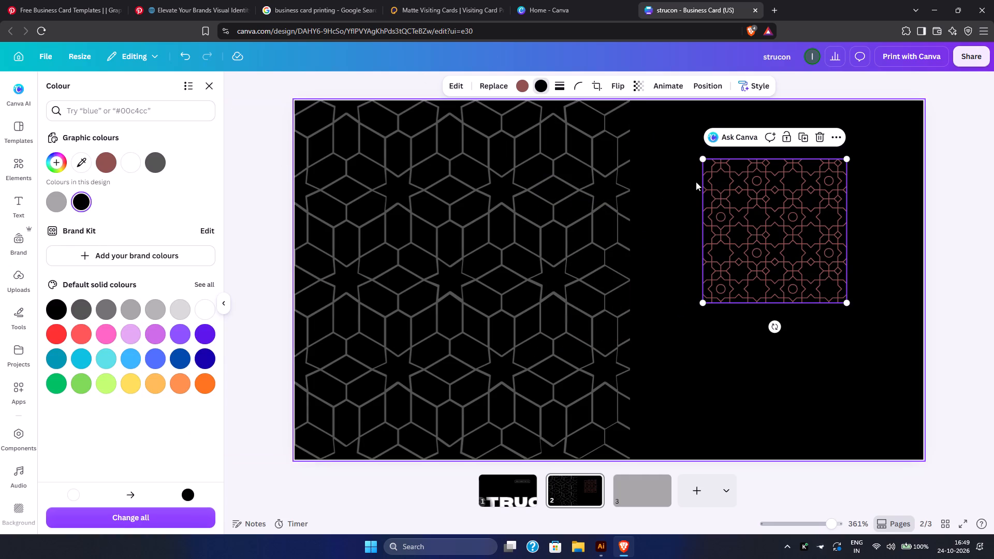
Enlarge the star-and-circle graphic to about 1.2 by 1.2, with its left edge against the hexagonal pattern half.
{"action": "left_click_drag", "start_coordinate": [699, 161], "coordinate": [626, 91]}
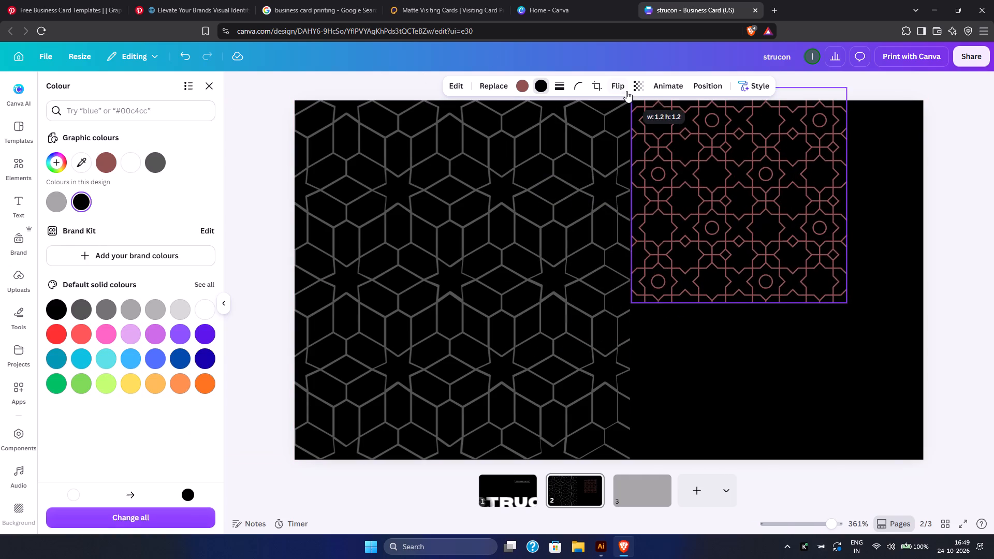
{"action": "left_click_drag", "start_coordinate": [626, 91], "coordinate": [619, 100]}
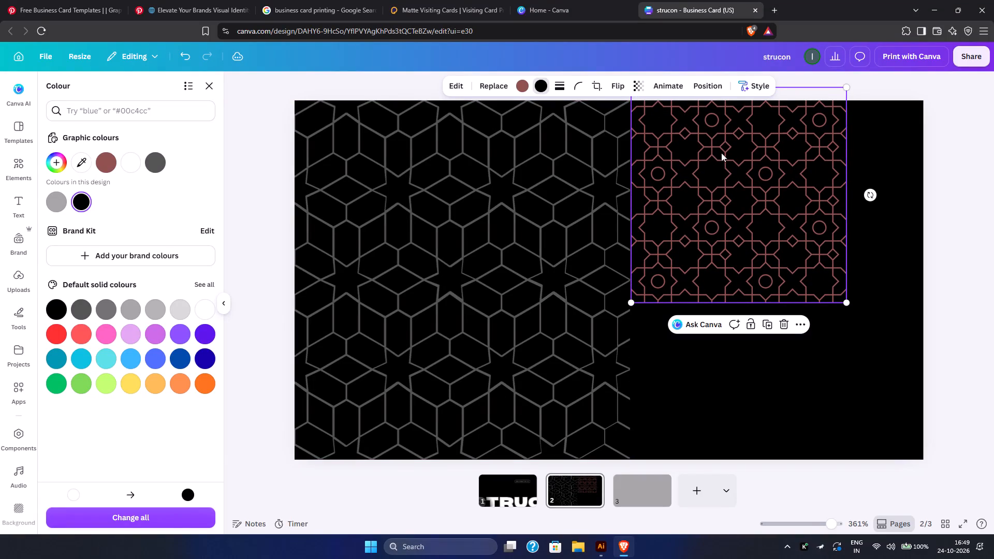
Align the star-and-circle graphic with page 2's top edge and enlarge it to about 2 by 2, filling the right half.
{"action": "left_click_drag", "start_coordinate": [722, 153], "coordinate": [722, 168]}
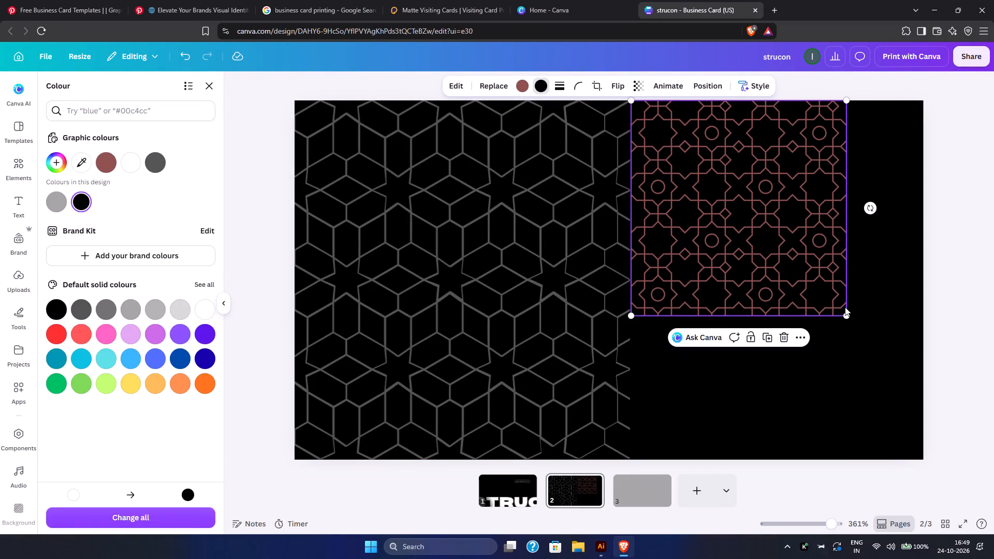
{"action": "left_click_drag", "start_coordinate": [845, 313], "coordinate": [887, 452]}
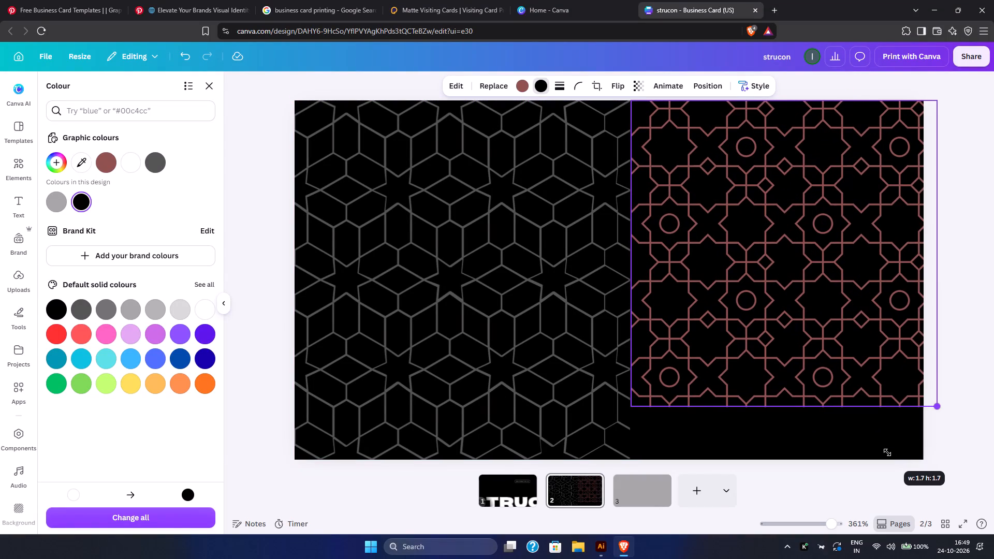
{"action": "left_click_drag", "start_coordinate": [887, 452], "coordinate": [918, 525]}
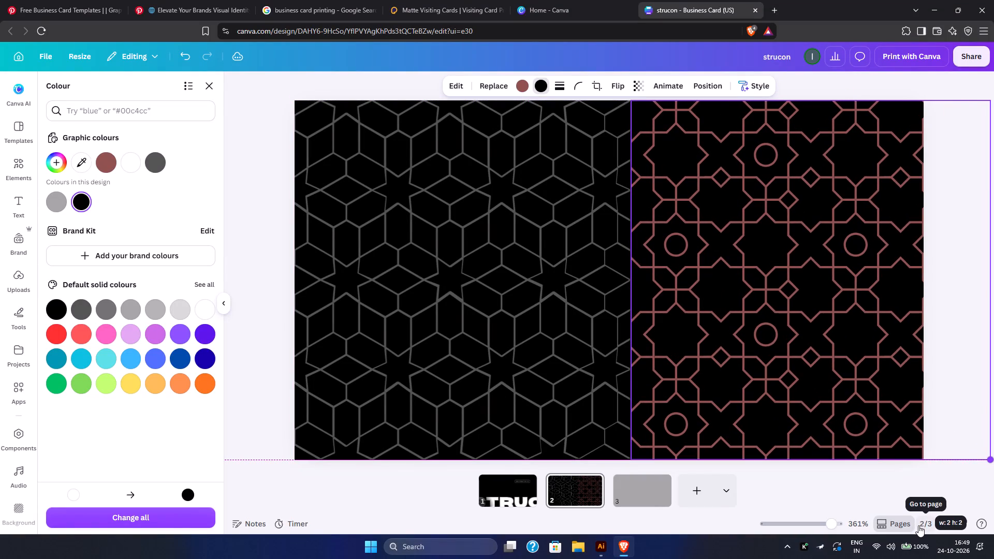
{"action": "left_click_drag", "start_coordinate": [918, 525], "coordinate": [917, 525]}
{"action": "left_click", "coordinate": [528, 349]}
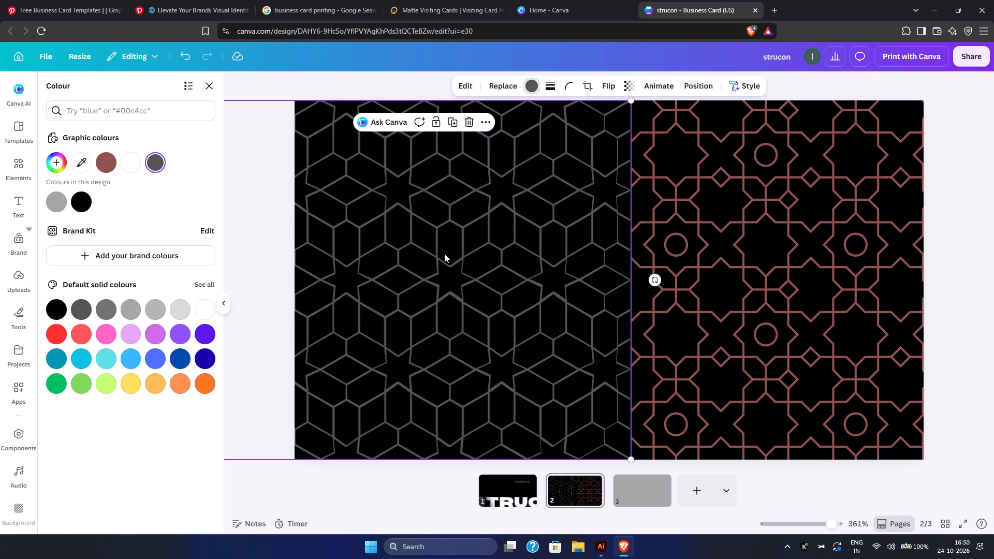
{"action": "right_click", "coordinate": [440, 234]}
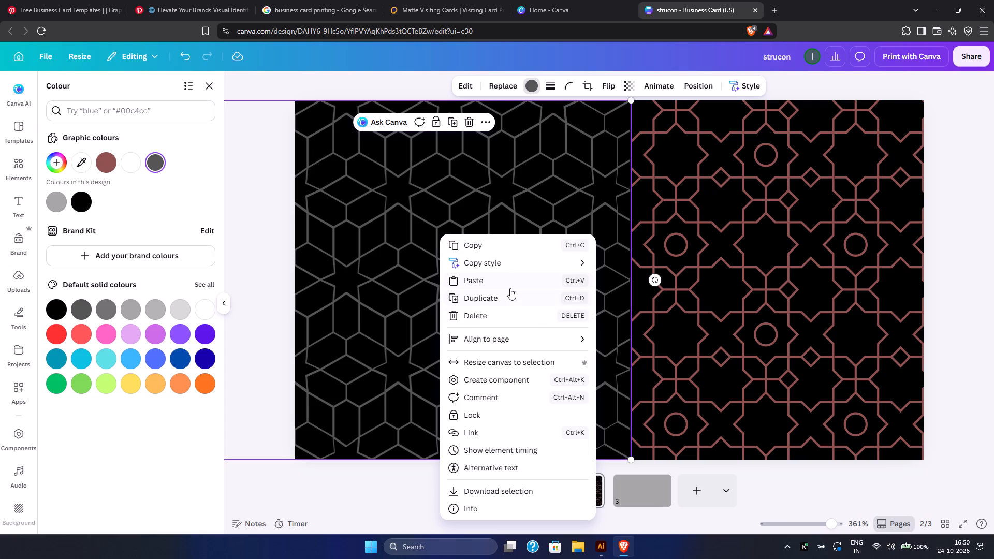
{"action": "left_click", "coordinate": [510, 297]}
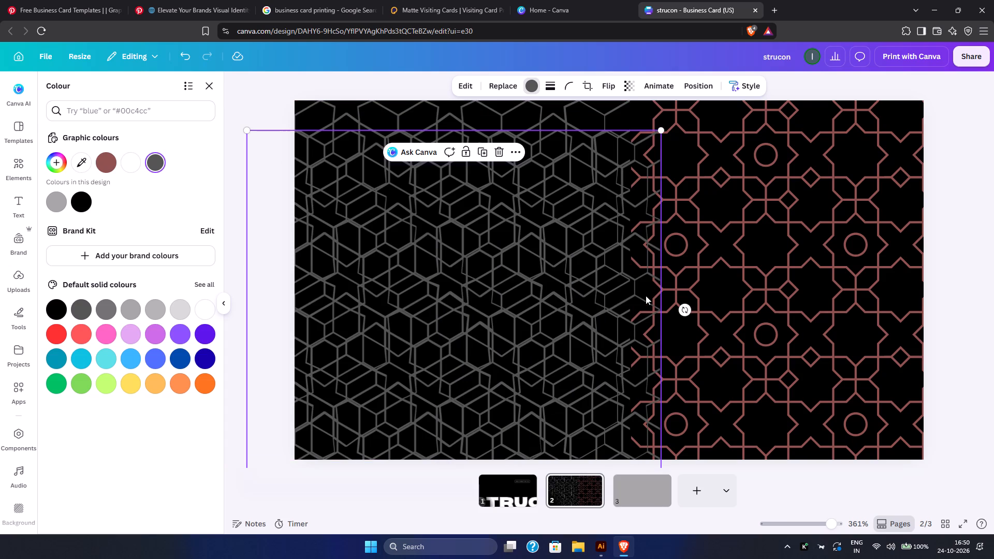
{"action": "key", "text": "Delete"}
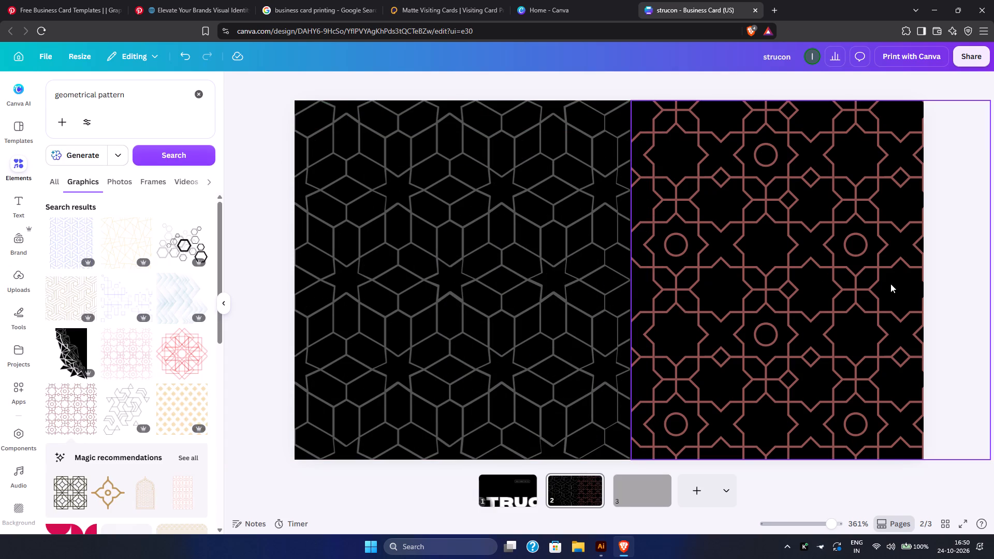
Duplicate page 2 and delete the hexagonal line pattern from the left half of the copy.
{"action": "right_click", "coordinate": [581, 487]}
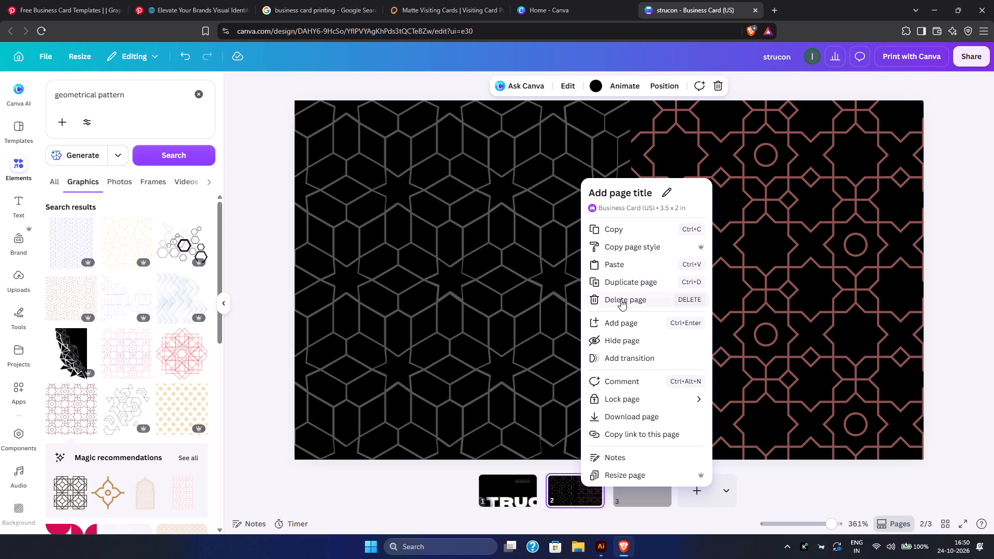
{"action": "left_click", "coordinate": [616, 282]}
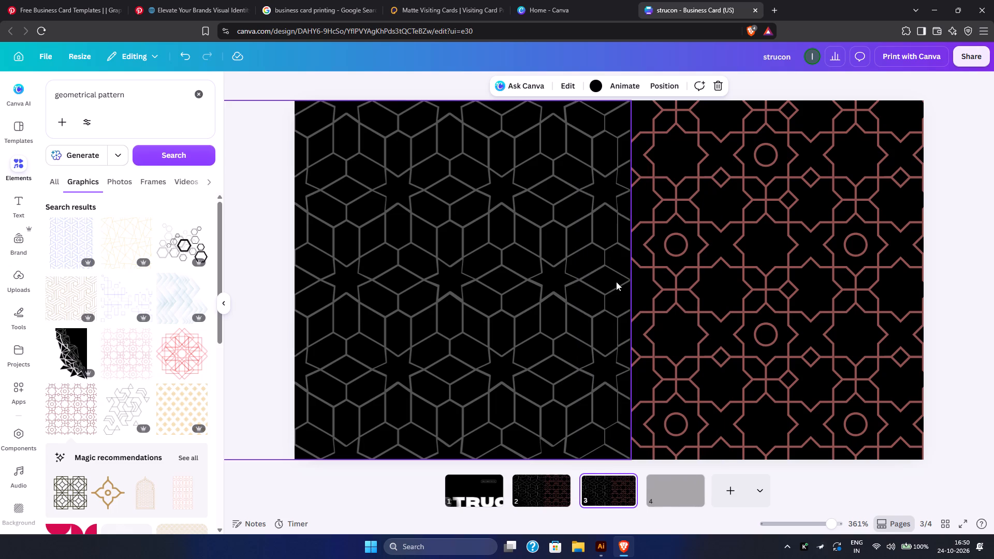
{"action": "left_click", "coordinate": [583, 334]}
{"action": "key", "text": "Delete"}
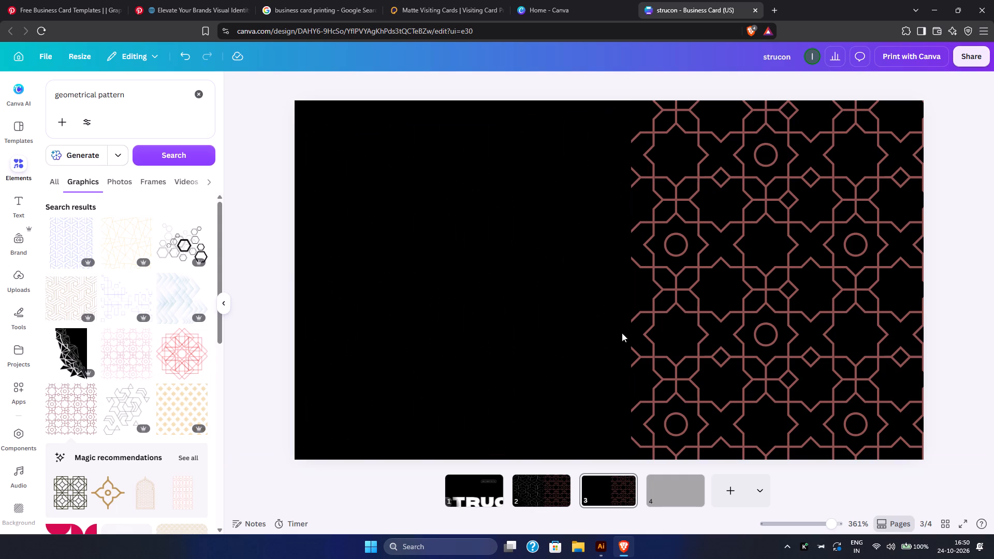
Copy the star-and-circle graphic on page 3 and place the copy over the empty left half, flush with the original.
{"action": "left_click", "coordinate": [706, 334]}
{"action": "key", "text": "ctrl+c"}
{"action": "key", "text": "ctrl+v"}
{"action": "left_click", "coordinate": [718, 333]}
{"action": "left_click_drag", "start_coordinate": [718, 333], "coordinate": [695, 325]}
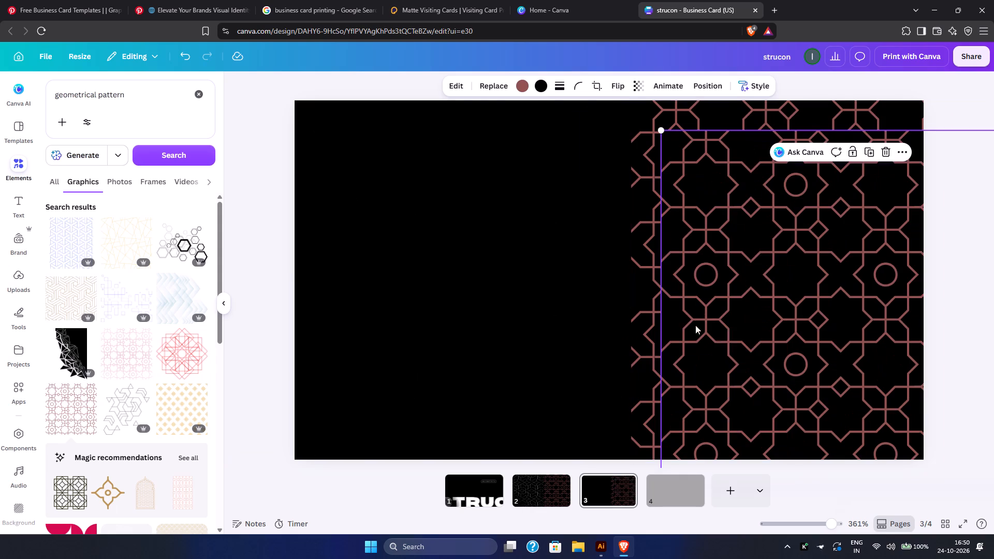
{"action": "left_click_drag", "start_coordinate": [695, 325], "coordinate": [326, 300]}
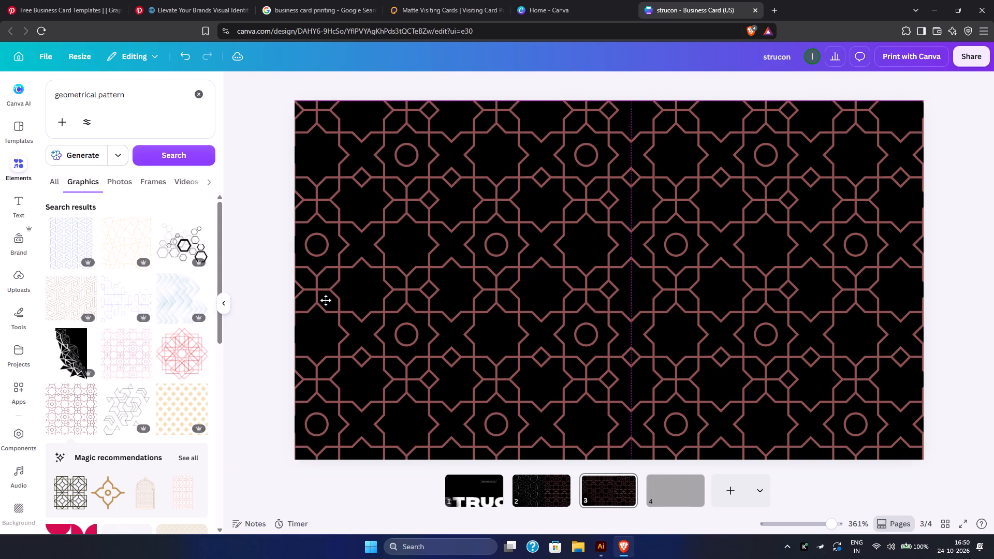
{"action": "left_click_drag", "start_coordinate": [326, 300], "coordinate": [326, 300]}
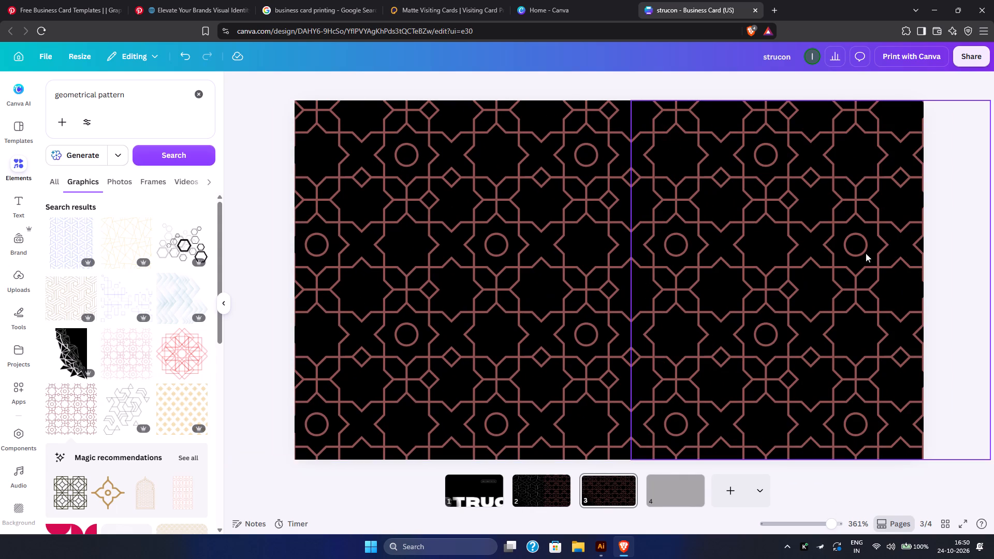
{"action": "left_click", "coordinate": [953, 217]}
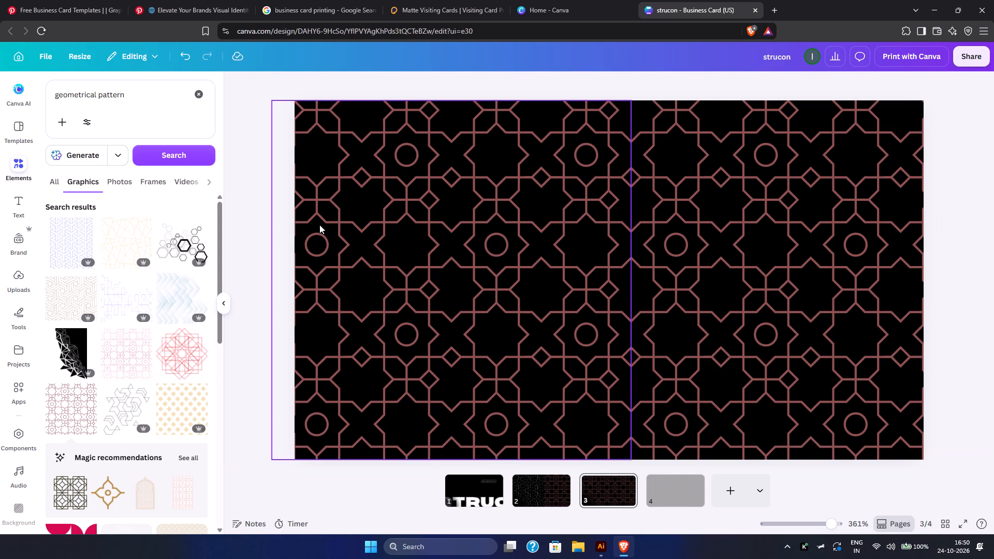
Look through the "geometrical pattern" graphics results for another line pattern suited to the card.
{"action": "scroll", "coordinate": [144, 298], "scroll_direction": "down", "scroll_amount": 1}
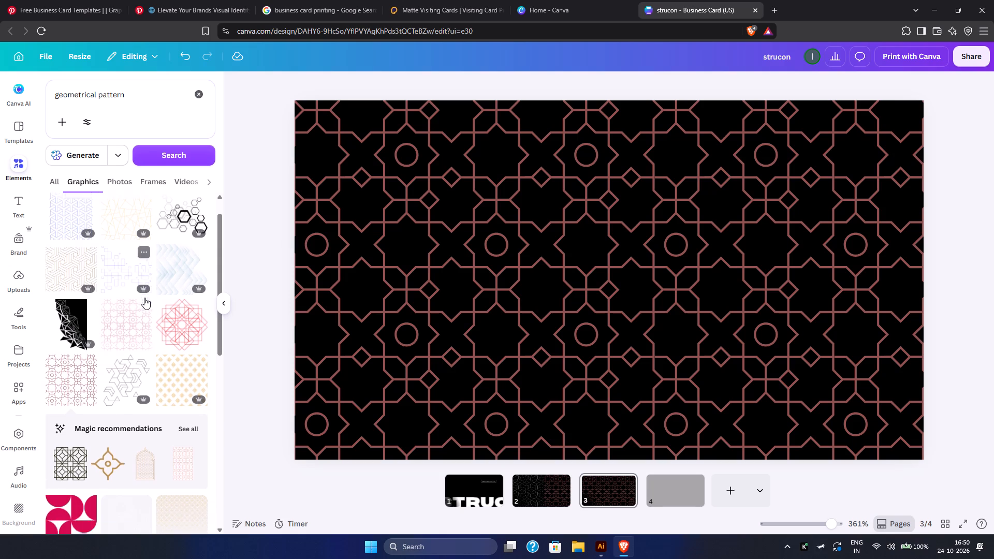
{"action": "scroll", "coordinate": [144, 298], "scroll_direction": "down", "scroll_amount": 4}
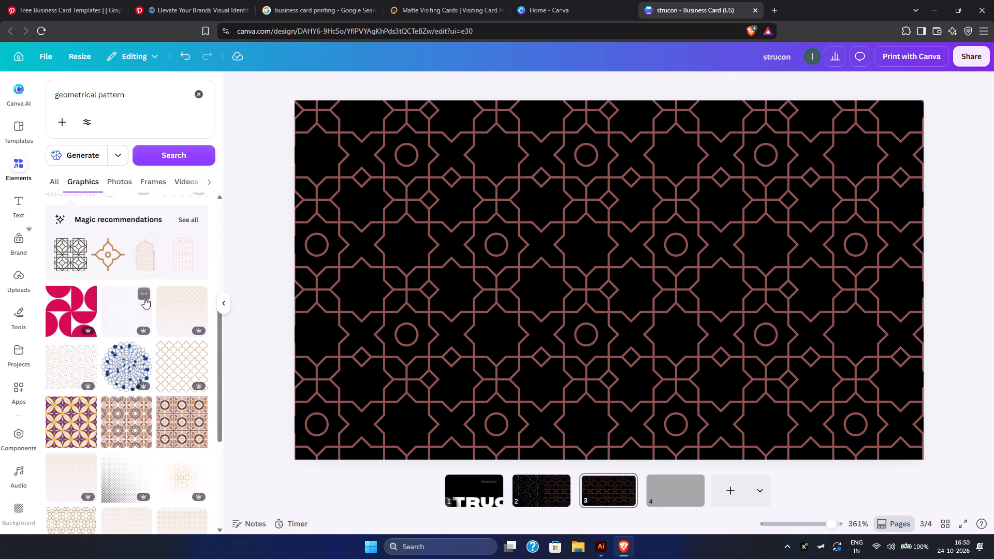
{"action": "scroll", "coordinate": [144, 298], "scroll_direction": "down", "scroll_amount": 5}
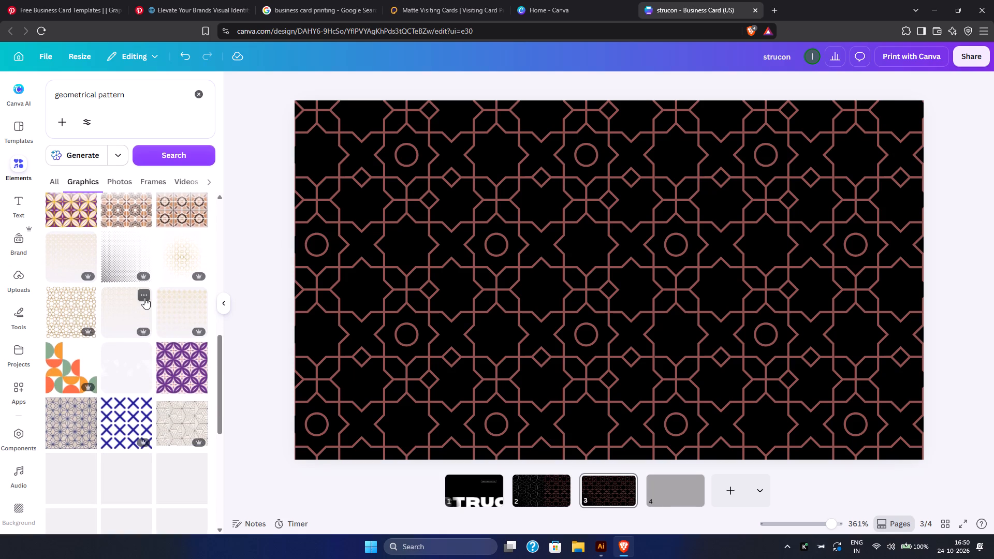
{"action": "scroll", "coordinate": [144, 298], "scroll_direction": "down", "scroll_amount": 1}
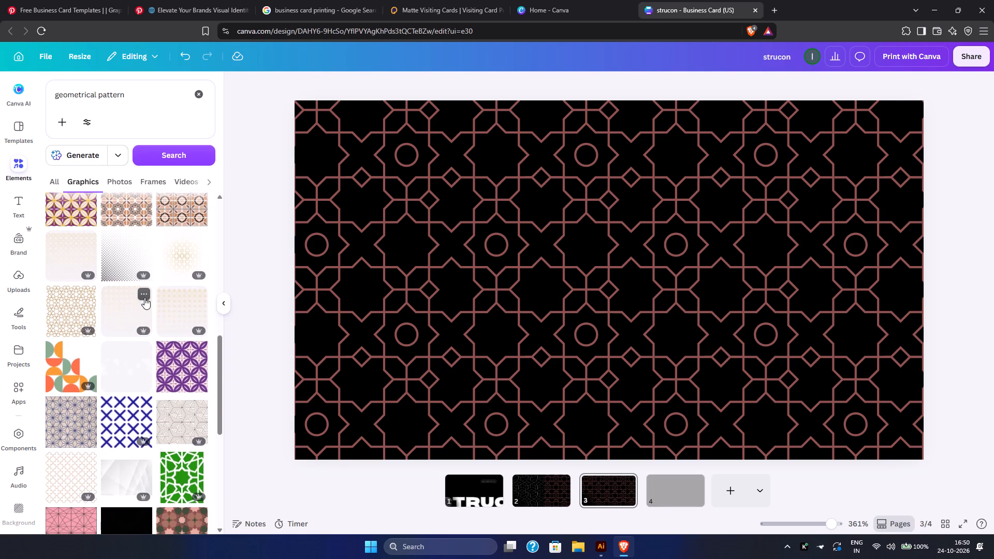
{"action": "scroll", "coordinate": [144, 298], "scroll_direction": "down", "scroll_amount": 2}
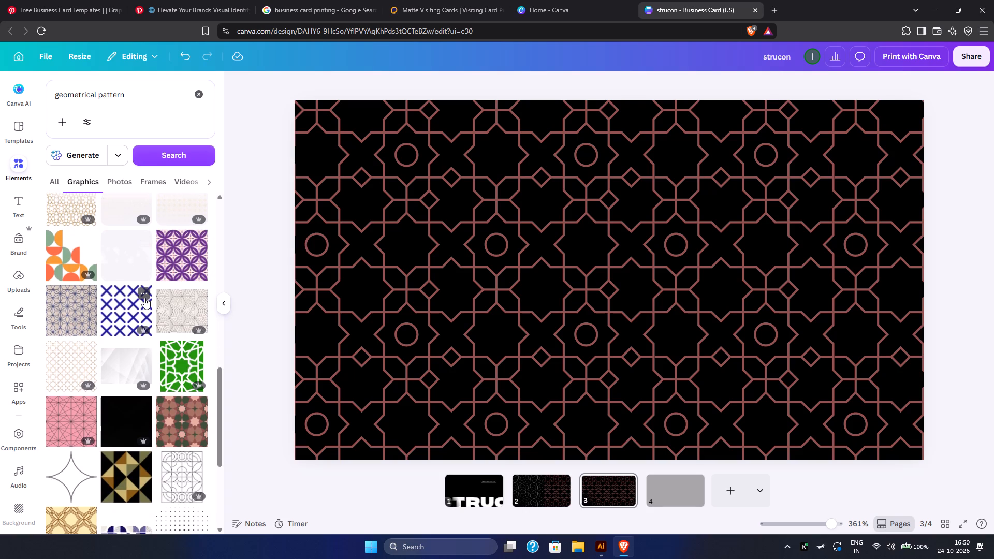
{"action": "scroll", "coordinate": [144, 298], "scroll_direction": "down", "scroll_amount": 3}
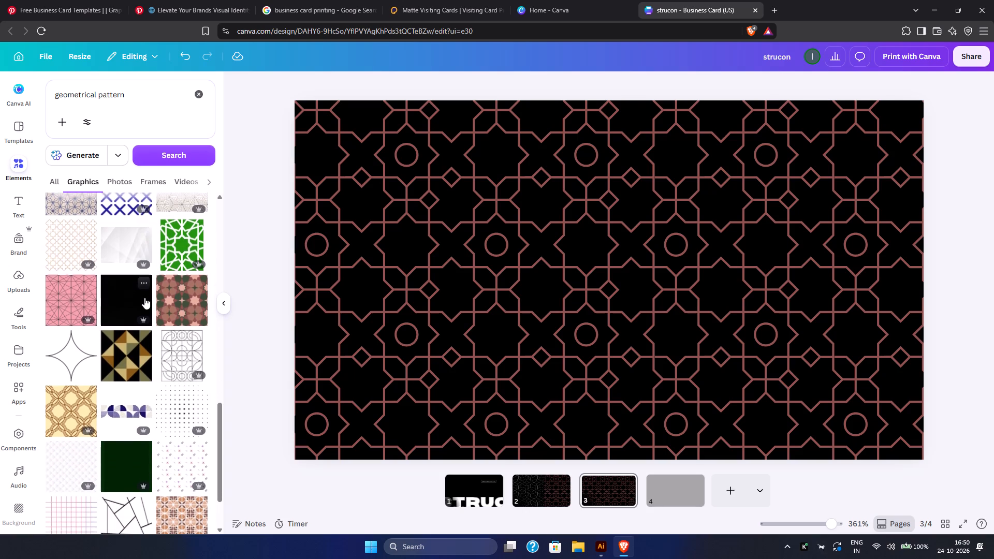
{"action": "scroll", "coordinate": [144, 298], "scroll_direction": "down", "scroll_amount": 2}
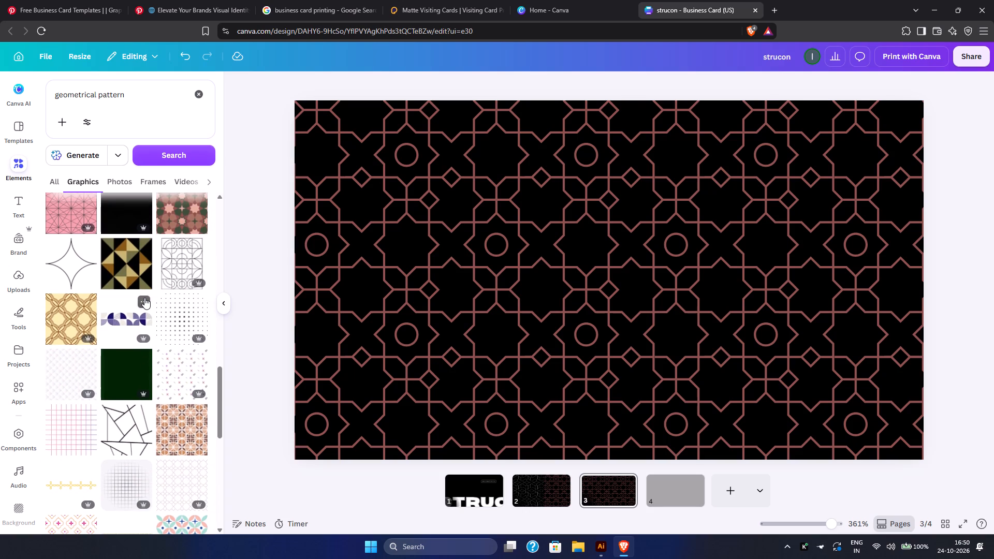
{"action": "scroll", "coordinate": [144, 298], "scroll_direction": "down", "scroll_amount": 1}
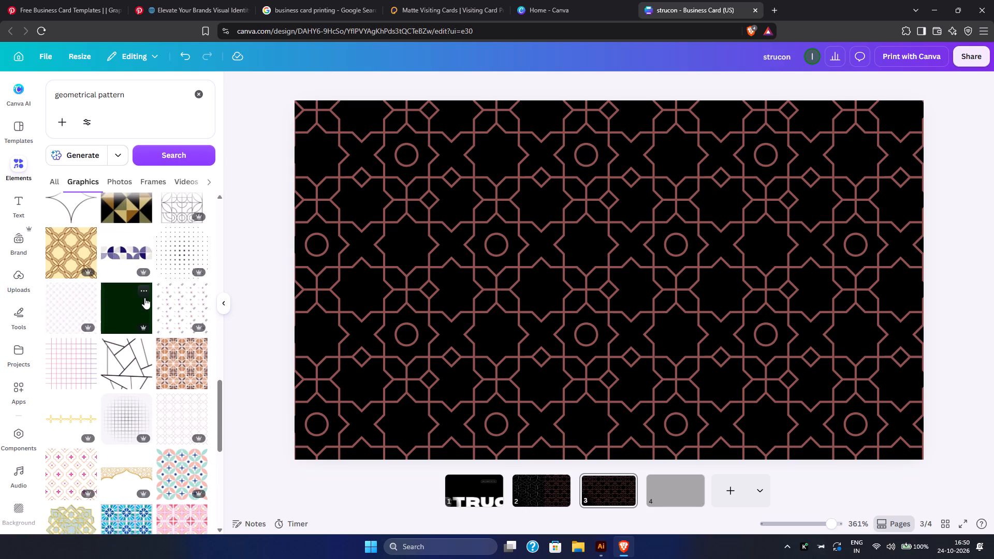
{"action": "scroll", "coordinate": [144, 298], "scroll_direction": "down", "scroll_amount": 1}
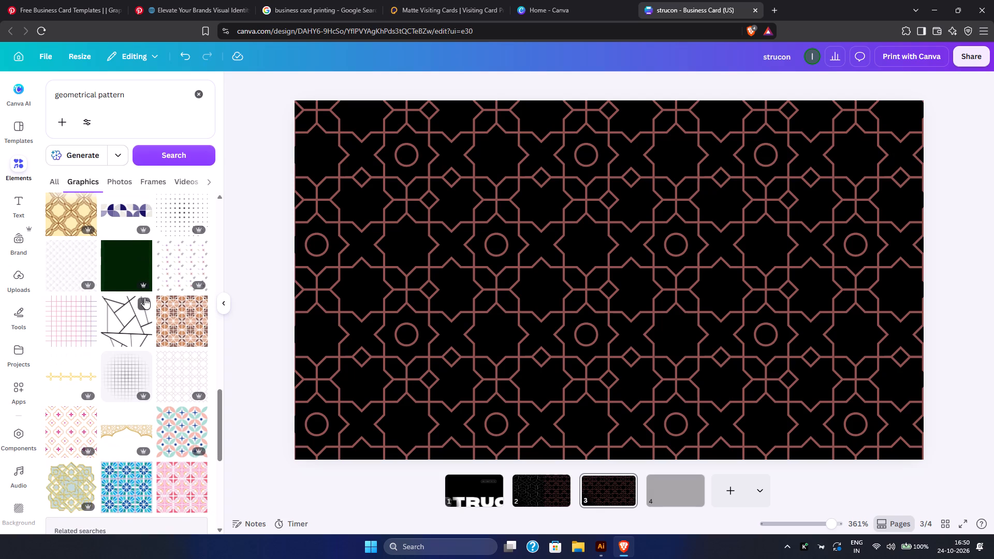
{"action": "scroll", "coordinate": [144, 298], "scroll_direction": "down", "scroll_amount": 5}
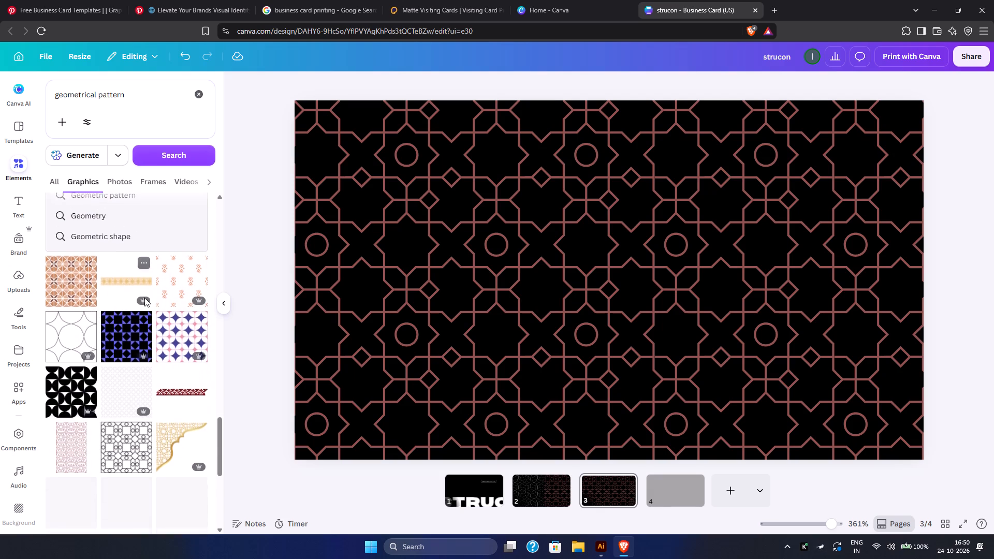
{"action": "scroll", "coordinate": [144, 298], "scroll_direction": "down", "scroll_amount": 1}
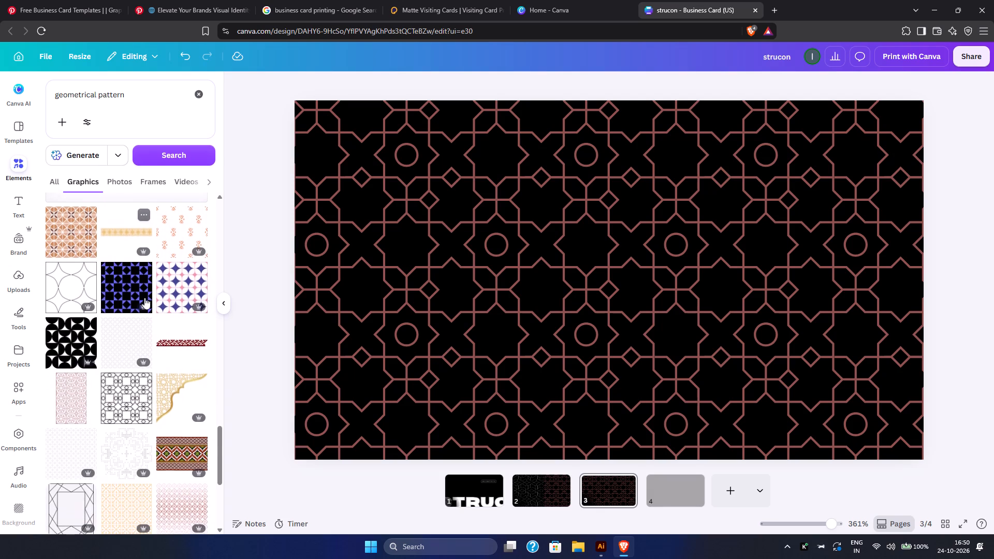
{"action": "scroll", "coordinate": [144, 298], "scroll_direction": "down", "scroll_amount": 2}
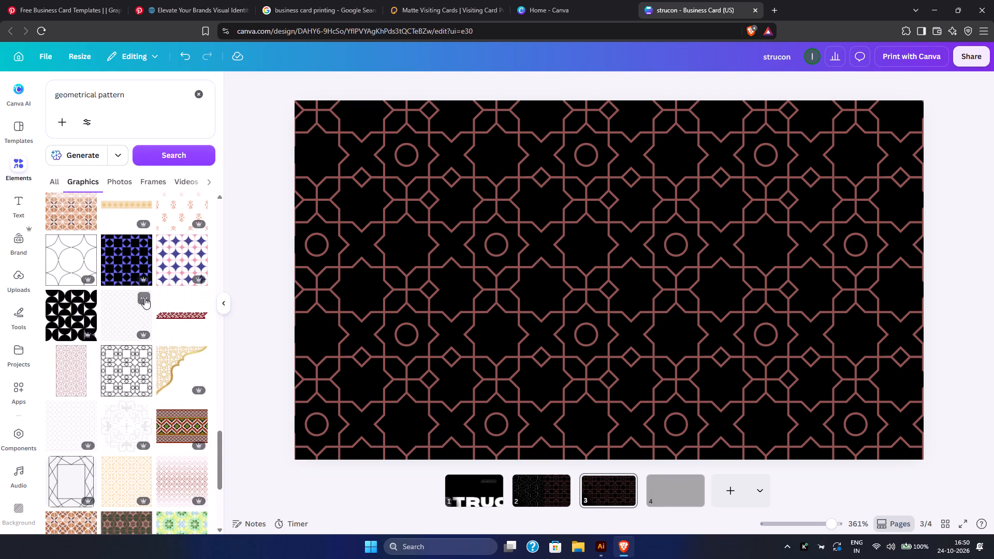
{"action": "scroll", "coordinate": [144, 298], "scroll_direction": "down", "scroll_amount": 2}
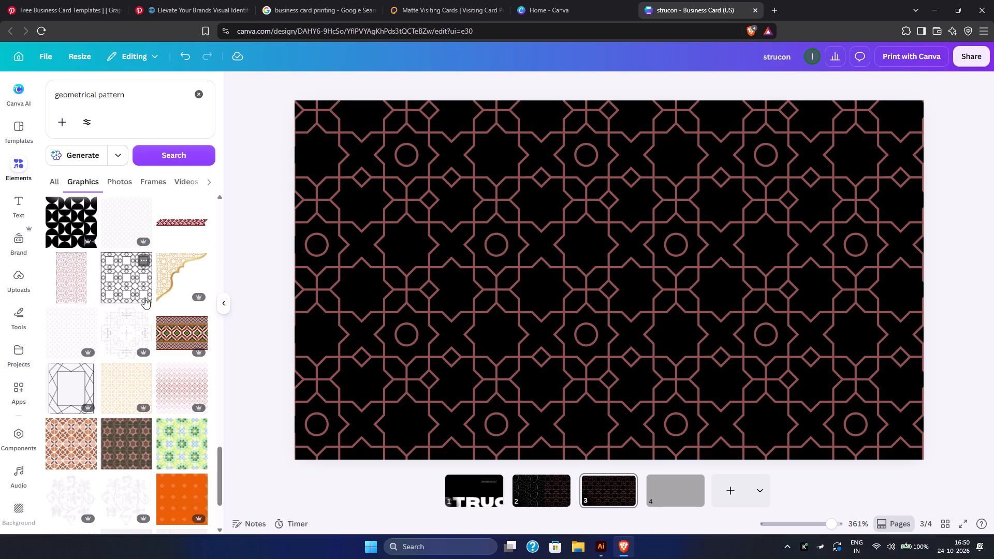
{"action": "scroll", "coordinate": [144, 298], "scroll_direction": "down", "scroll_amount": 5}
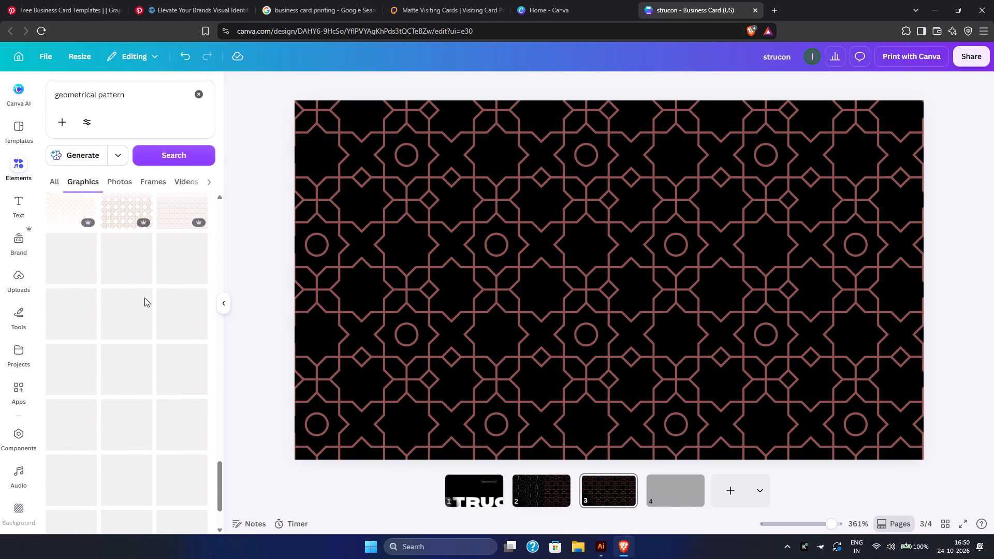
{"action": "scroll", "coordinate": [144, 298], "scroll_direction": "down", "scroll_amount": 3}
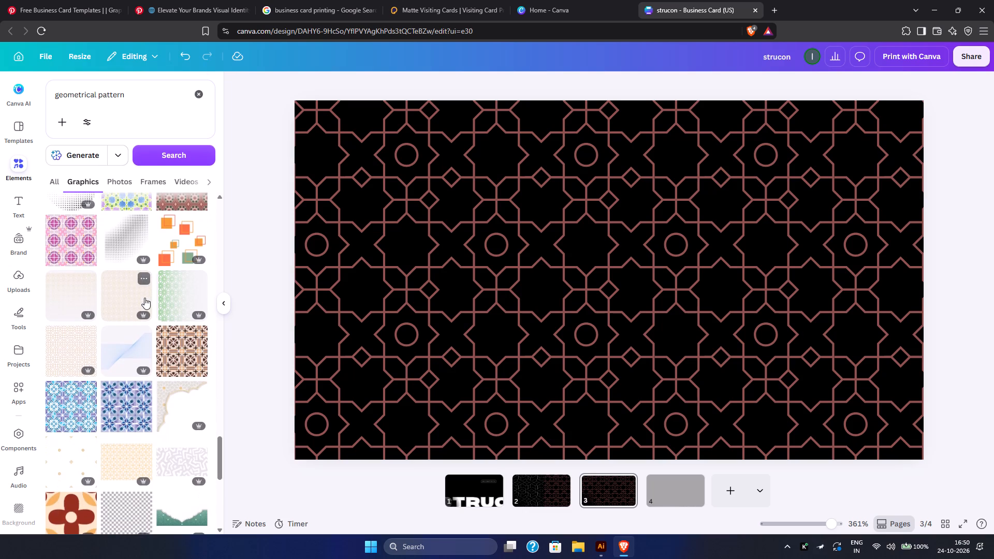
{"action": "scroll", "coordinate": [144, 298], "scroll_direction": "down", "scroll_amount": 1}
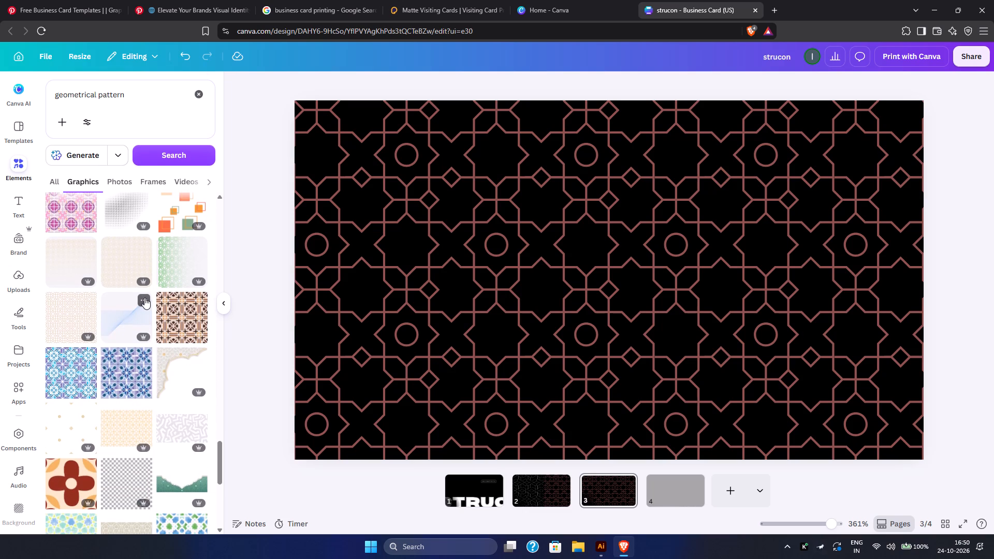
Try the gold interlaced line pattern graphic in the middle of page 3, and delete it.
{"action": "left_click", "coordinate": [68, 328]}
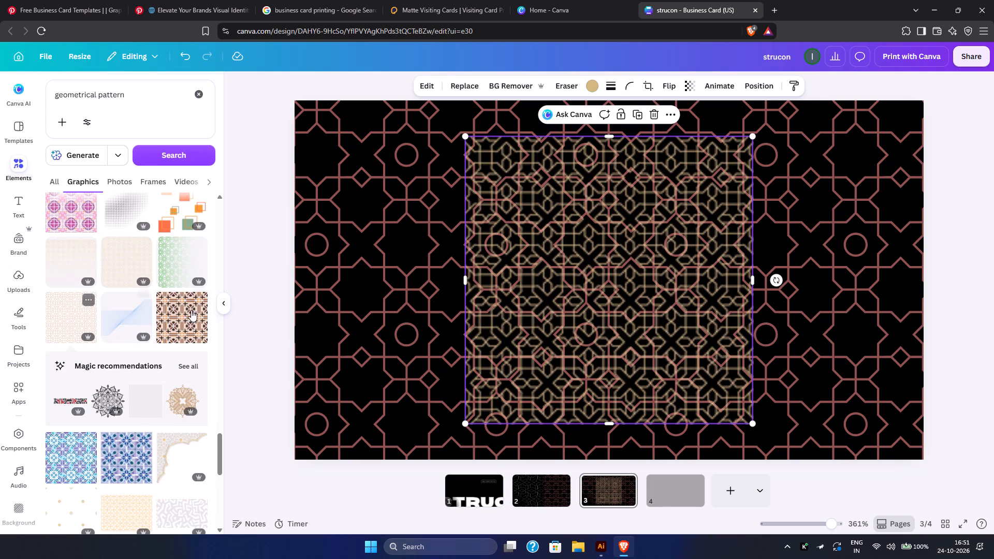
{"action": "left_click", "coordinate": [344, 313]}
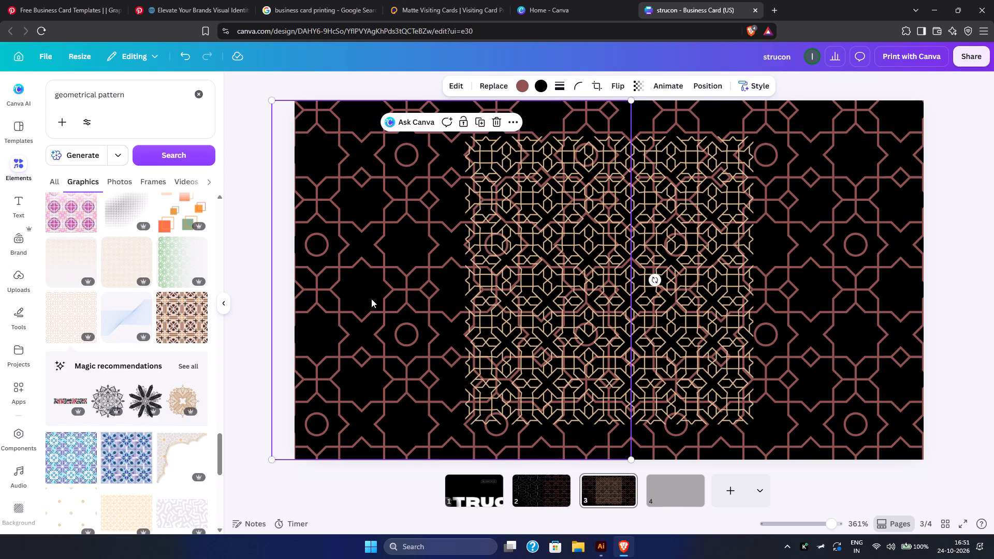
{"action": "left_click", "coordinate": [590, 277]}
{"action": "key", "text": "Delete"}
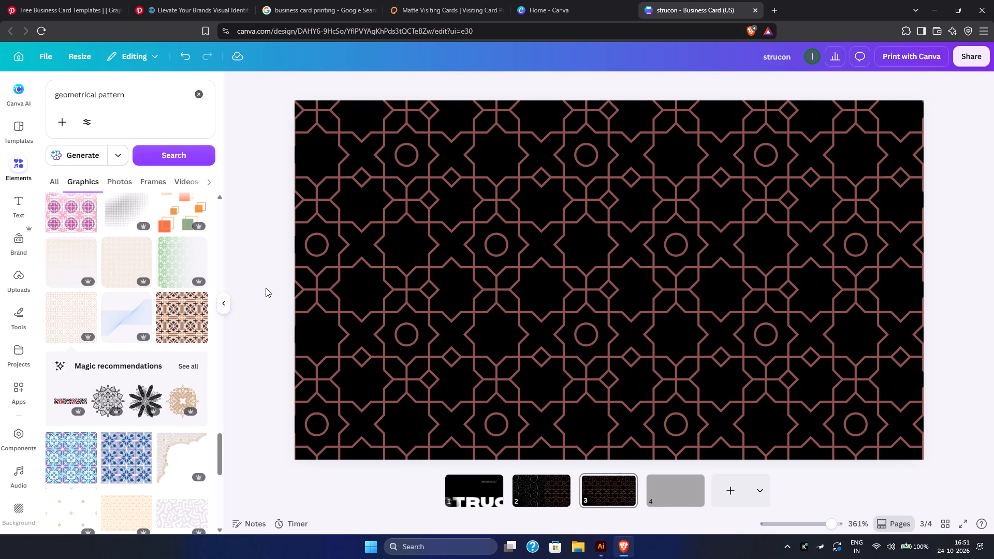
Look further through the "geometrical pattern" graphics results for another line pattern suited to the black card.
{"action": "scroll", "coordinate": [139, 295], "scroll_direction": "down", "scroll_amount": 2}
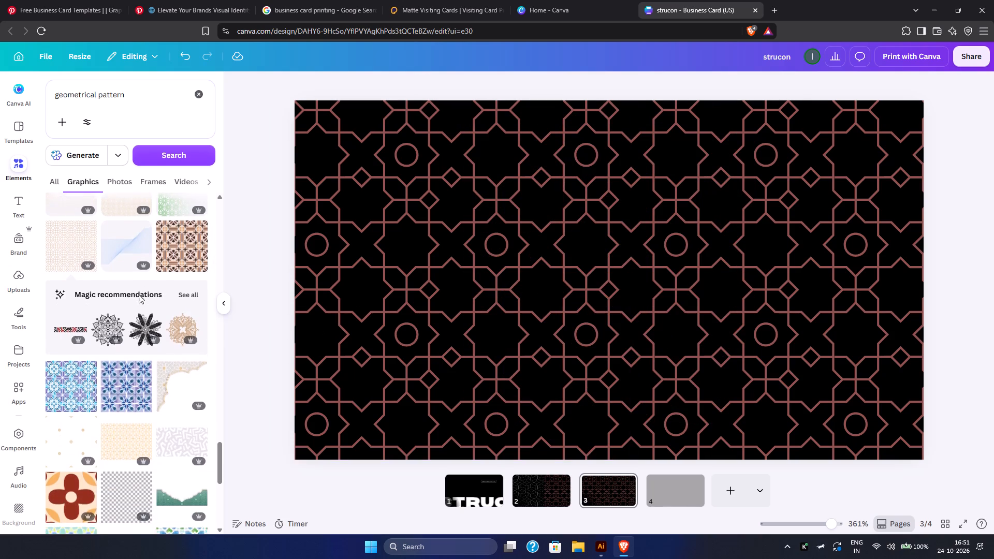
{"action": "scroll", "coordinate": [139, 295], "scroll_direction": "down", "scroll_amount": 2}
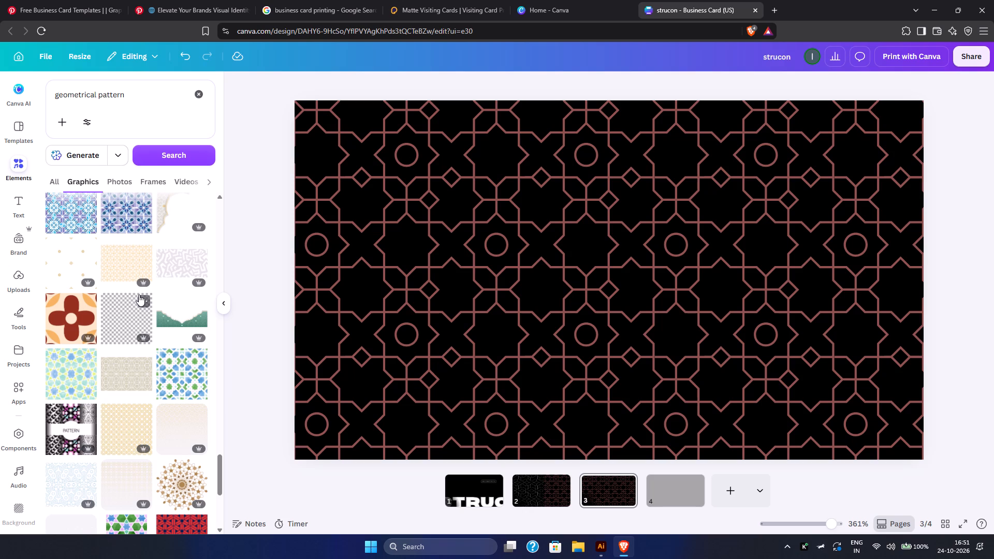
{"action": "scroll", "coordinate": [139, 295], "scroll_direction": "down", "scroll_amount": 1}
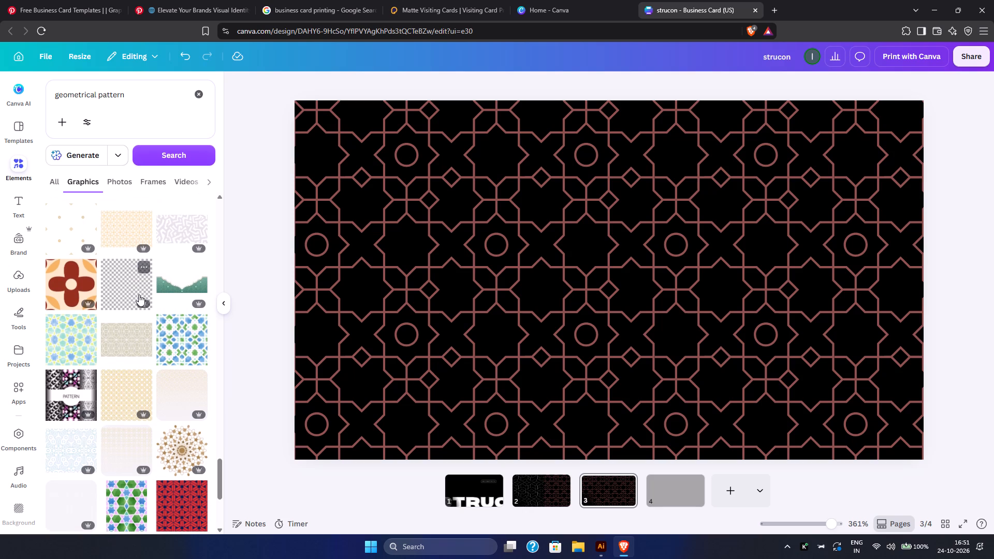
{"action": "scroll", "coordinate": [139, 295], "scroll_direction": "down", "scroll_amount": 2}
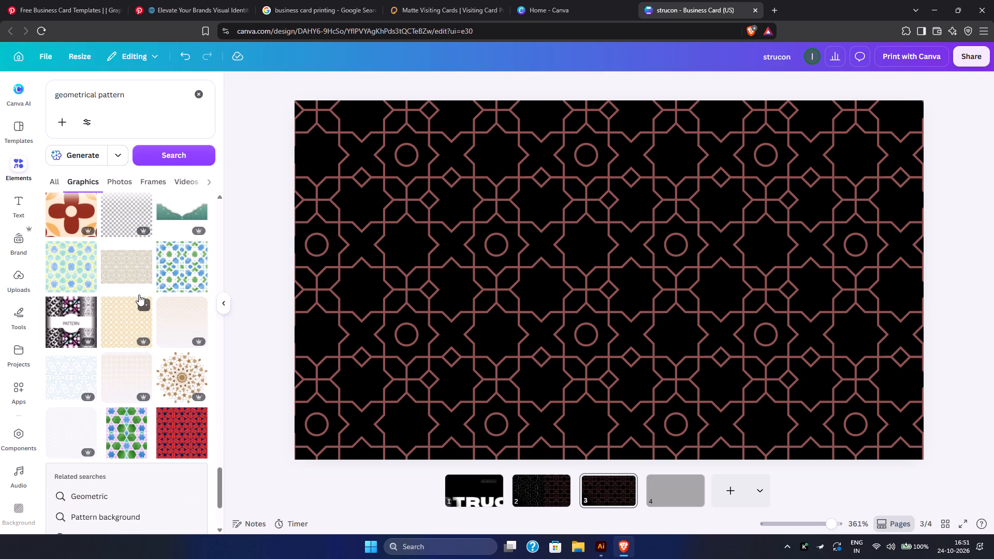
{"action": "scroll", "coordinate": [139, 295], "scroll_direction": "down", "scroll_amount": 1}
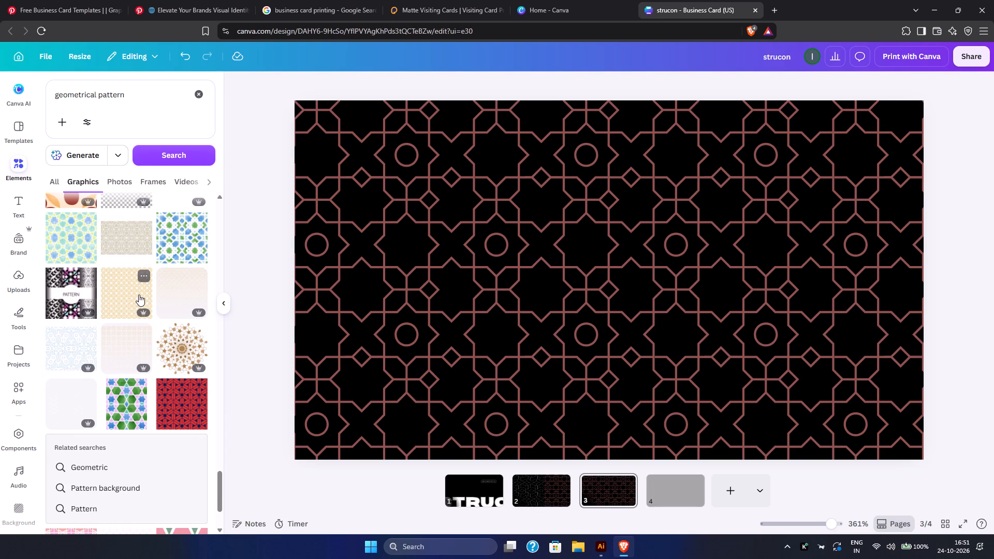
{"action": "scroll", "coordinate": [139, 295], "scroll_direction": "down", "scroll_amount": 2}
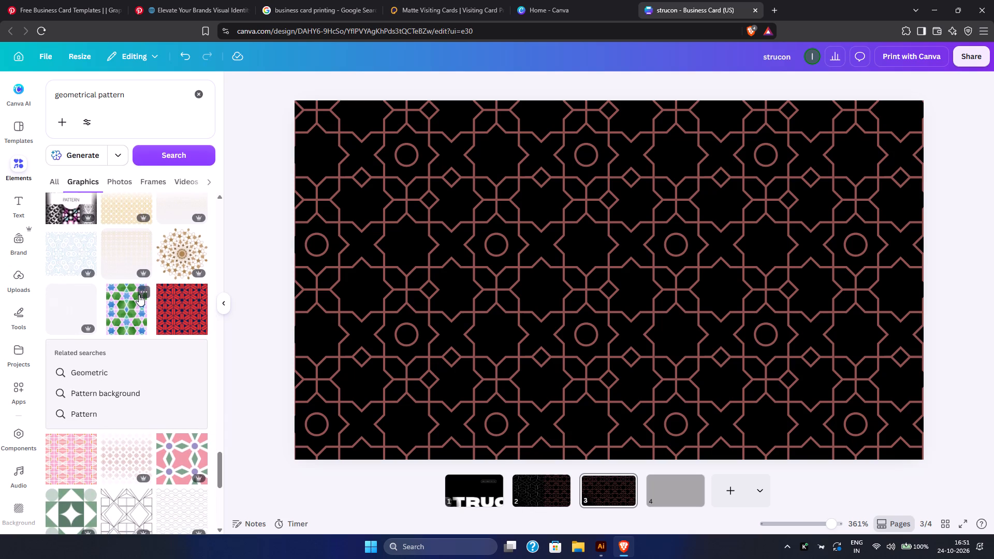
{"action": "scroll", "coordinate": [139, 295], "scroll_direction": "down", "scroll_amount": 2}
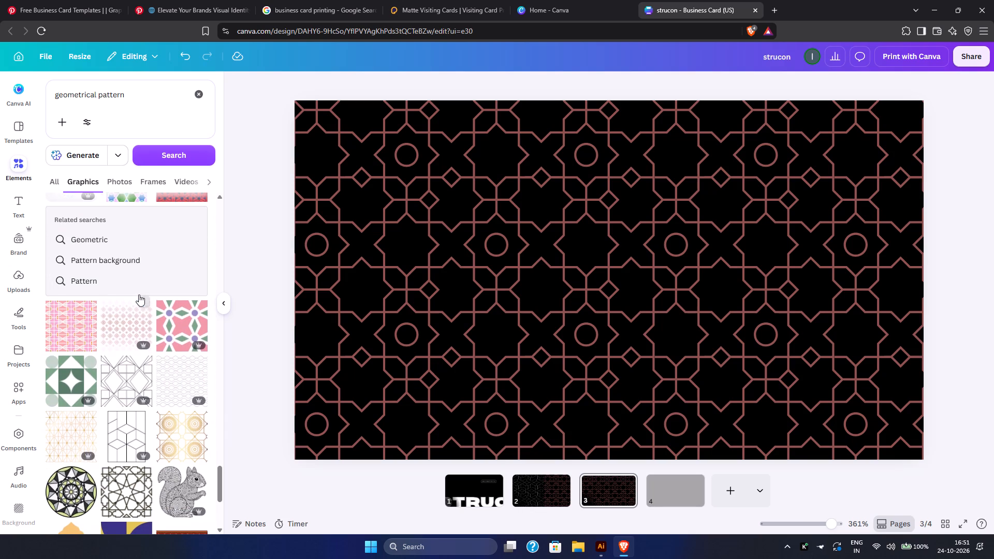
{"action": "scroll", "coordinate": [139, 295], "scroll_direction": "down", "scroll_amount": 2}
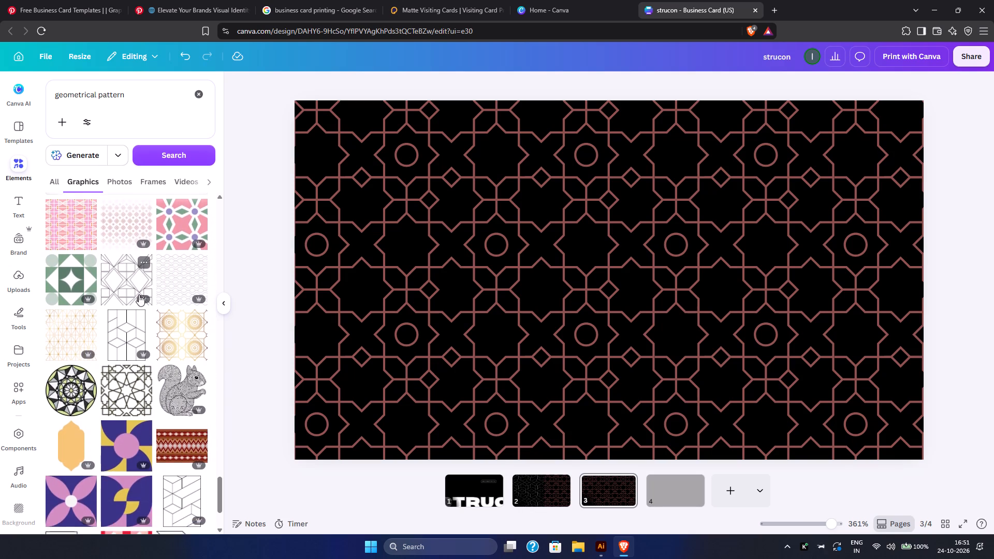
{"action": "scroll", "coordinate": [139, 295], "scroll_direction": "down", "scroll_amount": 2}
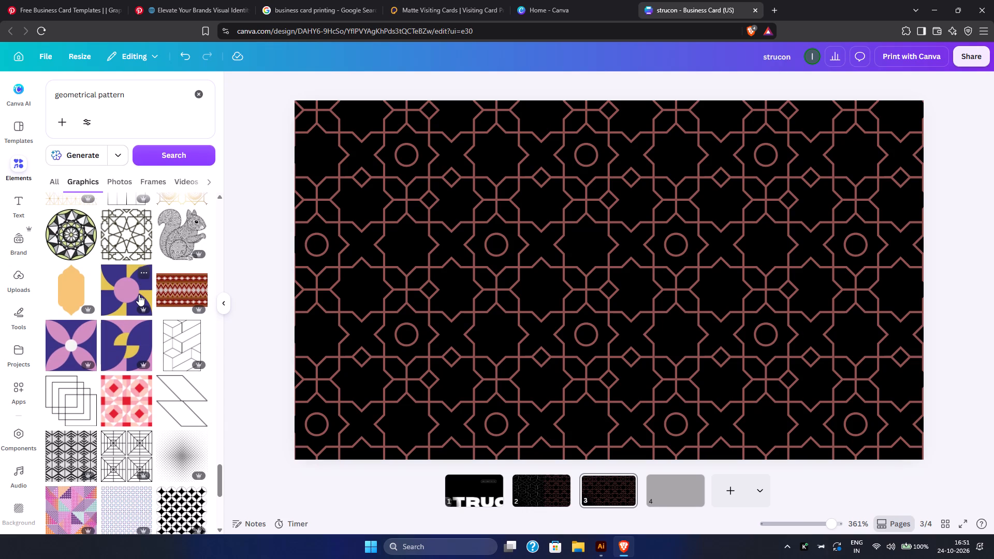
{"action": "scroll", "coordinate": [139, 295], "scroll_direction": "down", "scroll_amount": 2}
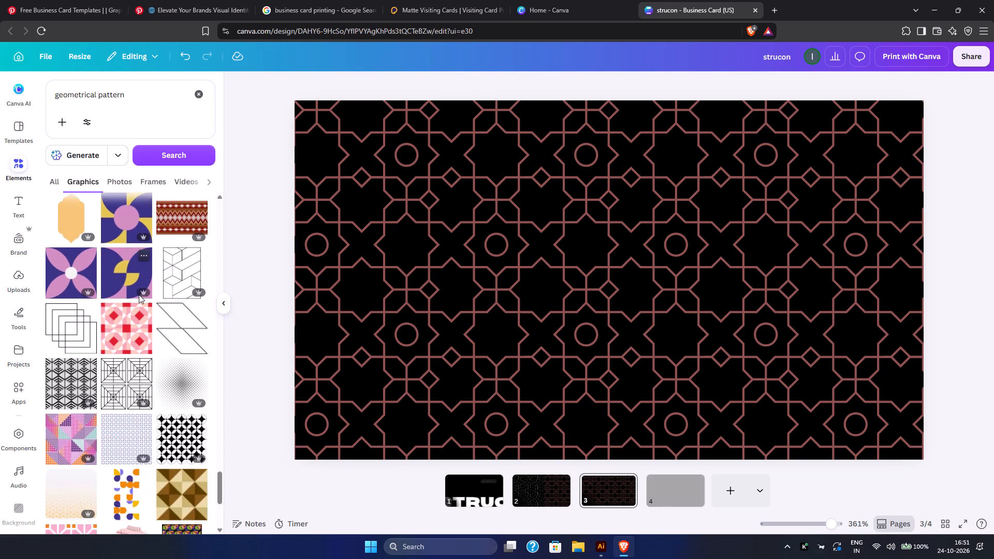
{"action": "scroll", "coordinate": [139, 295], "scroll_direction": "down", "scroll_amount": 2}
{"action": "scroll", "coordinate": [139, 295], "scroll_direction": "up", "scroll_amount": 2}
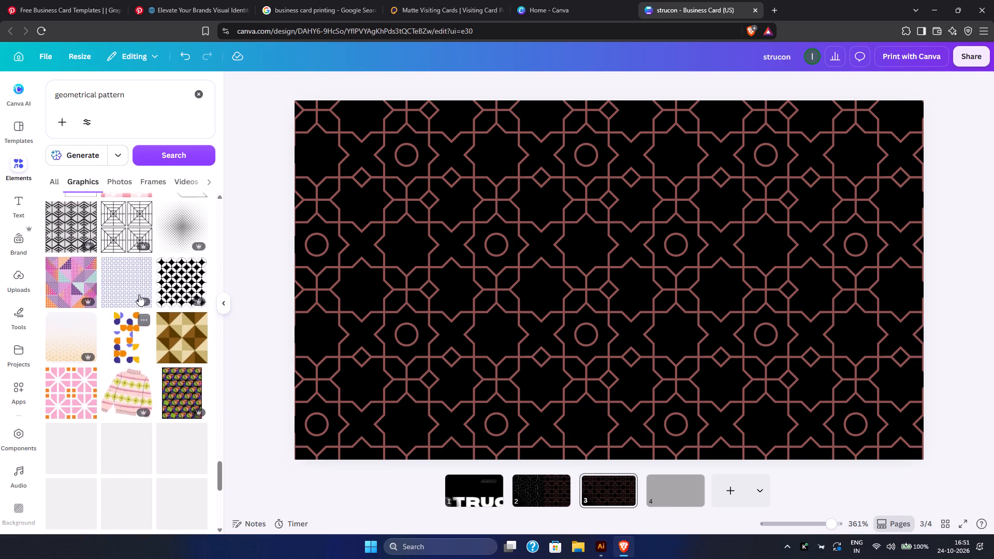
{"action": "scroll", "coordinate": [139, 295], "scroll_direction": "down", "scroll_amount": 1}
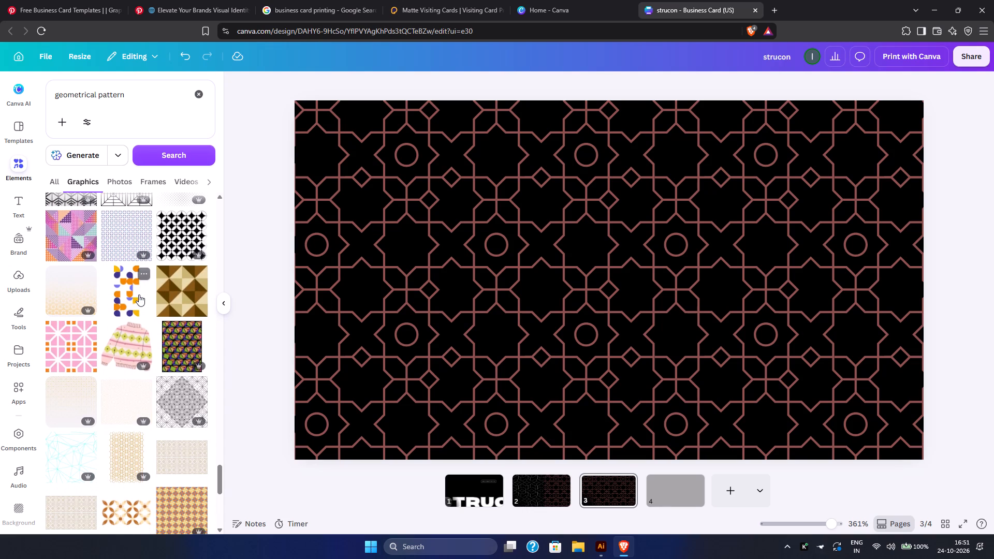
{"action": "scroll", "coordinate": [139, 295], "scroll_direction": "down", "scroll_amount": 1}
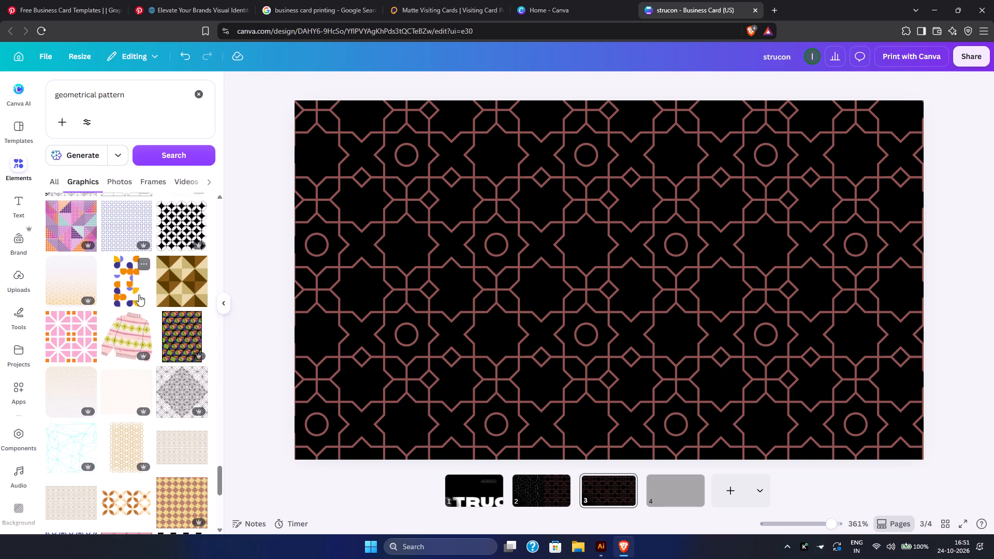
{"action": "scroll", "coordinate": [115, 358], "scroll_direction": "down", "scroll_amount": 1}
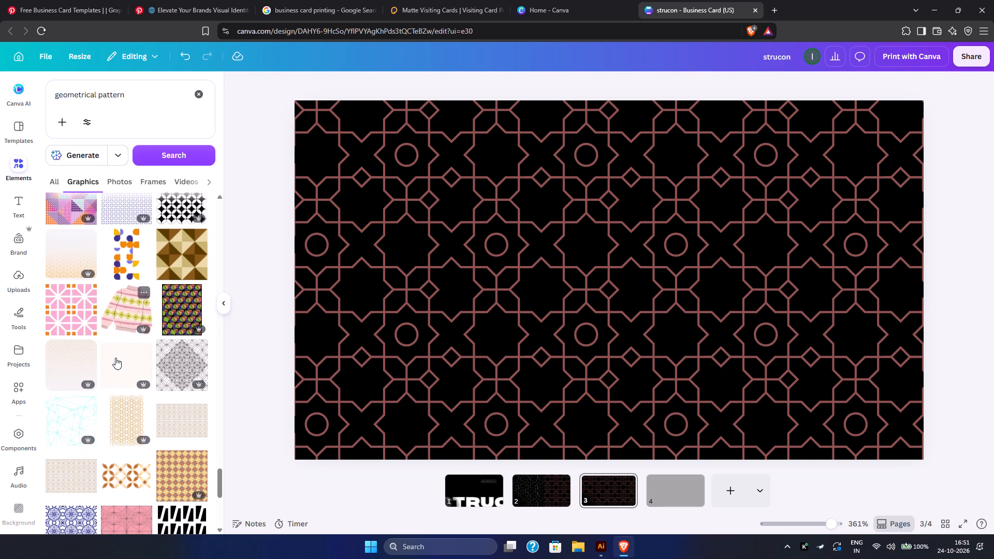
{"action": "scroll", "coordinate": [115, 358], "scroll_direction": "down", "scroll_amount": 1}
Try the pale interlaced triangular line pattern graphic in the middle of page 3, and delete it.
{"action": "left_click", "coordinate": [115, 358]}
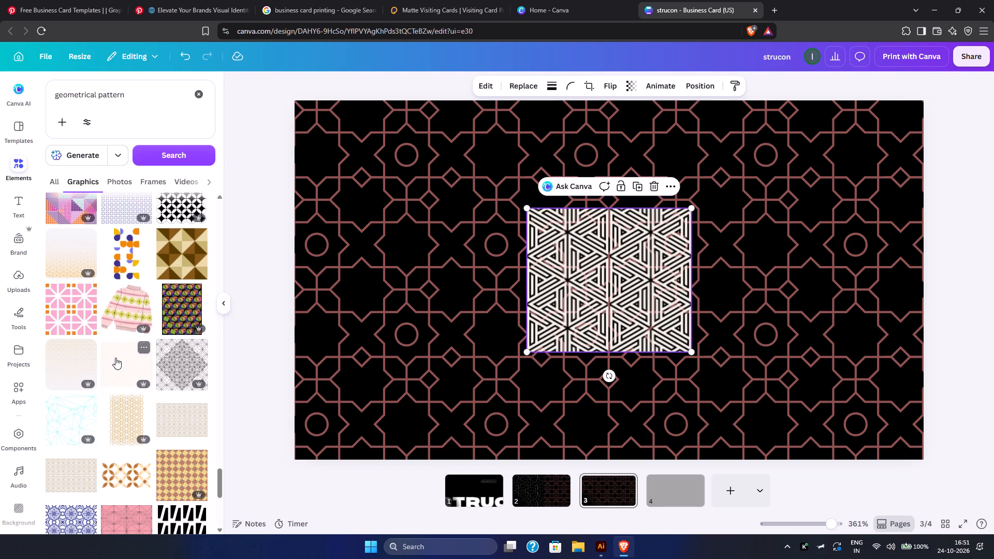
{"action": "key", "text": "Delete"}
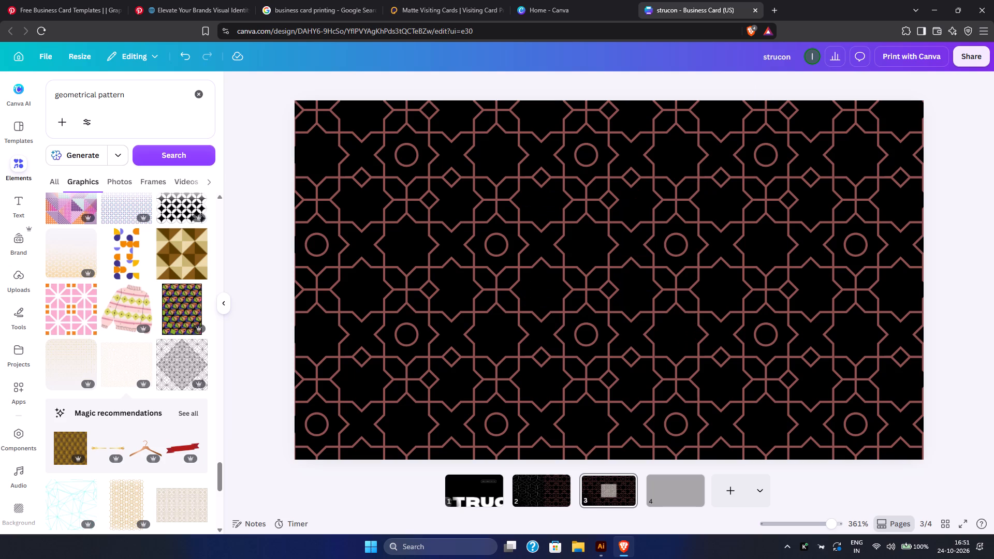
Examine more of the "geometrical pattern" graphics results for an alternative line pattern for the card.
{"action": "scroll", "coordinate": [258, 348], "scroll_direction": "down", "scroll_amount": 3}
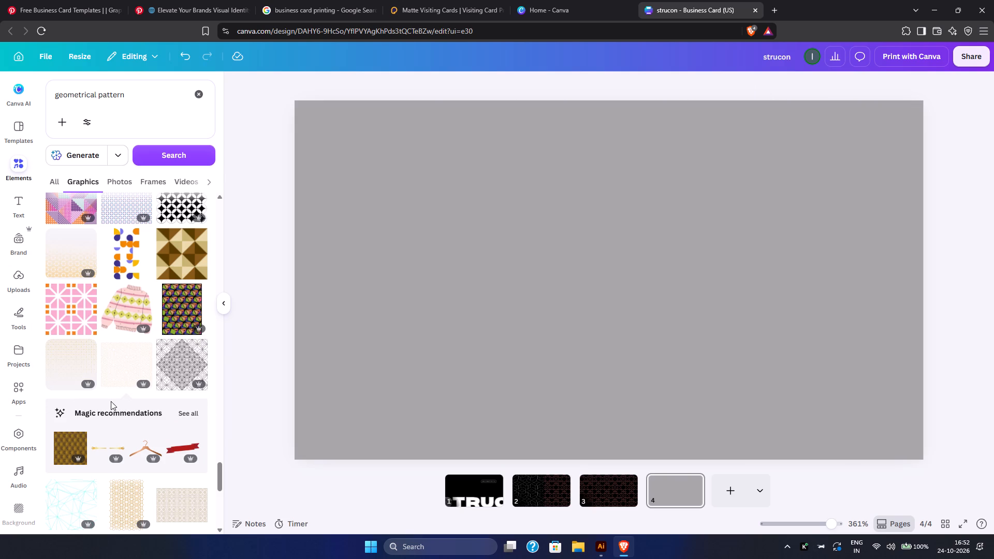
{"action": "scroll", "coordinate": [111, 401], "scroll_direction": "down", "scroll_amount": 6}
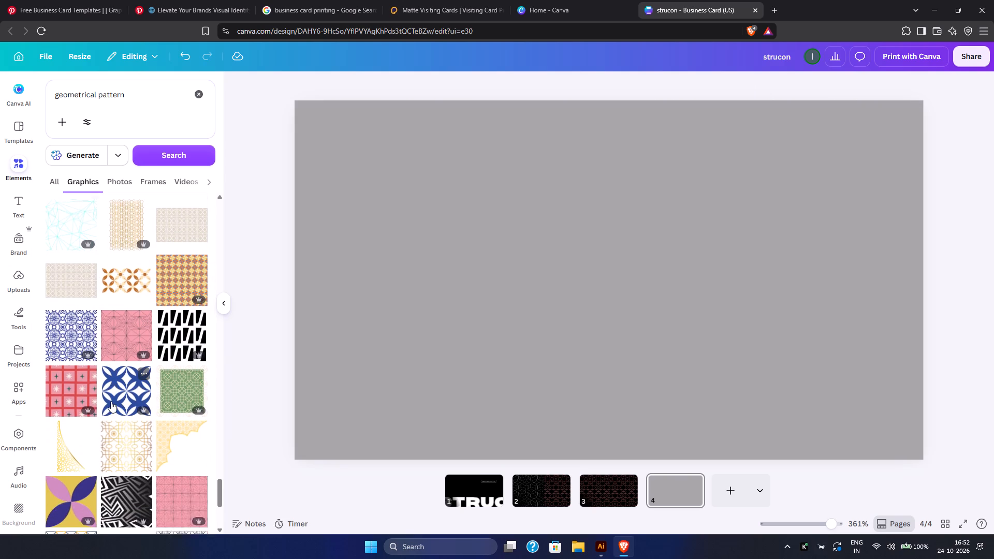
{"action": "scroll", "coordinate": [111, 401], "scroll_direction": "down", "scroll_amount": 1}
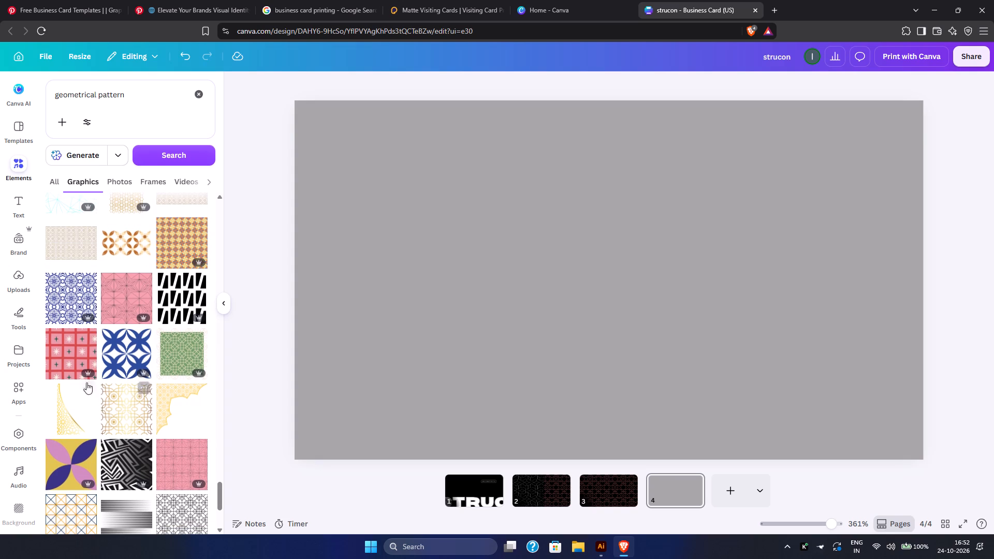
{"action": "scroll", "coordinate": [84, 380], "scroll_direction": "down", "scroll_amount": 4}
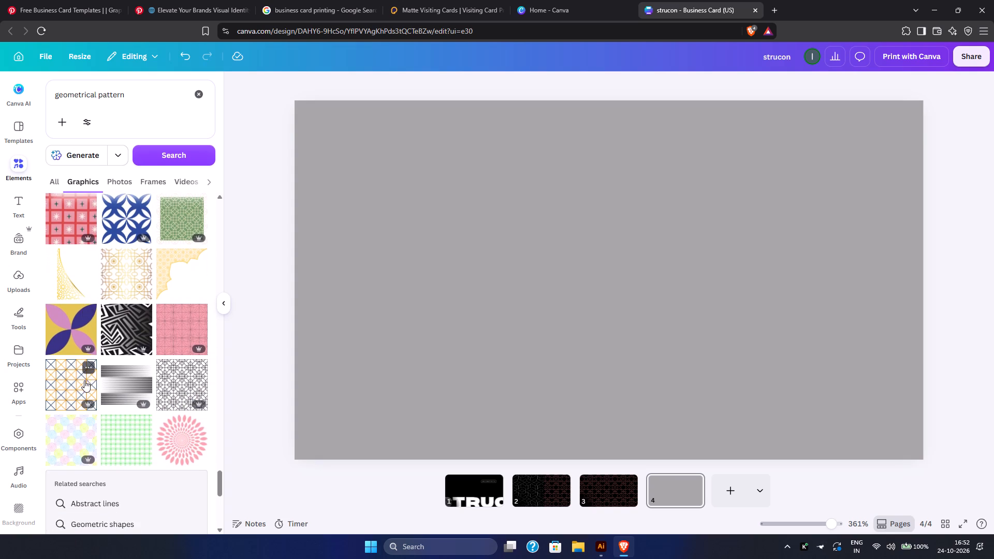
{"action": "scroll", "coordinate": [84, 380], "scroll_direction": "down", "scroll_amount": 3}
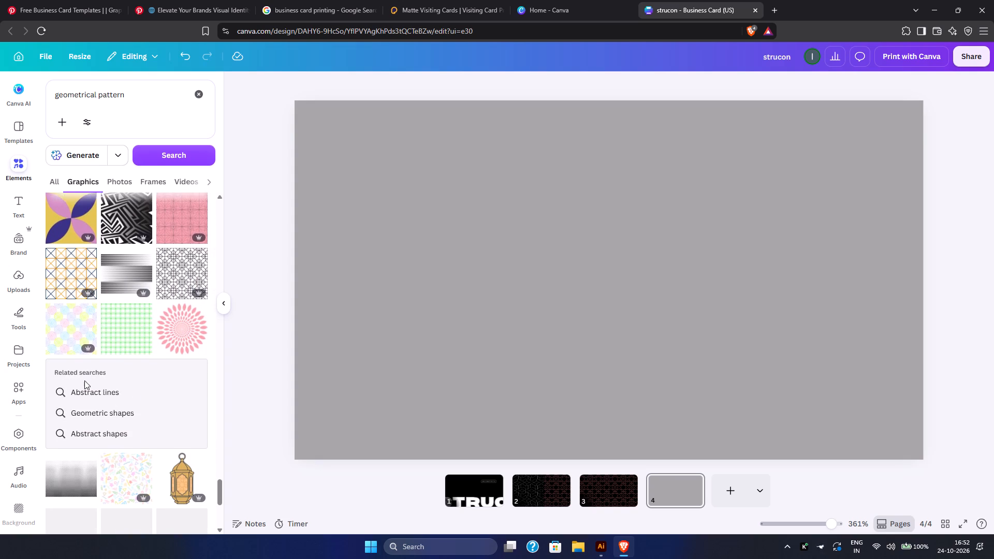
{"action": "scroll", "coordinate": [84, 380], "scroll_direction": "down", "scroll_amount": 3}
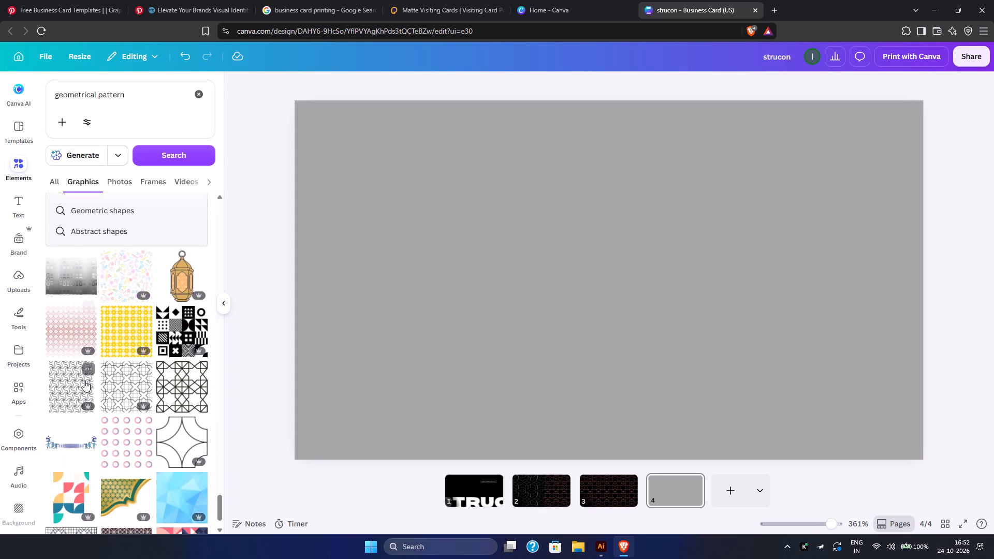
{"action": "scroll", "coordinate": [84, 380], "scroll_direction": "down", "scroll_amount": 2}
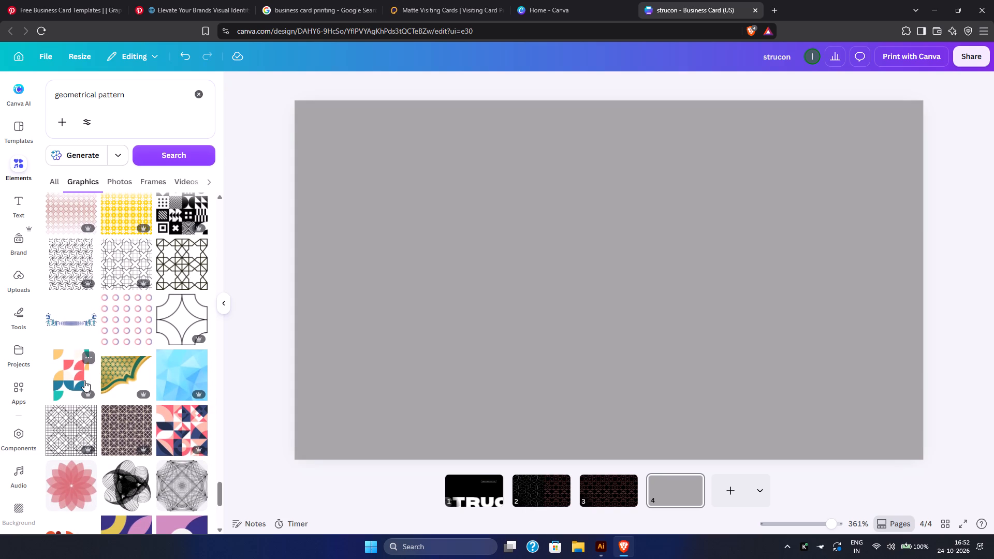
{"action": "scroll", "coordinate": [84, 380], "scroll_direction": "down", "scroll_amount": 2}
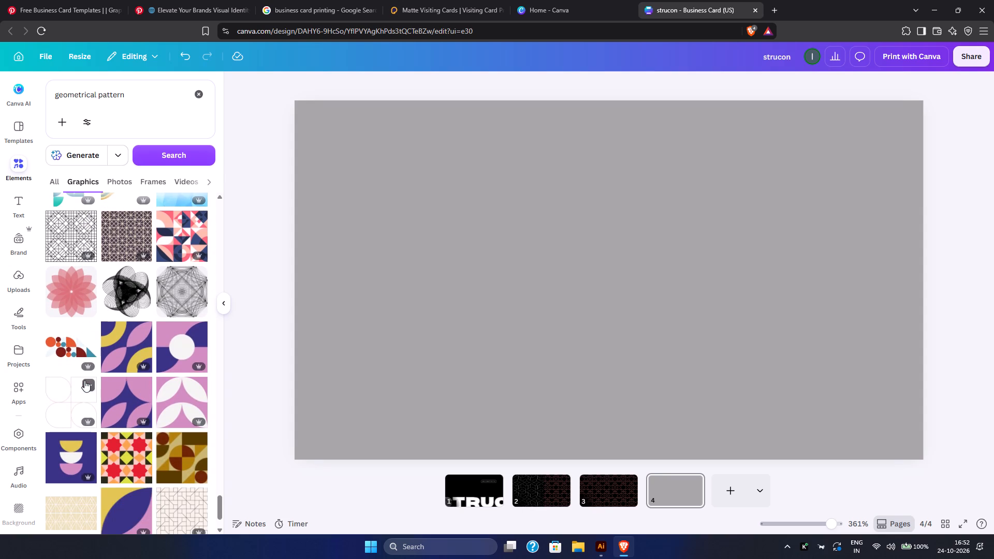
{"action": "scroll", "coordinate": [84, 380], "scroll_direction": "down", "scroll_amount": 4}
{"action": "scroll", "coordinate": [84, 380], "scroll_direction": "up", "scroll_amount": 1}
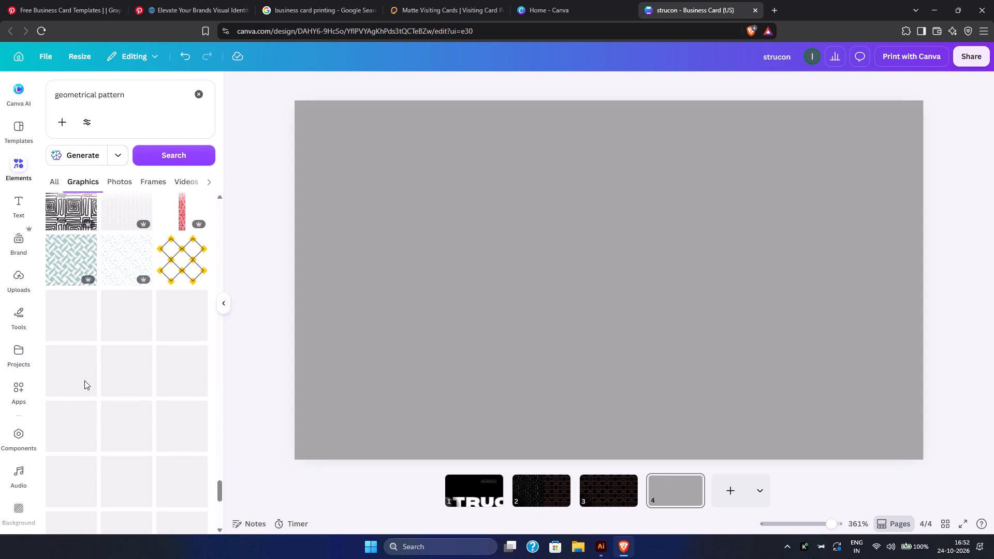
{"action": "scroll", "coordinate": [84, 380], "scroll_direction": "up", "scroll_amount": 1}
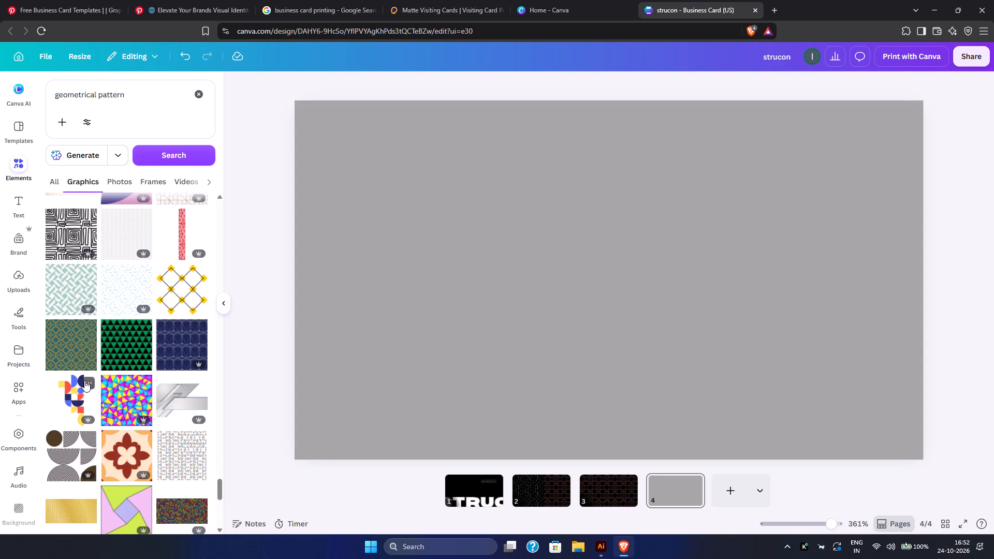
{"action": "scroll", "coordinate": [84, 380], "scroll_direction": "down", "scroll_amount": 6}
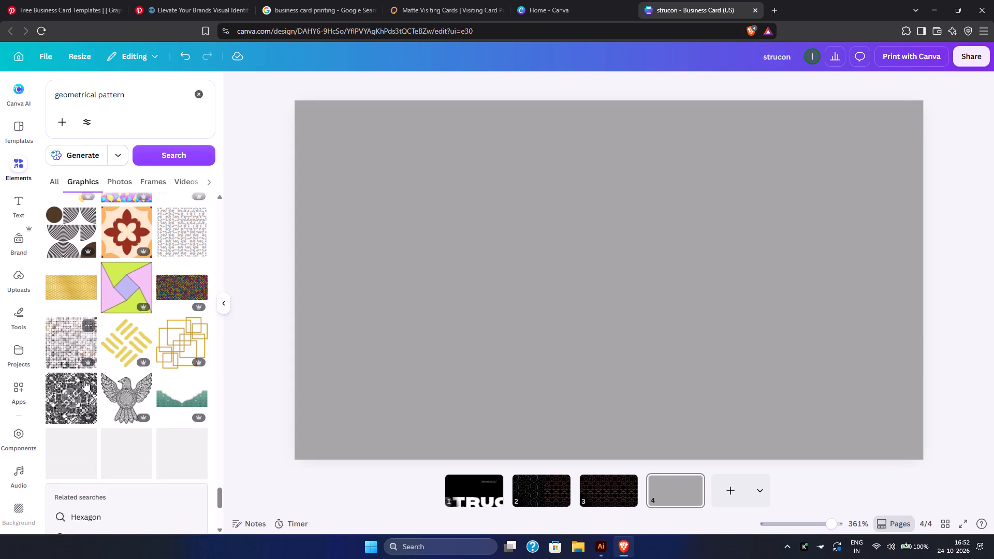
{"action": "scroll", "coordinate": [84, 380], "scroll_direction": "down", "scroll_amount": 2}
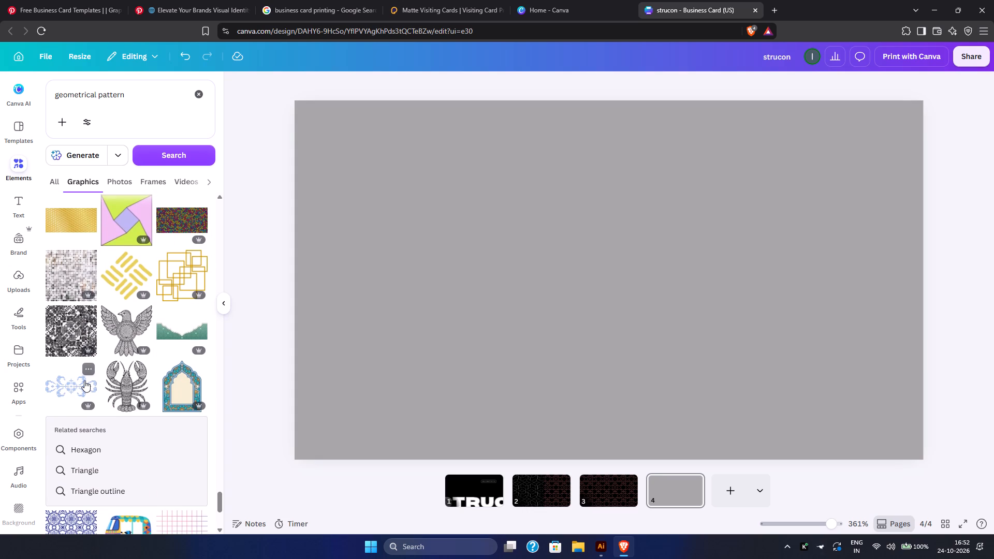
{"action": "scroll", "coordinate": [84, 380], "scroll_direction": "down", "scroll_amount": 2}
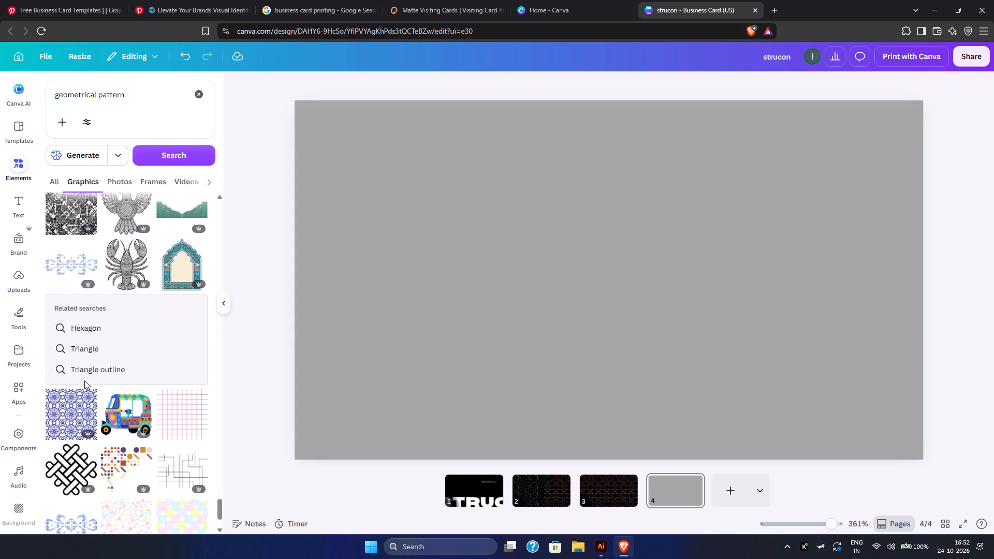
{"action": "left_click", "coordinate": [84, 380]}
{"action": "scroll", "coordinate": [84, 380], "scroll_direction": "down", "scroll_amount": 2}
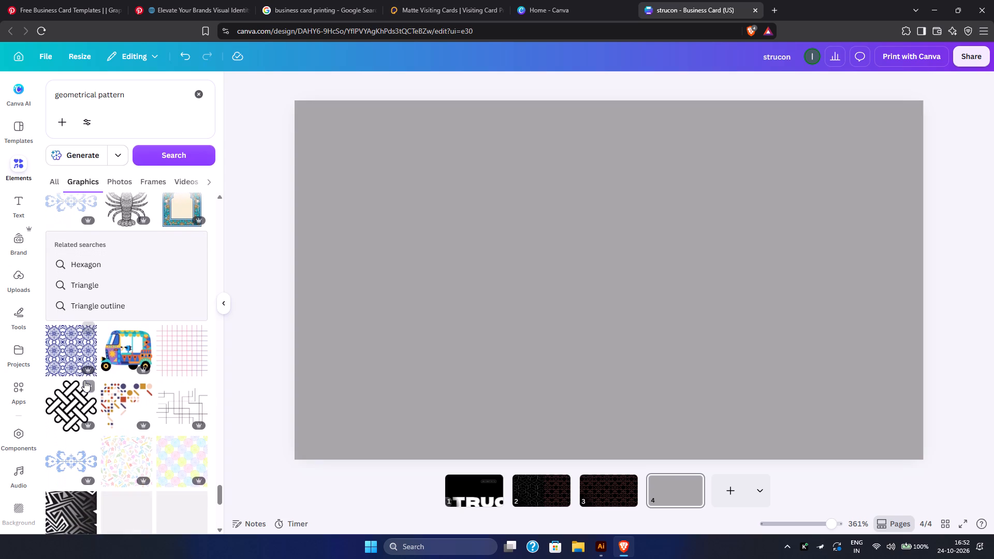
{"action": "scroll", "coordinate": [84, 380], "scroll_direction": "down", "scroll_amount": 1}
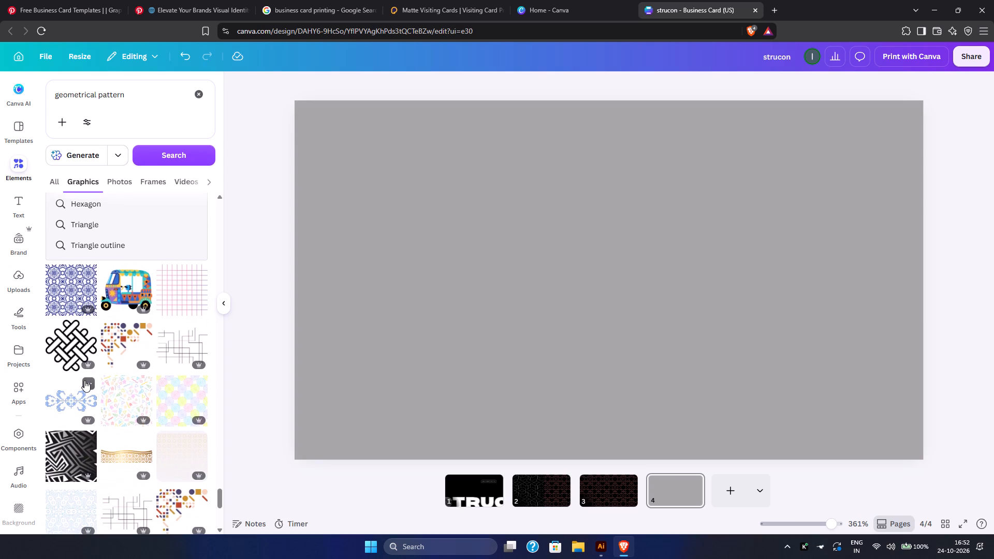
{"action": "scroll", "coordinate": [84, 380], "scroll_direction": "down", "scroll_amount": 2}
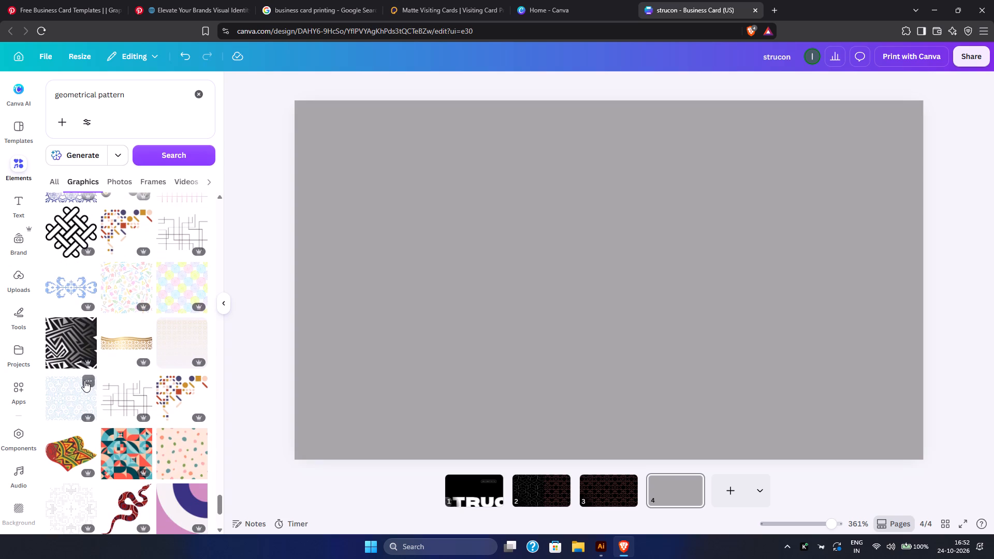
{"action": "scroll", "coordinate": [84, 380], "scroll_direction": "down", "scroll_amount": 1}
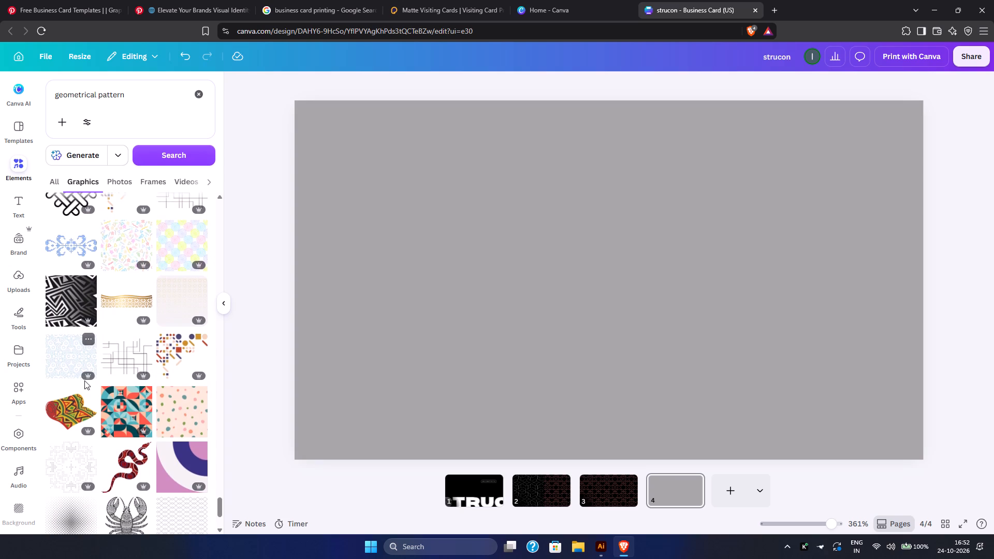
{"action": "scroll", "coordinate": [84, 380], "scroll_direction": "down", "scroll_amount": 3}
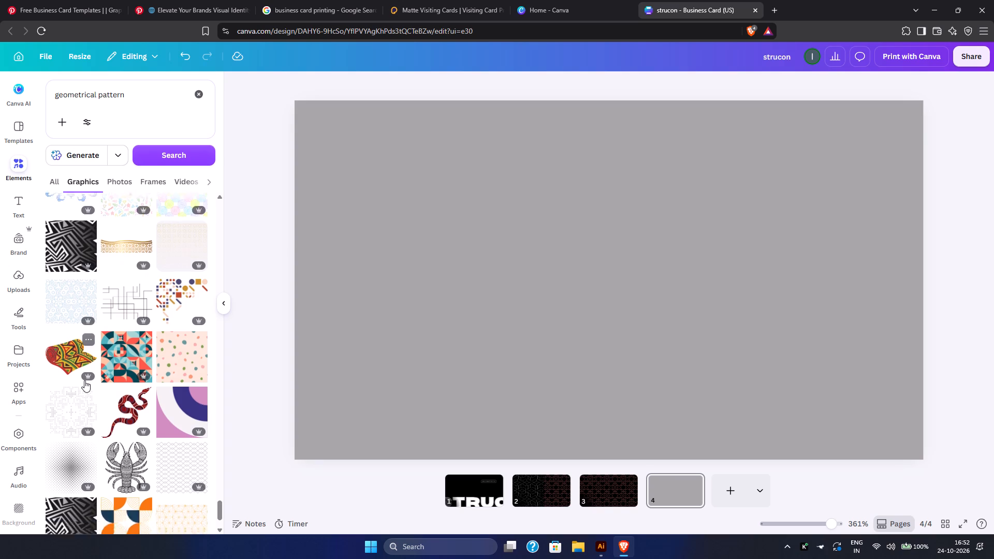
{"action": "scroll", "coordinate": [84, 380], "scroll_direction": "down", "scroll_amount": 2}
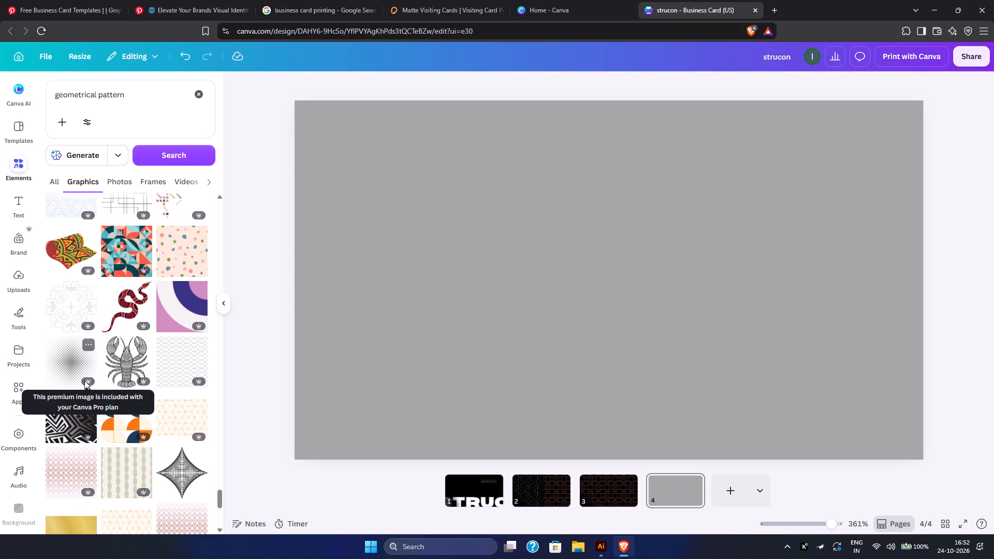
Examine the remaining "geometrical pattern" graphics results for another line pattern for the card.
{"action": "scroll", "coordinate": [84, 380], "scroll_direction": "down", "scroll_amount": 3}
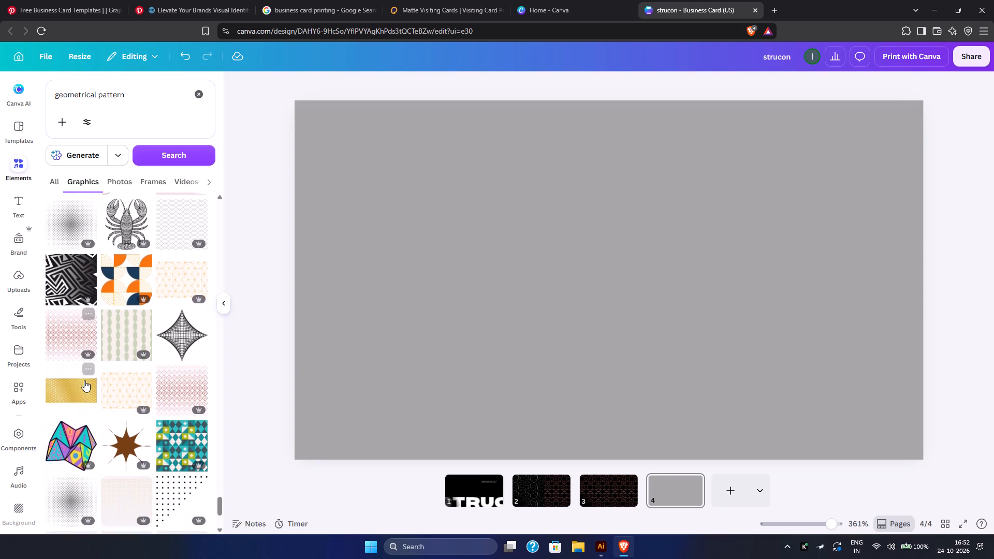
{"action": "scroll", "coordinate": [84, 380], "scroll_direction": "down", "scroll_amount": 5}
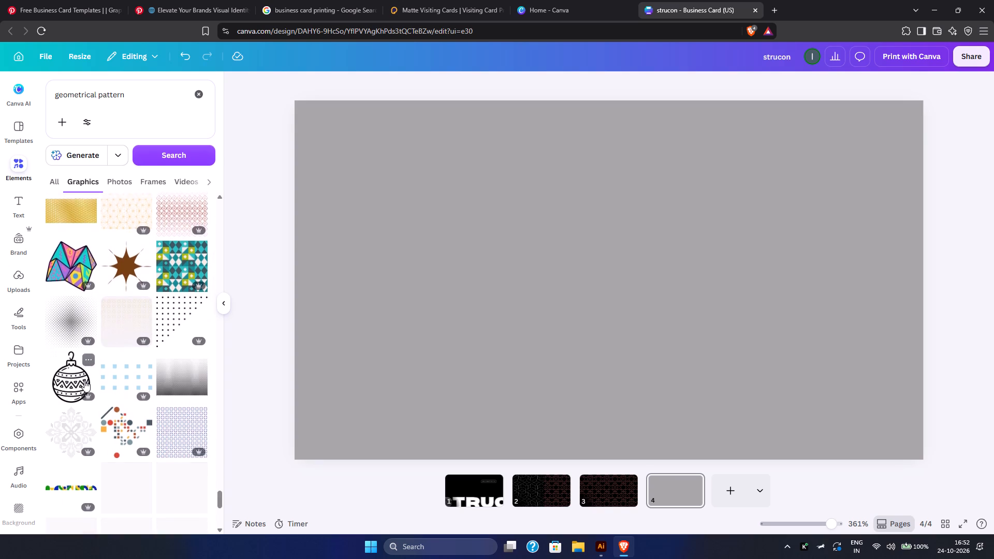
{"action": "scroll", "coordinate": [84, 380], "scroll_direction": "down", "scroll_amount": 2}
{"action": "scroll", "coordinate": [84, 380], "scroll_direction": "up", "scroll_amount": 4}
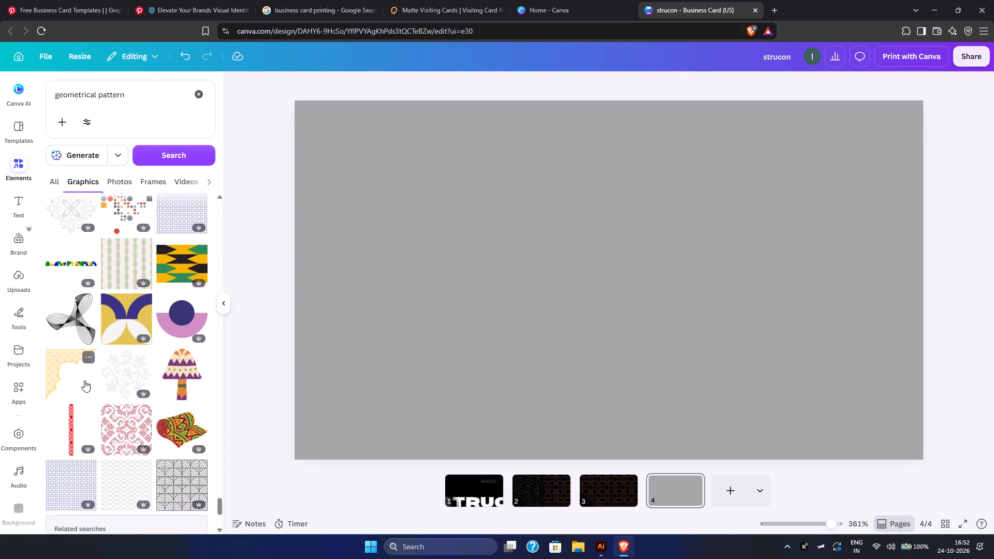
{"action": "scroll", "coordinate": [84, 380], "scroll_direction": "up", "scroll_amount": 4}
Search the graphics for "computer geometrical pattern".
{"action": "left_click", "coordinate": [54, 93]}
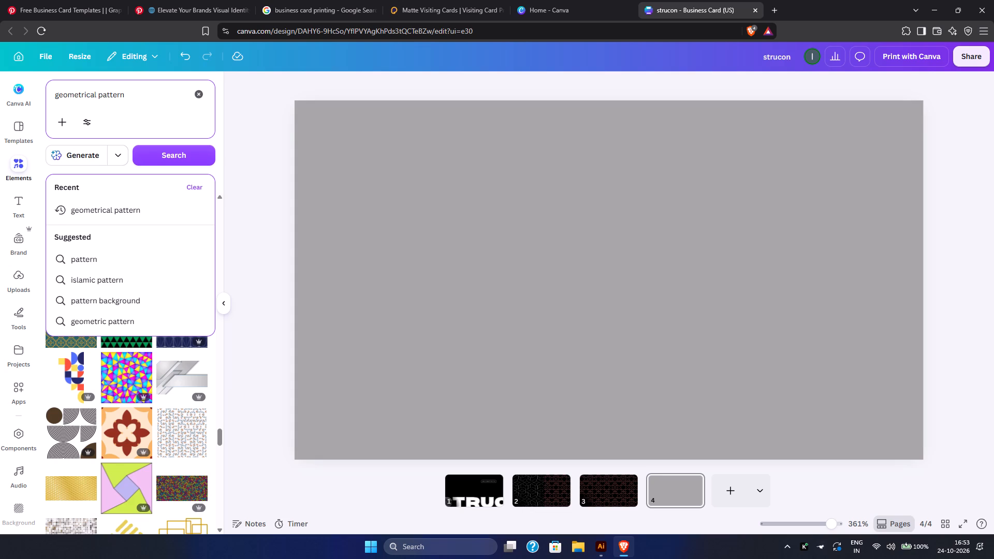
{"action": "type", "text": "comp"}
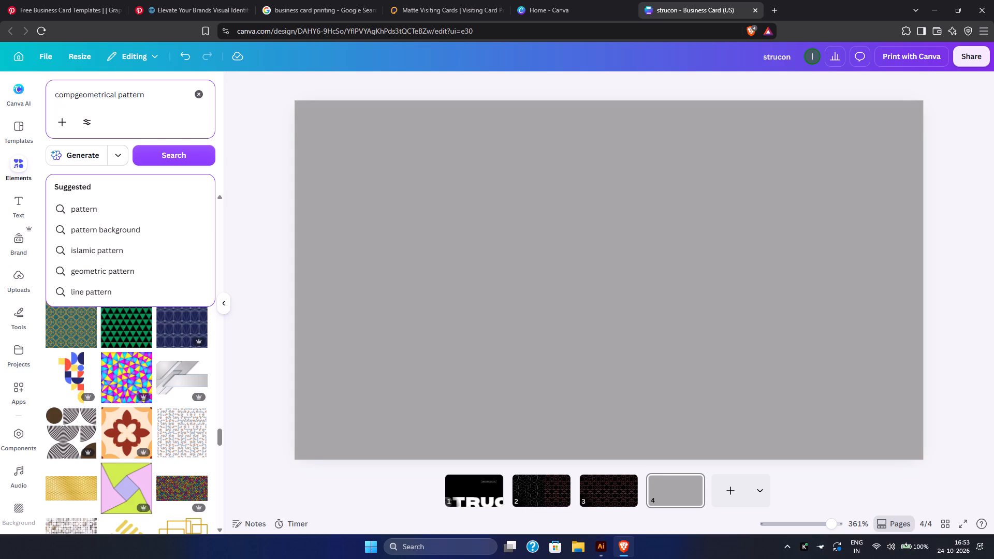
{"action": "type", "text": "uter"}
{"action": "key", "text": "space"}
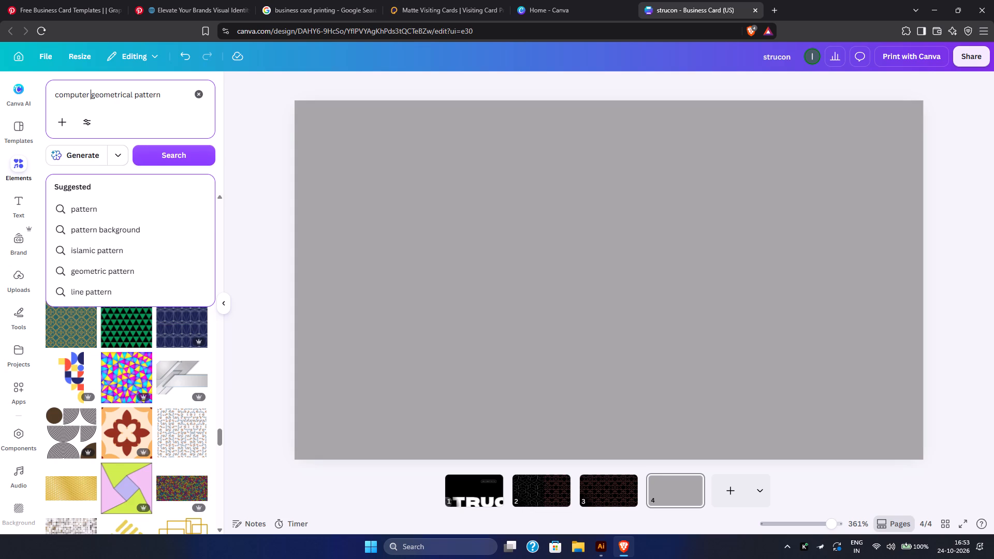
{"action": "key", "text": "Return"}
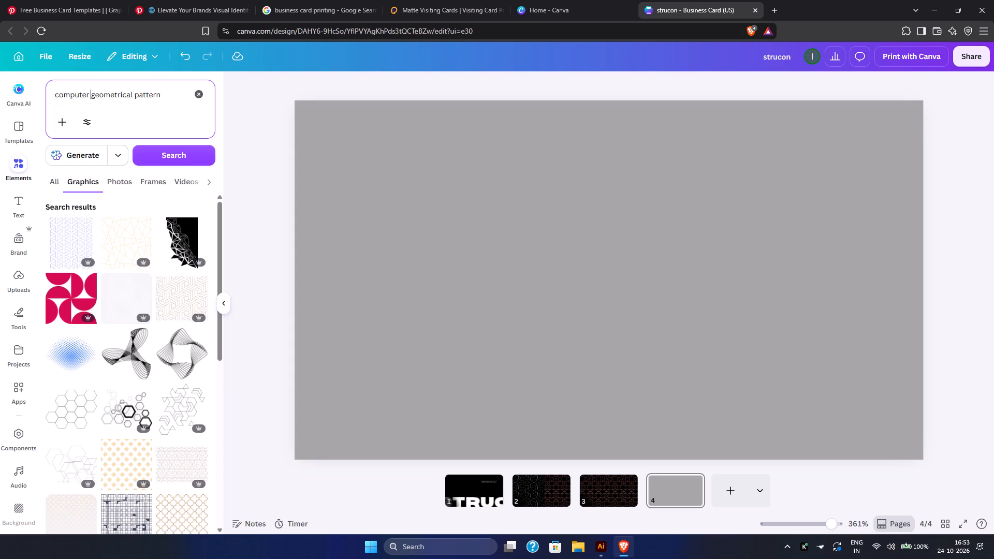
Examine the "computer geometrical pattern" graphics results for a line pattern suited to the black card.
{"action": "scroll", "coordinate": [104, 308], "scroll_direction": "down", "scroll_amount": 1}
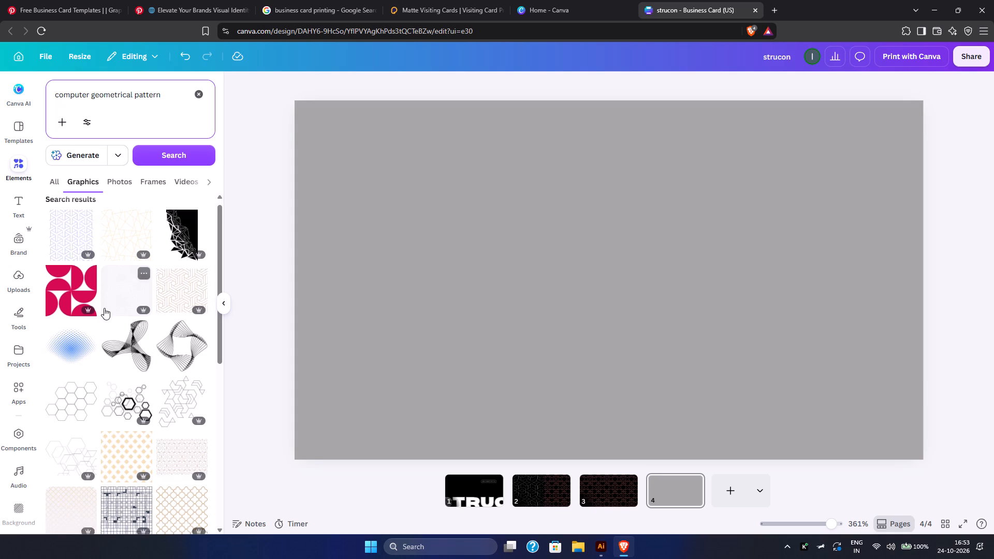
{"action": "scroll", "coordinate": [104, 308], "scroll_direction": "down", "scroll_amount": 6}
{"action": "scroll", "coordinate": [104, 308], "scroll_direction": "up", "scroll_amount": 1}
{"action": "scroll", "coordinate": [104, 308], "scroll_direction": "down", "scroll_amount": 1}
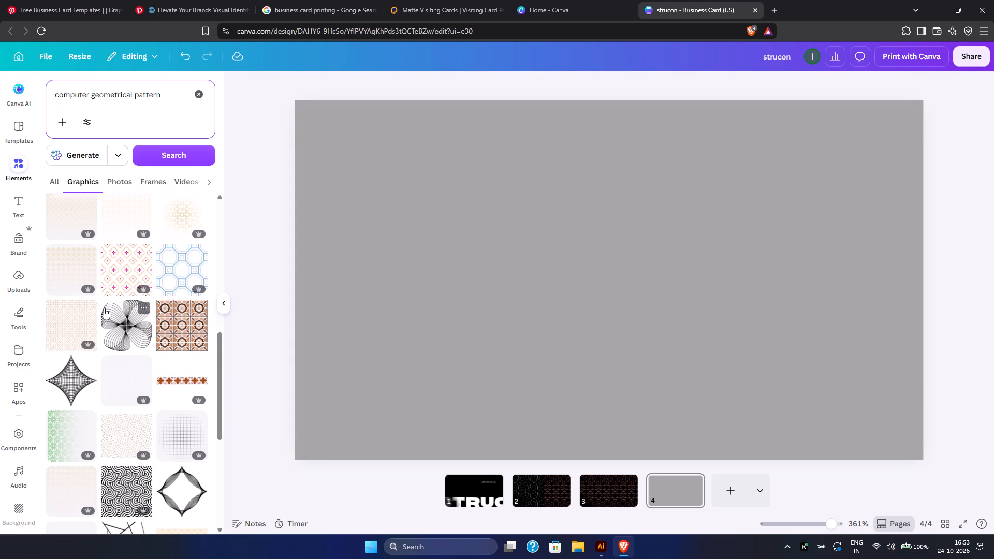
{"action": "scroll", "coordinate": [104, 308], "scroll_direction": "down", "scroll_amount": 1}
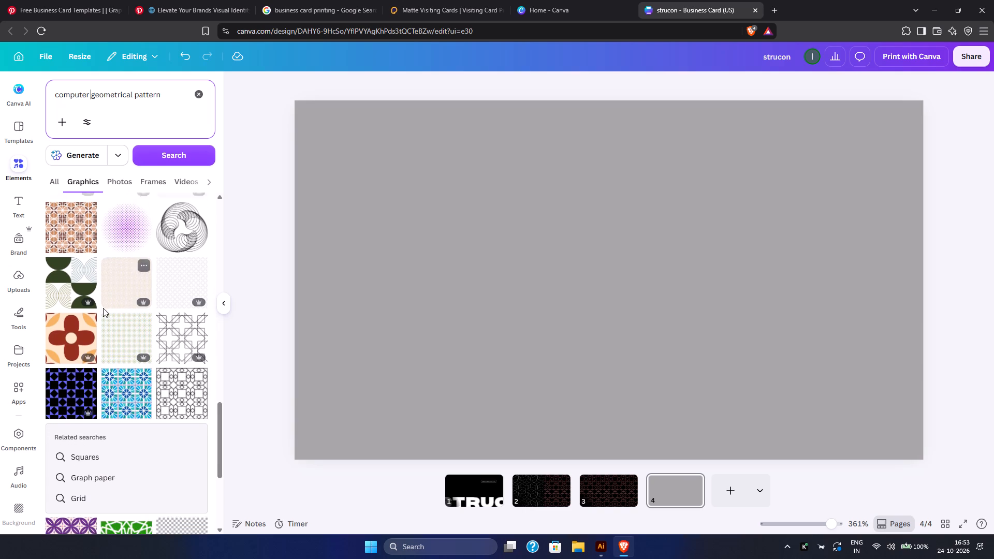
{"action": "scroll", "coordinate": [103, 308], "scroll_direction": "down", "scroll_amount": 2}
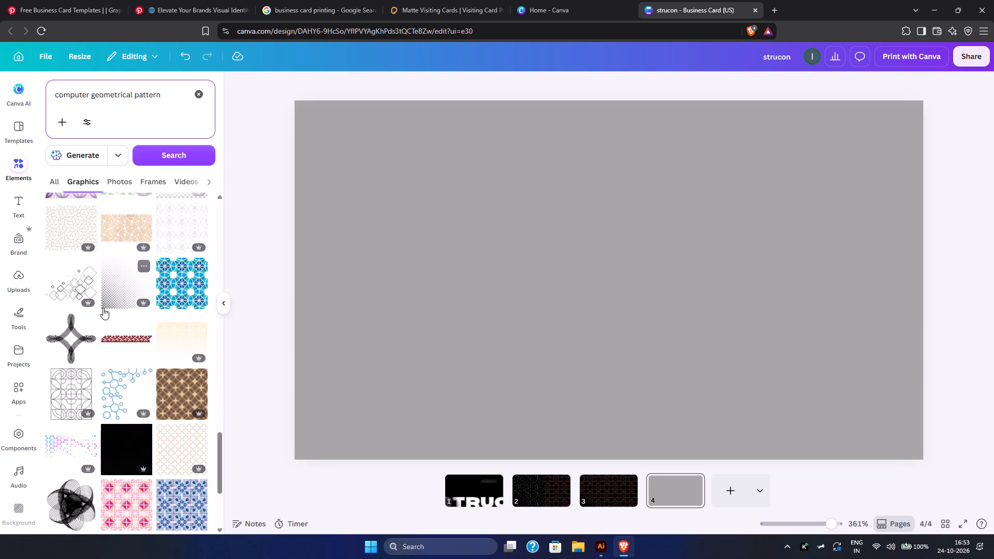
{"action": "scroll", "coordinate": [103, 308], "scroll_direction": "down", "scroll_amount": 1}
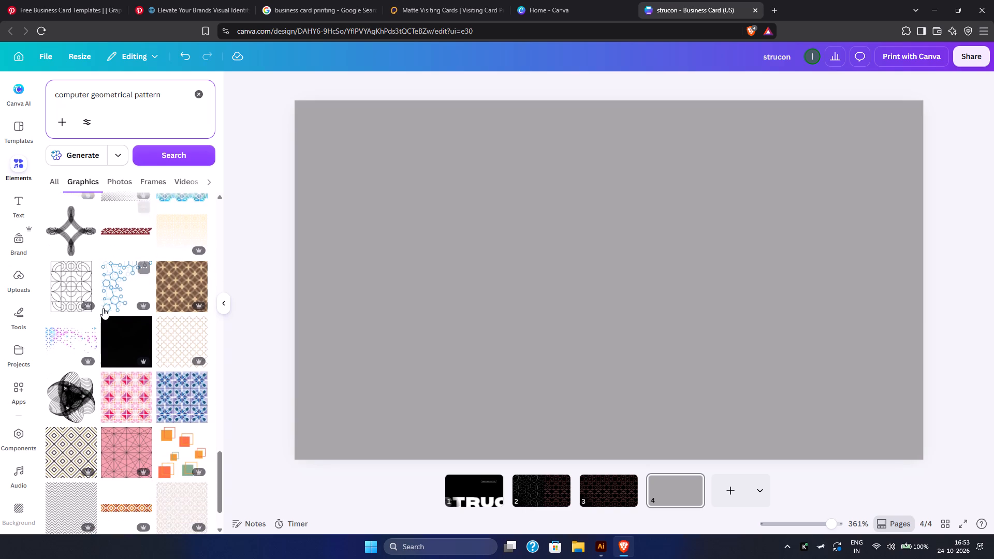
{"action": "scroll", "coordinate": [103, 308], "scroll_direction": "down", "scroll_amount": 6}
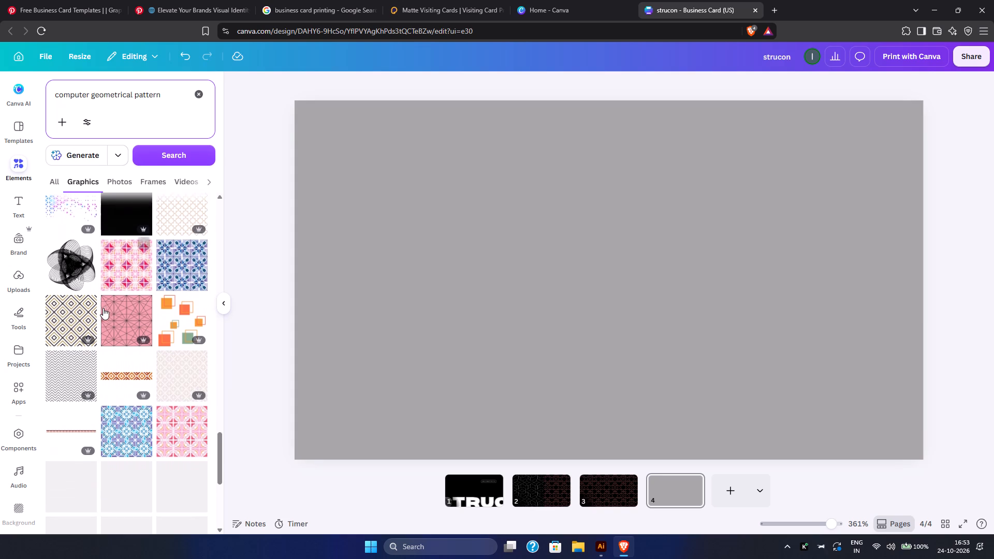
{"action": "scroll", "coordinate": [103, 308], "scroll_direction": "down", "scroll_amount": 4}
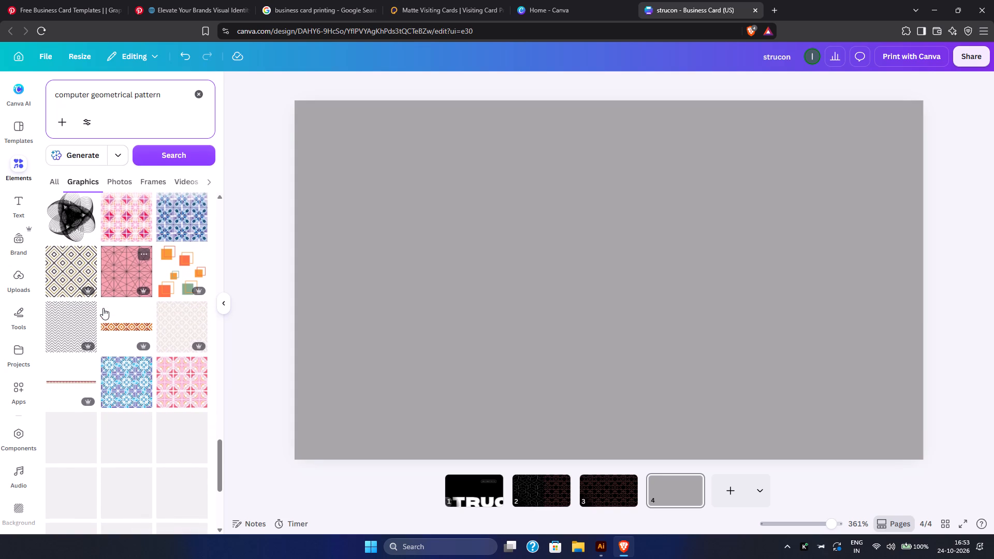
{"action": "scroll", "coordinate": [103, 308], "scroll_direction": "down", "scroll_amount": 5}
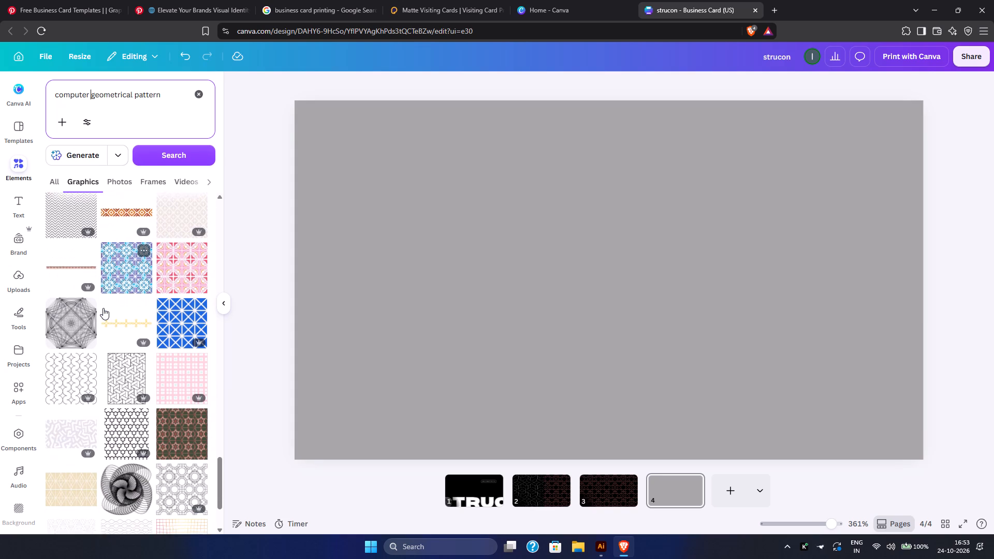
{"action": "scroll", "coordinate": [103, 308], "scroll_direction": "down", "scroll_amount": 5}
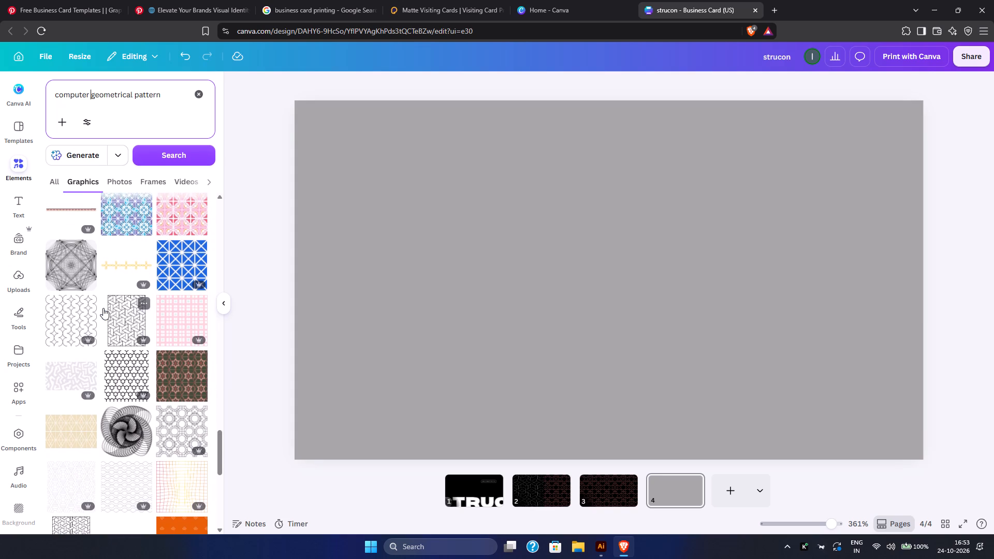
{"action": "scroll", "coordinate": [103, 308], "scroll_direction": "down", "scroll_amount": 4}
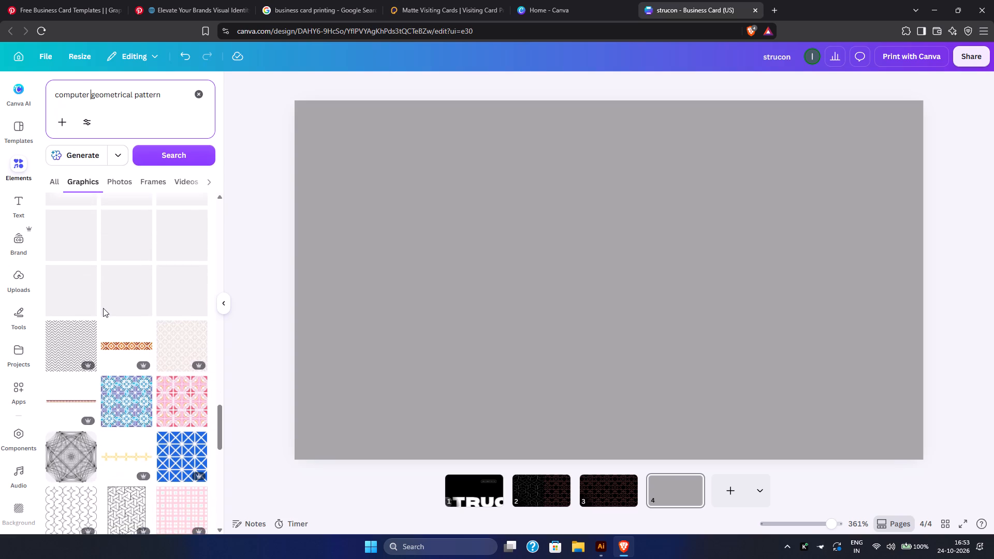
{"action": "scroll", "coordinate": [103, 308], "scroll_direction": "down", "scroll_amount": 2}
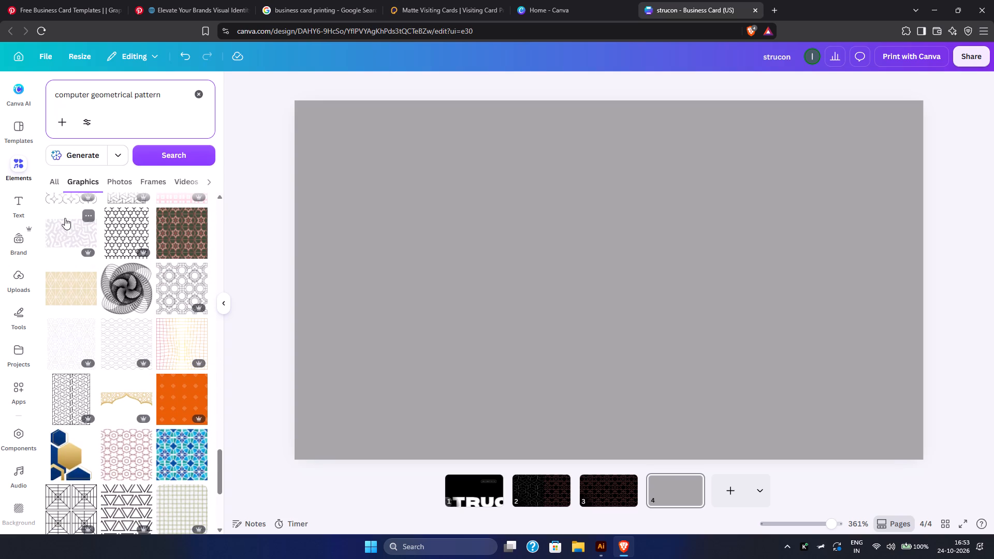
Add the pale maze-like angular line pattern graphic to page 4 and colour it black.
{"action": "left_click", "coordinate": [65, 218]}
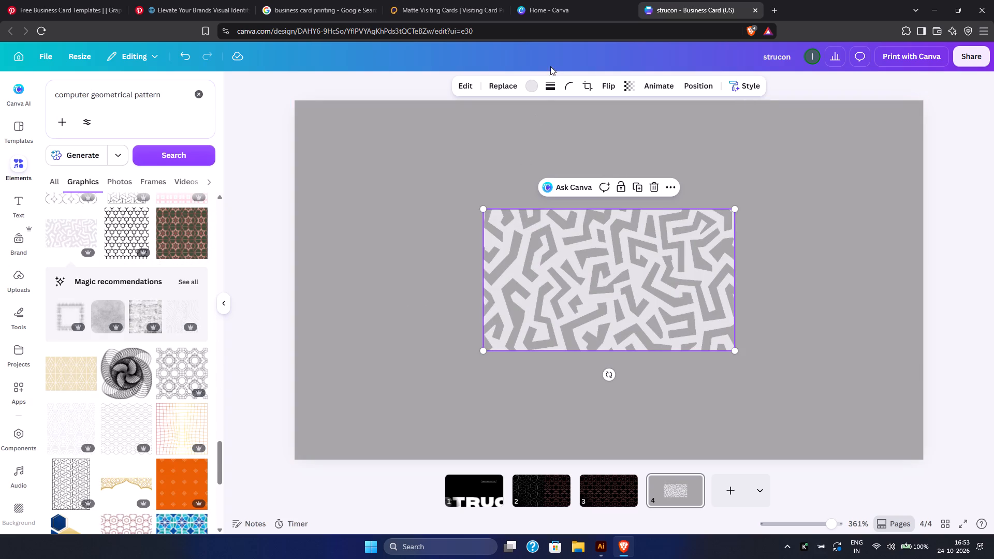
{"action": "left_click", "coordinate": [537, 81]}
{"action": "left_click", "coordinate": [182, 159]}
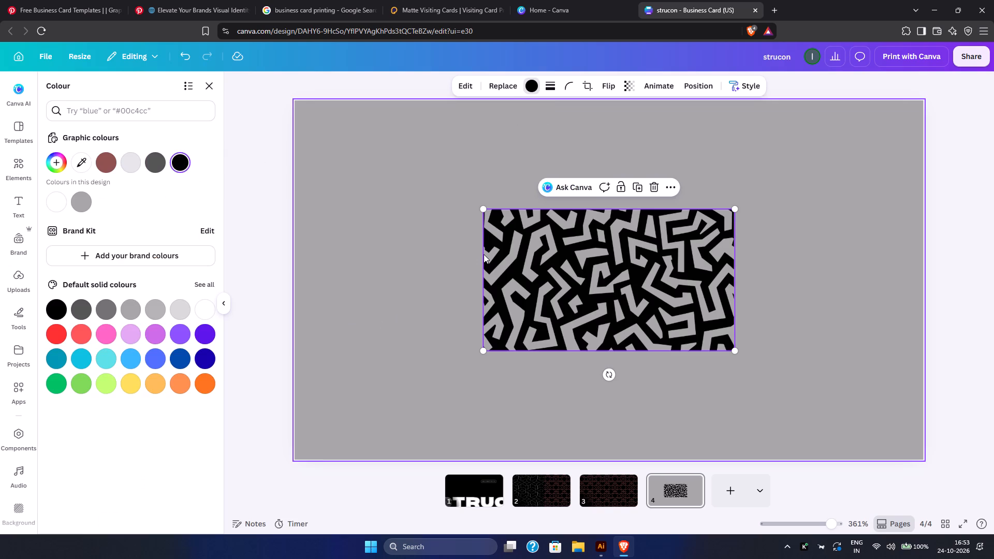
Delete the grey hexagonal line pattern from page 2 and try pasting the black maze pattern in its place.
{"action": "left_click", "coordinate": [529, 267]}
{"action": "key", "text": "ctrl+c"}
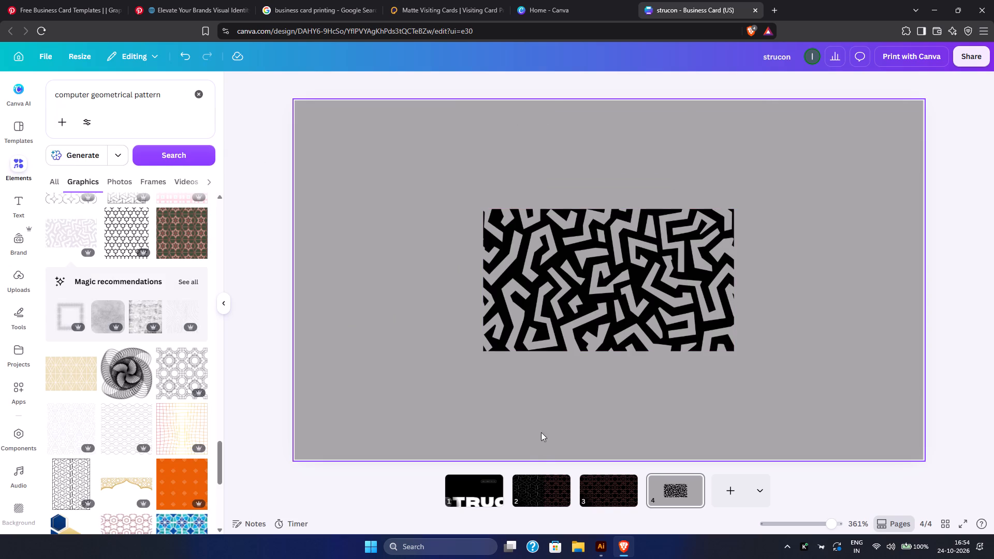
{"action": "left_click", "coordinate": [538, 480]}
{"action": "left_click", "coordinate": [518, 379]}
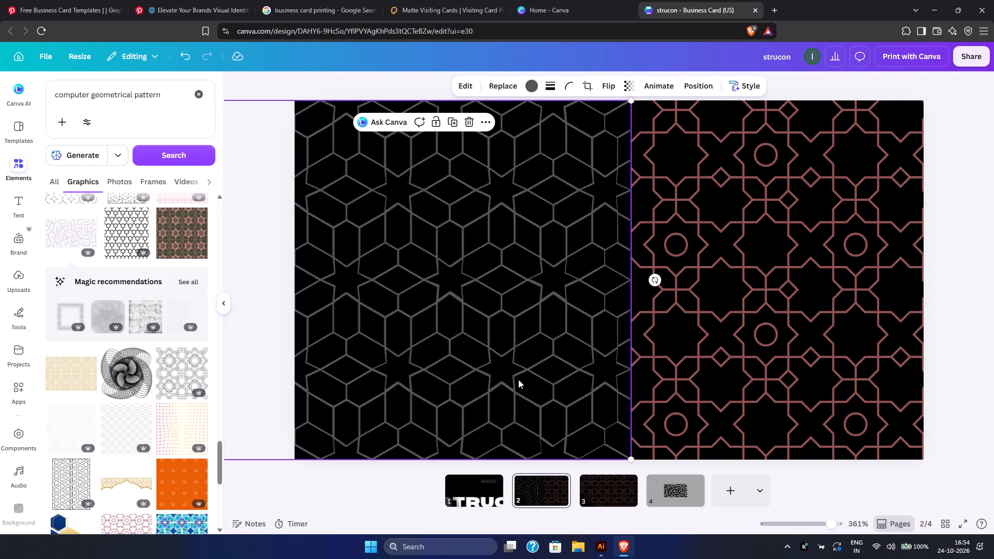
{"action": "key", "text": "Delete"}
{"action": "key", "text": "ctrl+v"}
{"action": "key", "text": "Delete"}
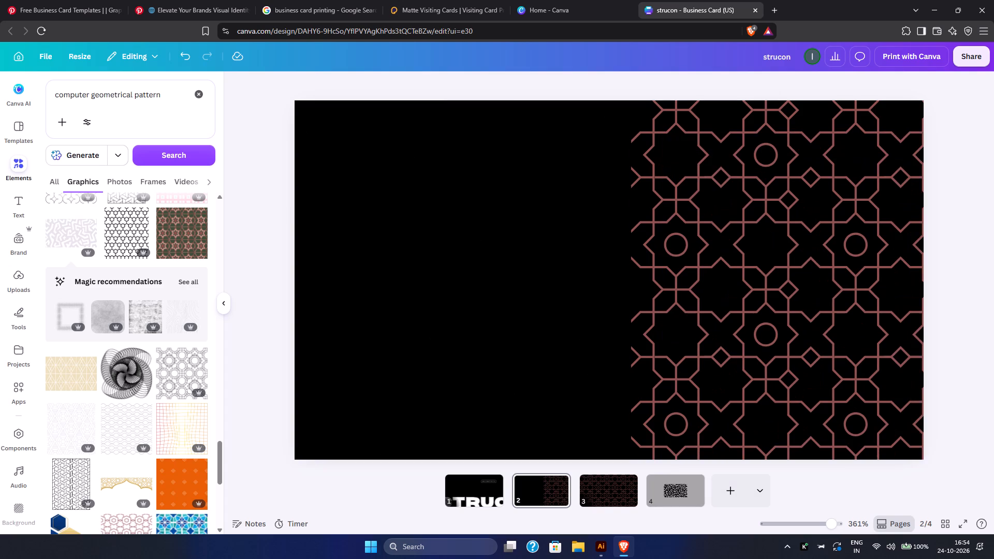
Replace the reddish star line pattern on page 2 with a copy of page 4's black maze pattern.
{"action": "left_click", "coordinate": [682, 491]}
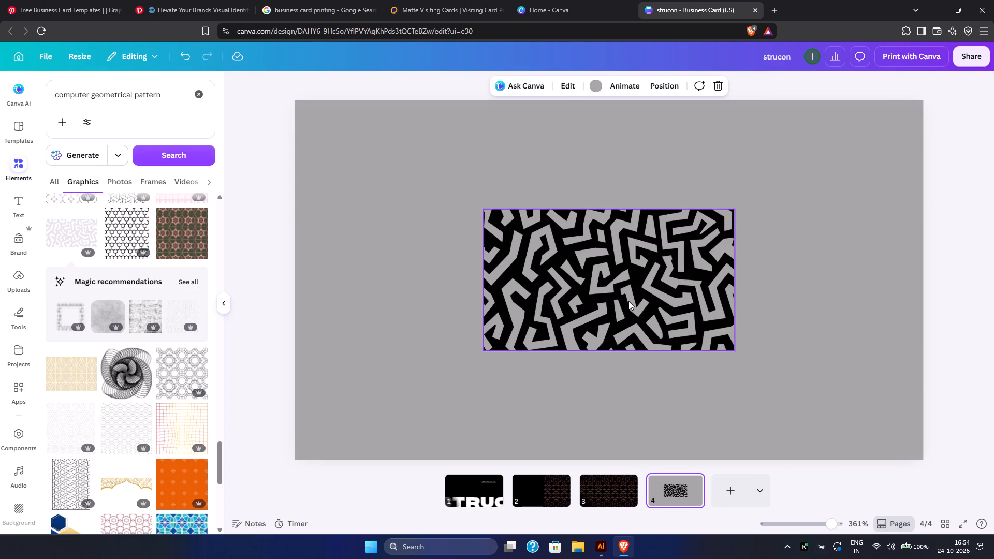
{"action": "left_click", "coordinate": [628, 301]}
{"action": "key", "text": "ctrl+c"}
{"action": "key", "text": "ctrl+c"}
{"action": "key", "text": "ctrl+c"}
{"action": "key", "text": "ctrl+c"}
{"action": "key", "text": "ctrl+c"}
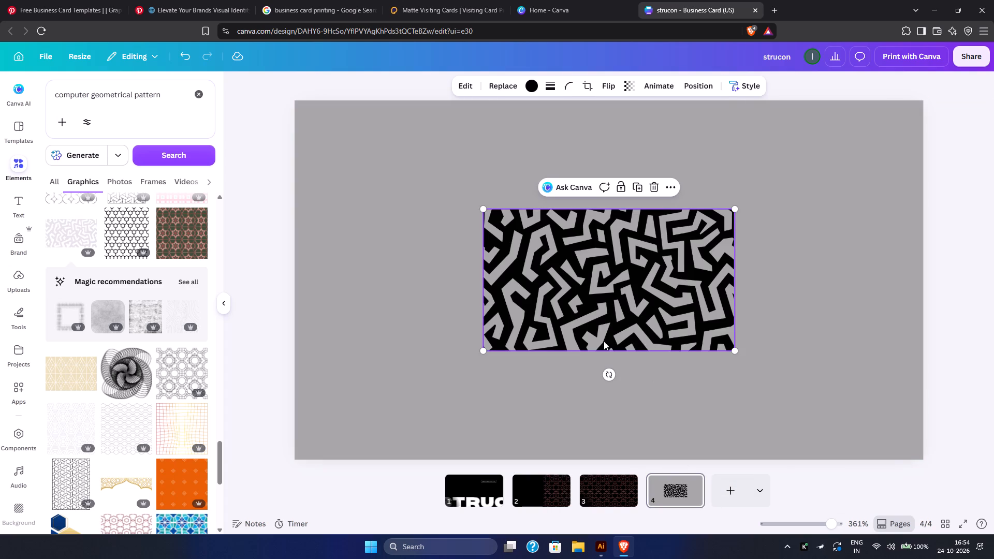
{"action": "left_click", "coordinate": [549, 477]}
{"action": "left_click", "coordinate": [697, 303]}
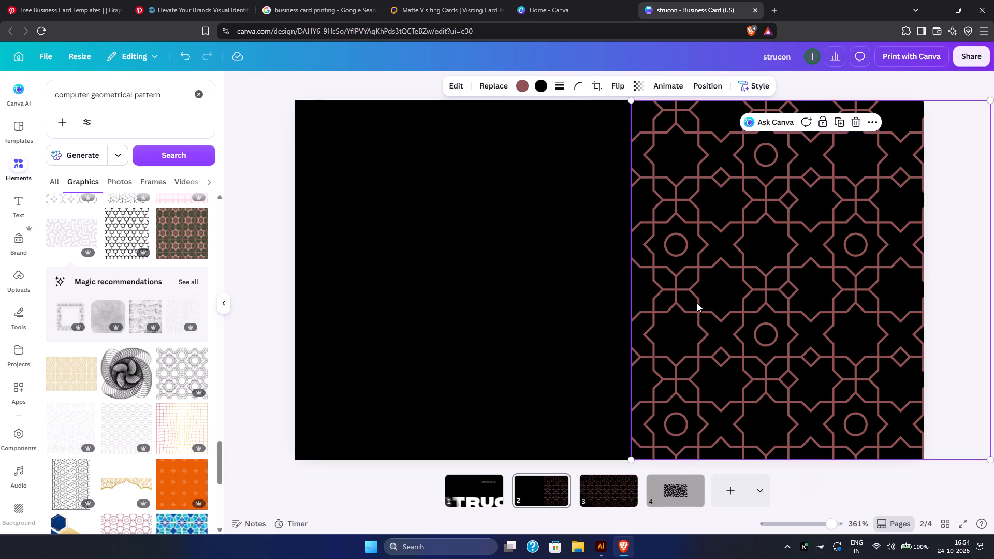
{"action": "key", "text": "Delete"}
{"action": "key", "text": "ctrl+v"}
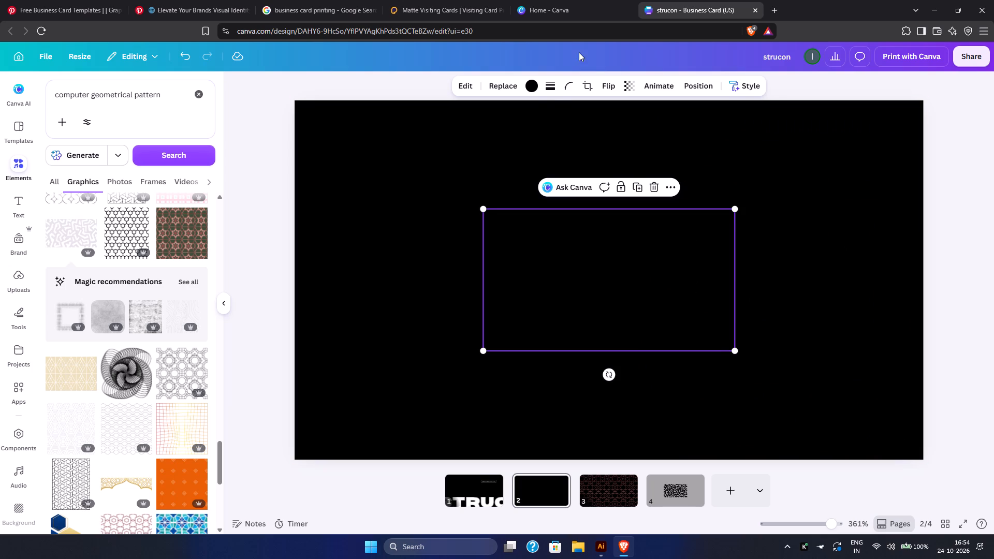
Colour the pasted maze pattern on page 2 dark grey.
{"action": "left_click", "coordinate": [530, 87]}
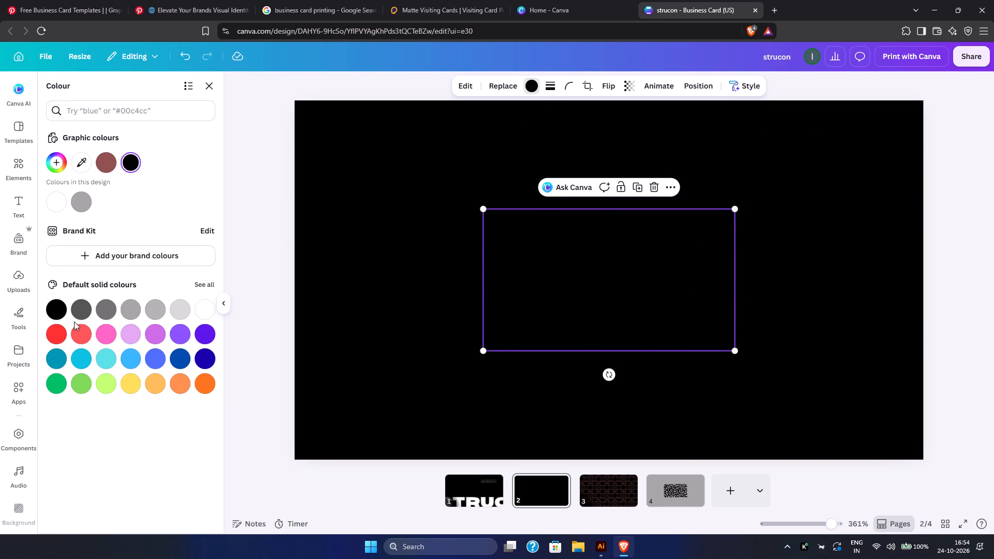
{"action": "left_click", "coordinate": [75, 317]}
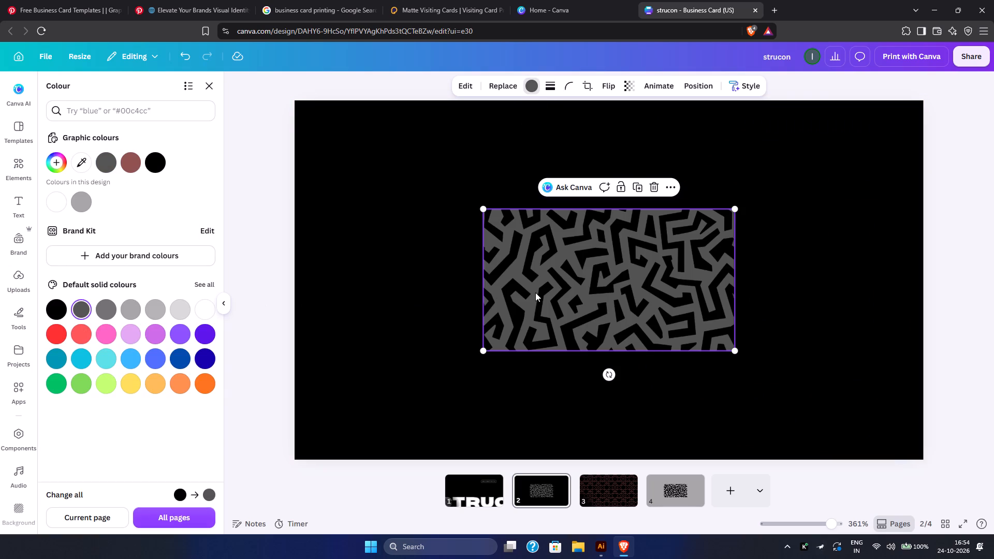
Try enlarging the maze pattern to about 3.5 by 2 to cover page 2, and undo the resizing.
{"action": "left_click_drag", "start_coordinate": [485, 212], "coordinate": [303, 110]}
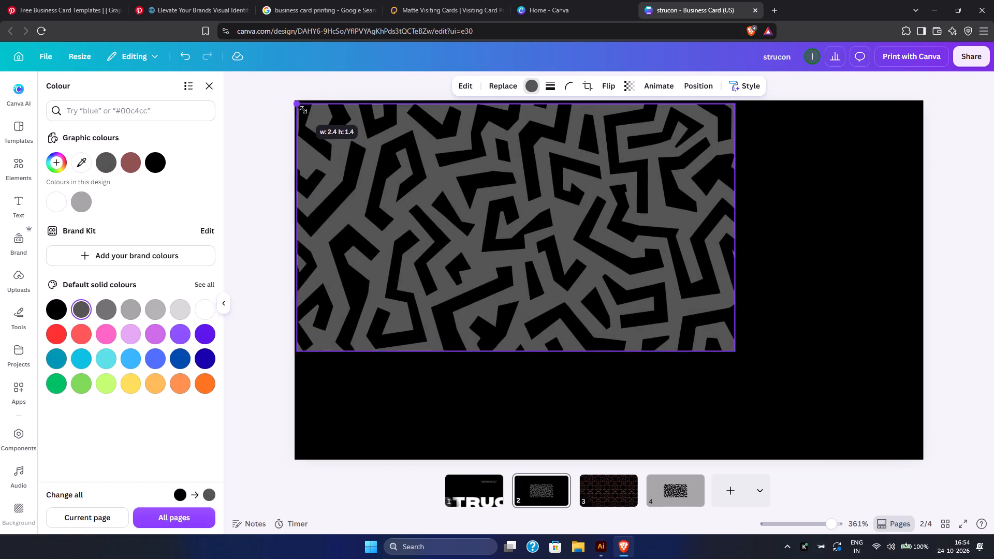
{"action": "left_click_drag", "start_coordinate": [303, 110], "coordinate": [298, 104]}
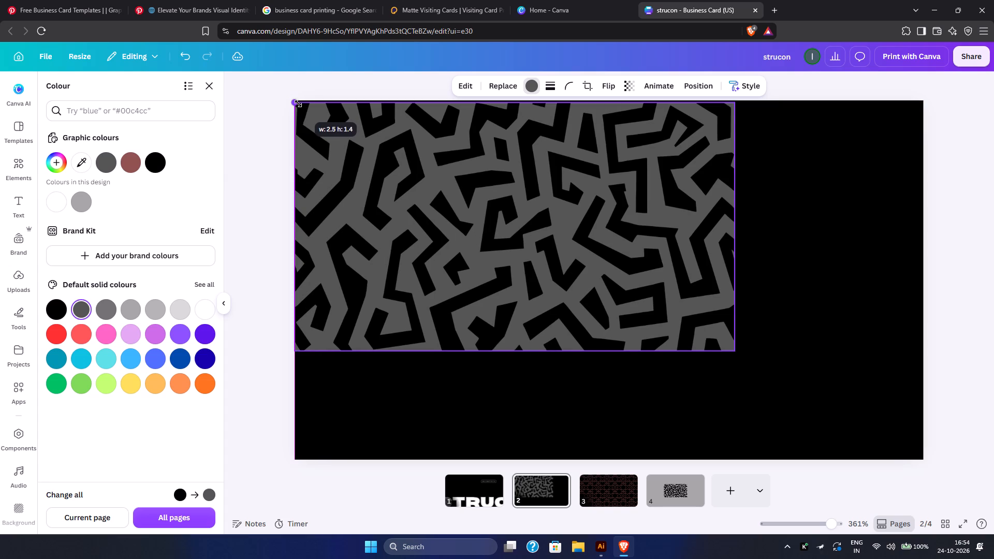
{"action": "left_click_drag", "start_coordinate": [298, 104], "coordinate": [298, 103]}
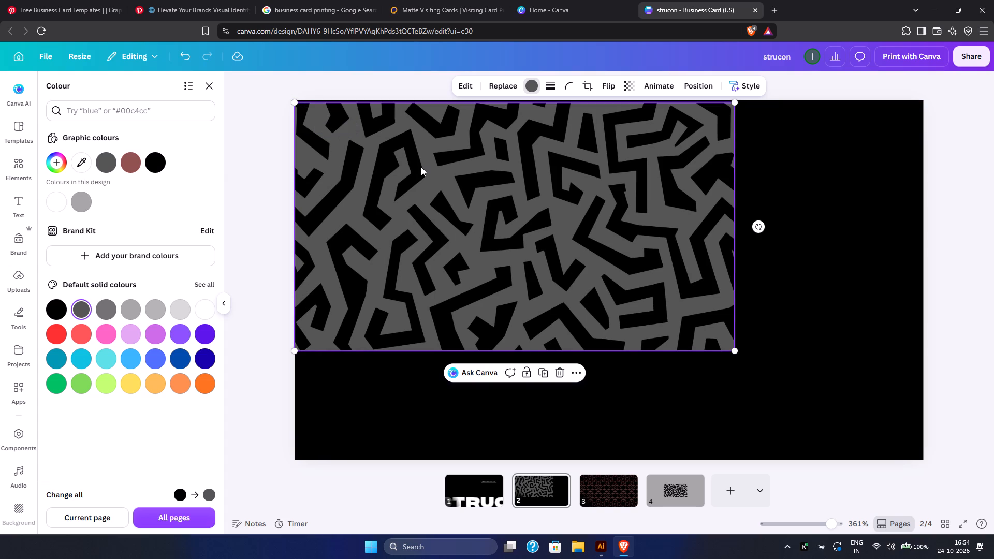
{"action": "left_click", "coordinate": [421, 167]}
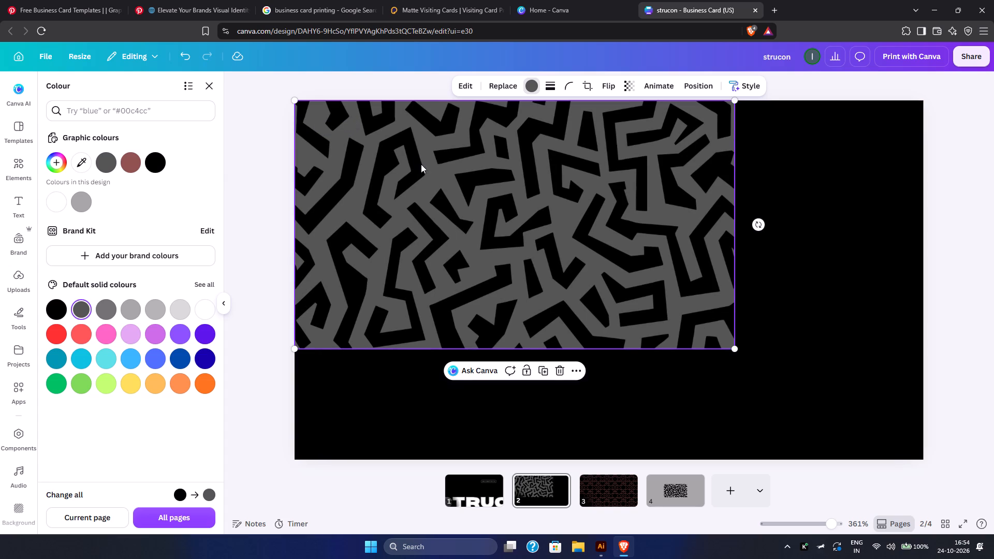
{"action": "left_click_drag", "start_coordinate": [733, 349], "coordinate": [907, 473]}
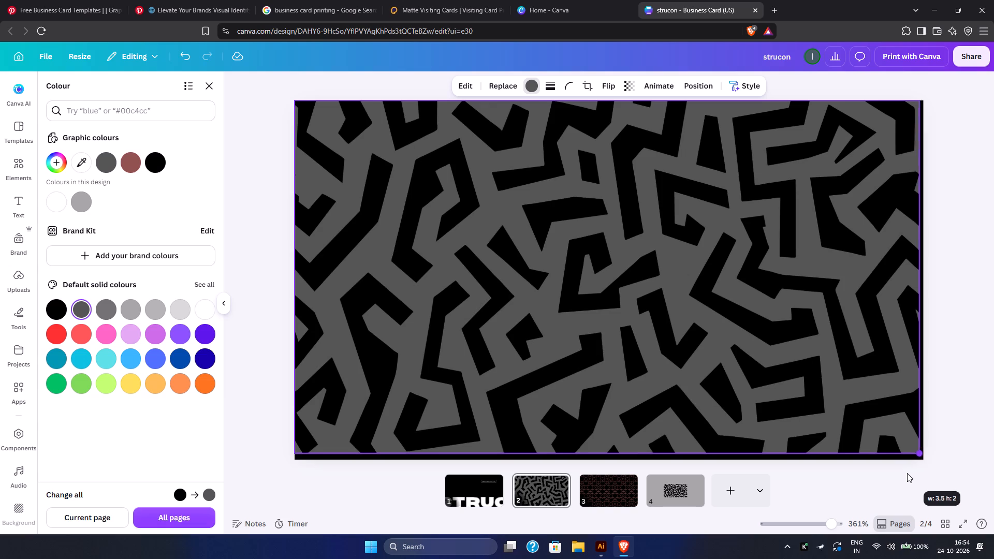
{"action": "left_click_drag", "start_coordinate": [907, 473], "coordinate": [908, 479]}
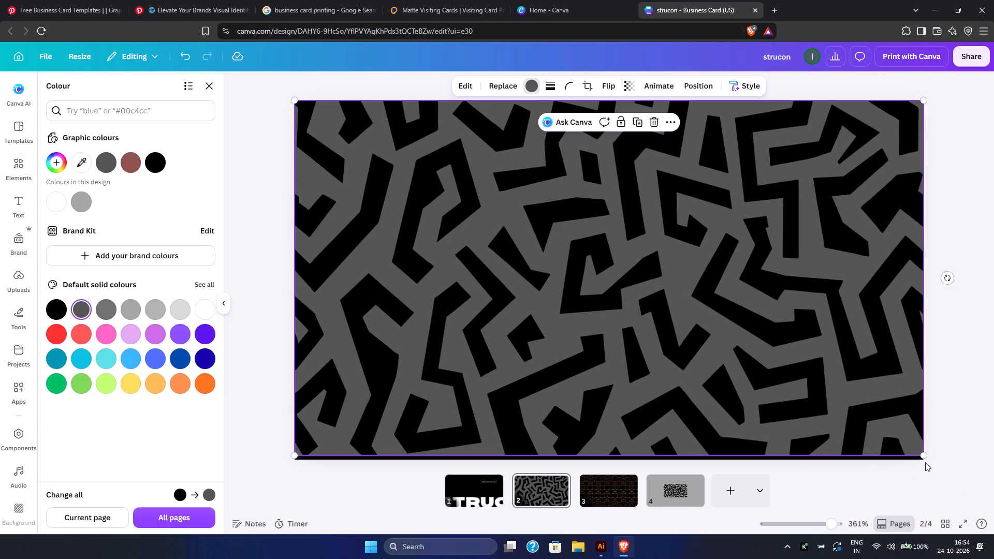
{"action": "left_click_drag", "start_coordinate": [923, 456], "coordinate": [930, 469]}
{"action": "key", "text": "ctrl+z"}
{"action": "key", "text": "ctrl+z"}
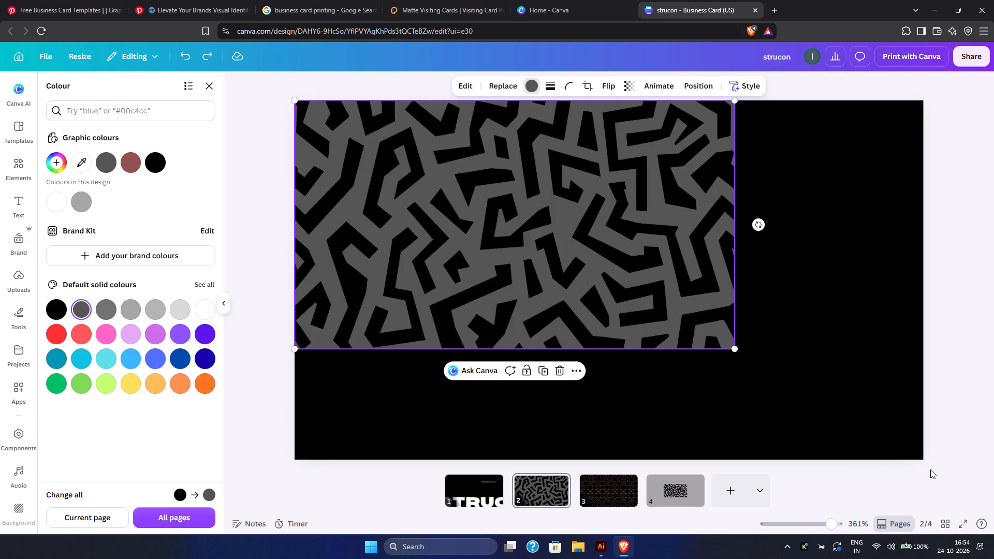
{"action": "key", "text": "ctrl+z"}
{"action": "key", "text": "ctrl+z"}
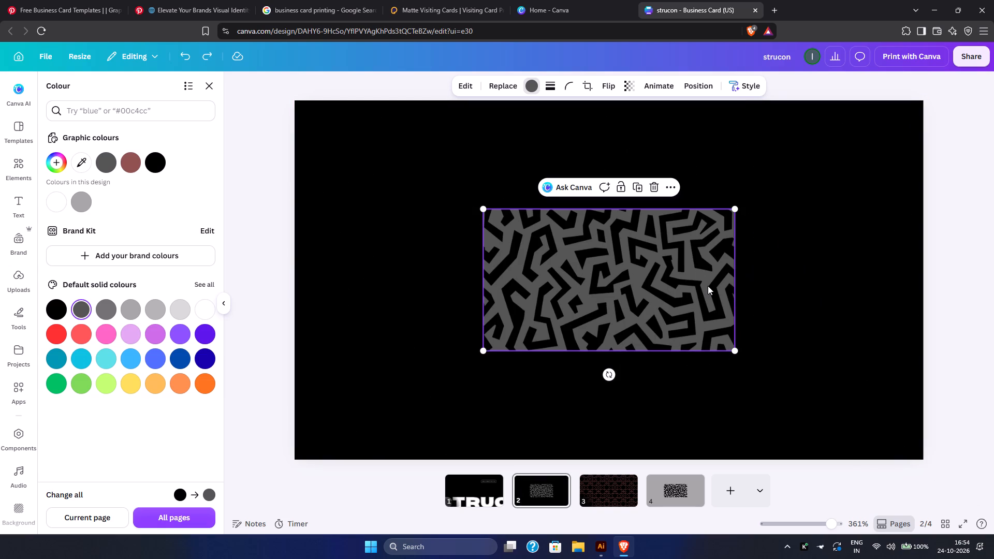
Move the maze pattern into page 2's top-left corner and enlarge it to about 1.7 by 1.
{"action": "left_click", "coordinate": [708, 286]}
{"action": "left_click", "coordinate": [547, 227]}
{"action": "left_click_drag", "start_coordinate": [547, 227], "coordinate": [356, 119]}
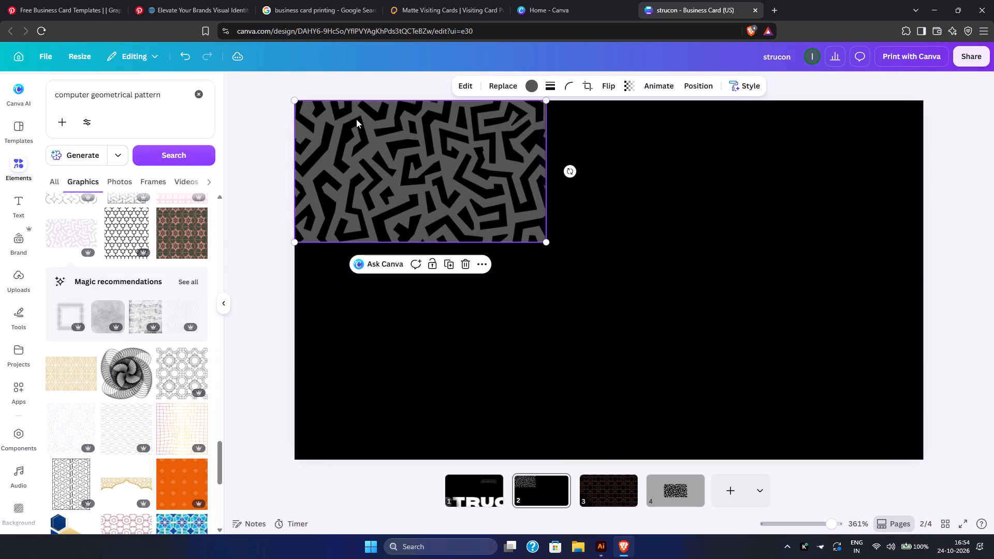
{"action": "left_click", "coordinate": [545, 244]}
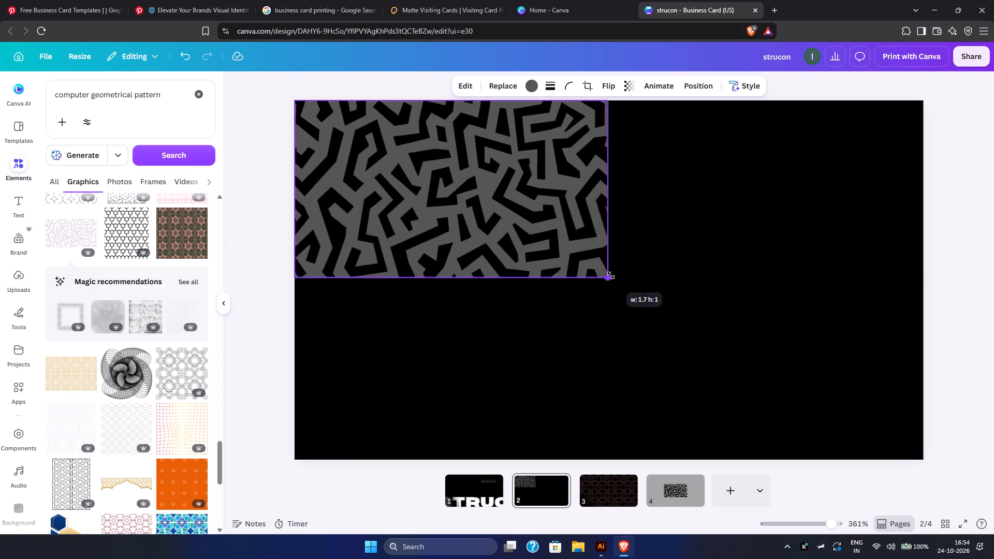
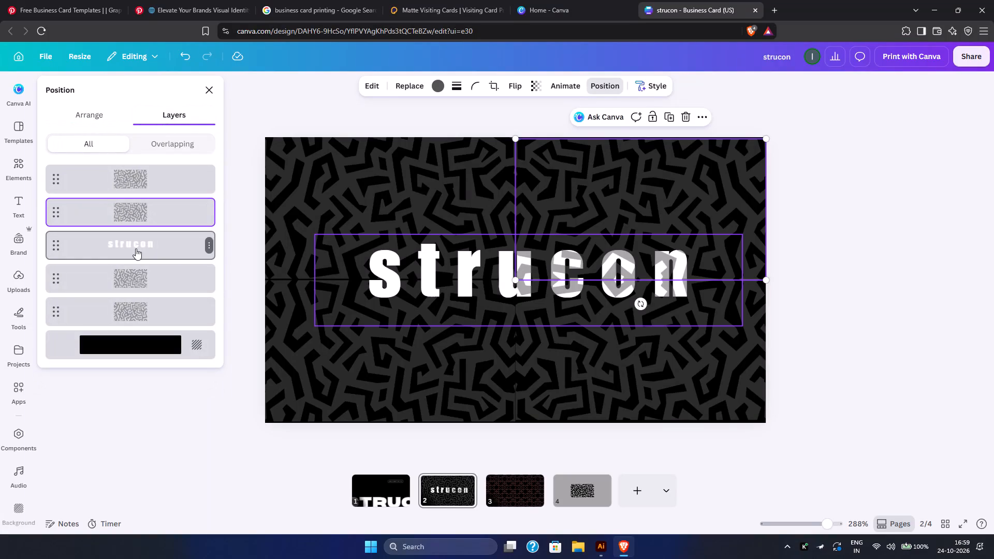
Bring the white strucon text in front of all the maze pattern tiles on page 2.
{"action": "left_click_drag", "start_coordinate": [136, 248], "coordinate": [134, 164]}
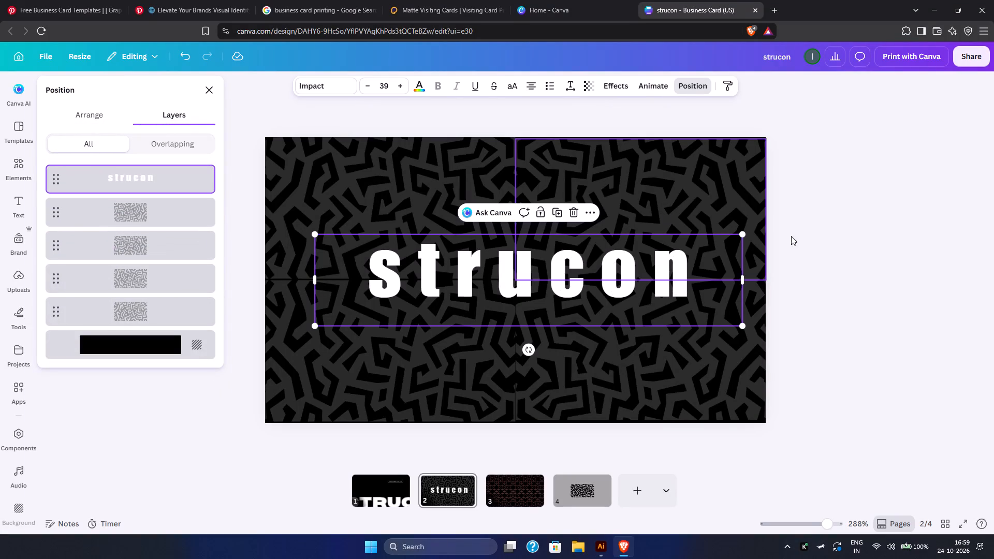
{"action": "triple_click", "coordinate": [860, 276]}
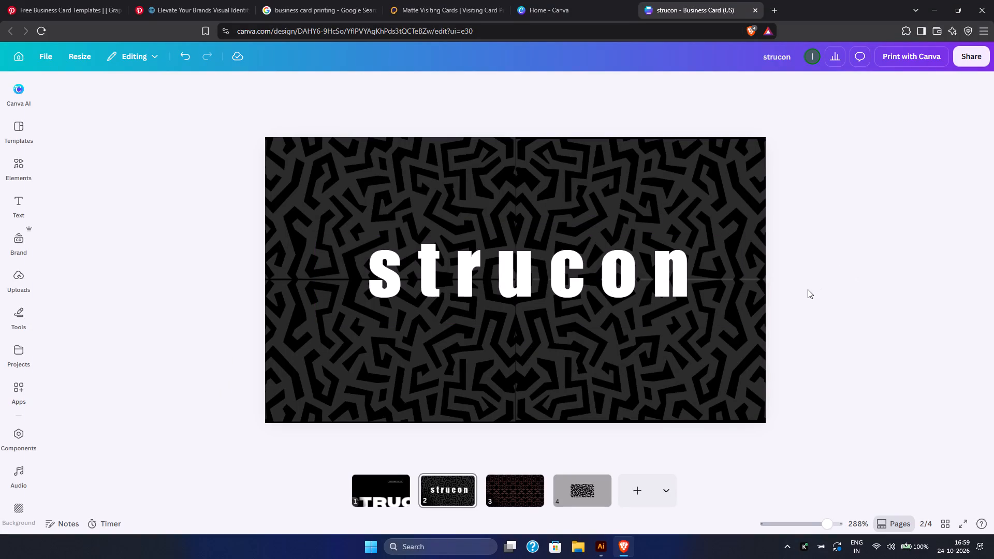
Nudge page 2's lower-right maze tile slightly down toward the card's bottom edge.
{"action": "left_click", "coordinate": [735, 310]}
{"action": "left_click", "coordinate": [732, 344]}
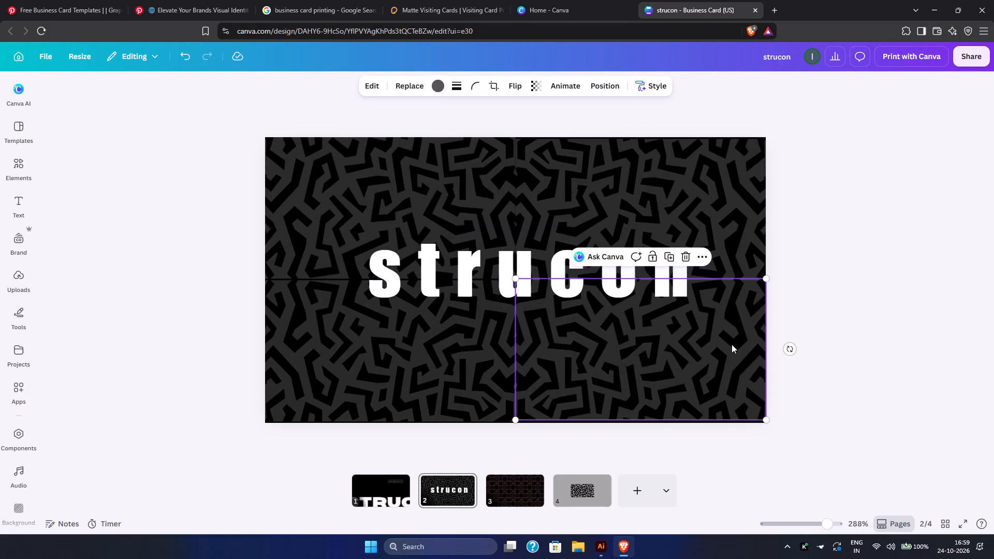
{"action": "left_click", "coordinate": [732, 344]}
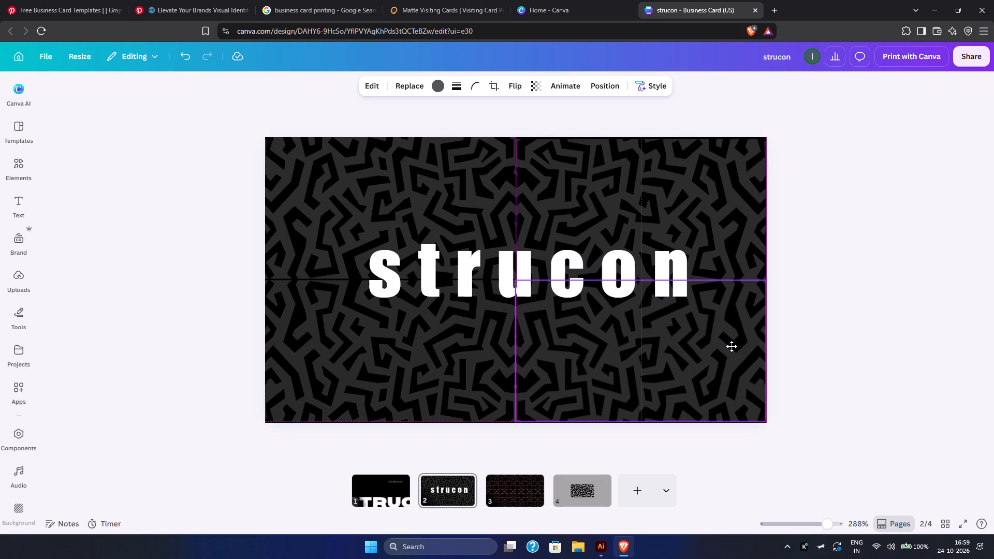
{"action": "left_click", "coordinate": [832, 380]}
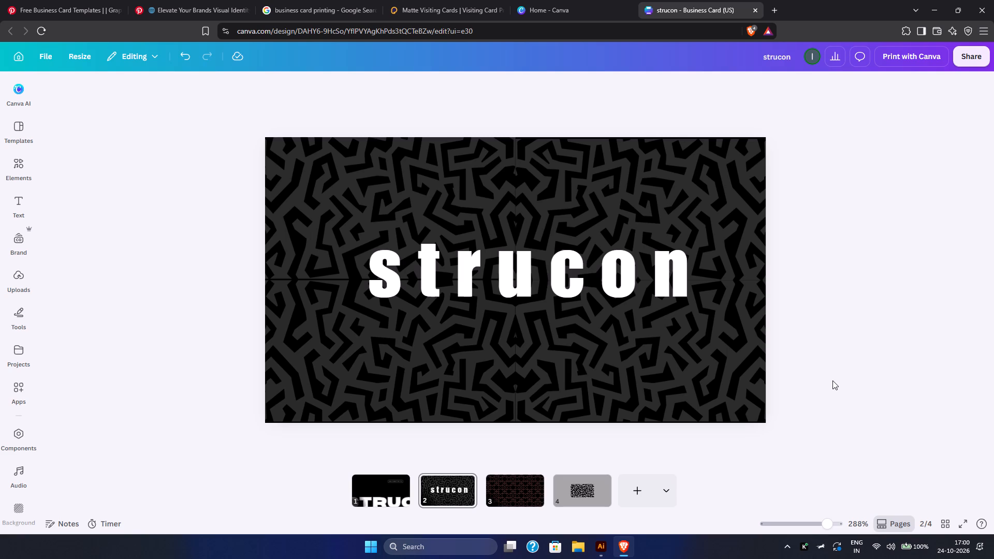
{"action": "left_click", "coordinate": [675, 209]}
{"action": "left_click", "coordinate": [882, 198]}
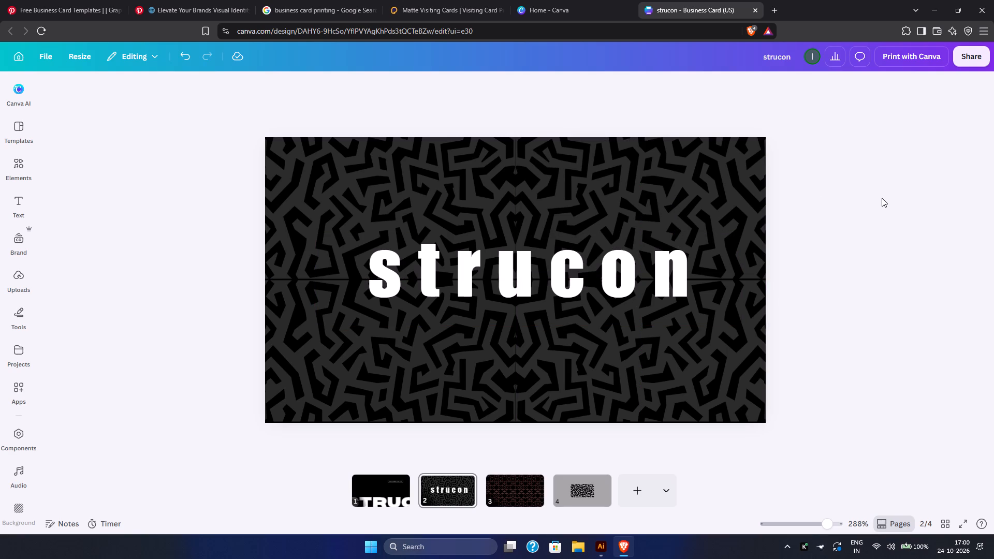
{"action": "left_click", "coordinate": [562, 460]}
Examine the bauen business card reference on Pinterest, including its geometric line pattern and its grid-lined contact side.
{"action": "left_click", "coordinate": [0, 0]}
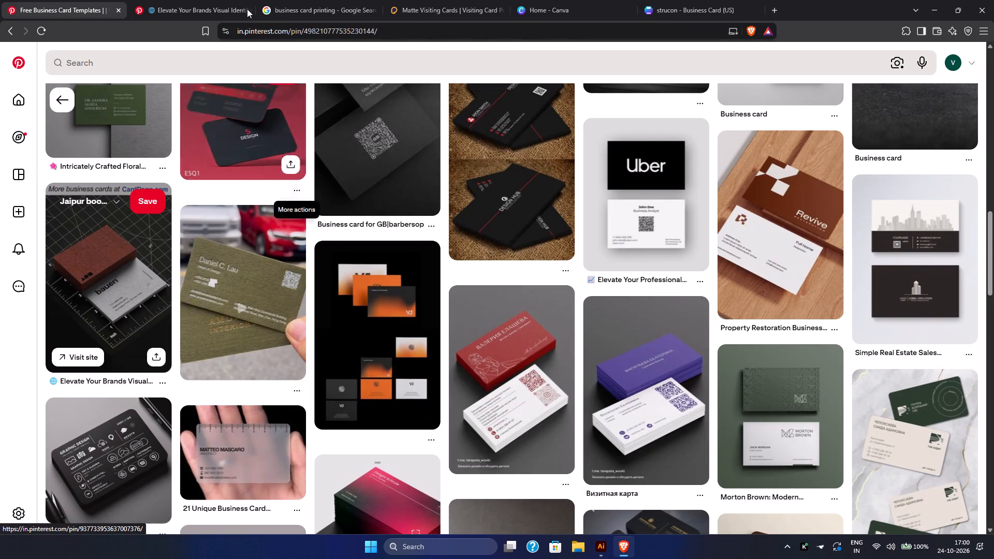
{"action": "left_click", "coordinate": [245, 2]}
{"action": "scroll", "coordinate": [286, 237], "scroll_direction": "right", "scroll_amount": 2}
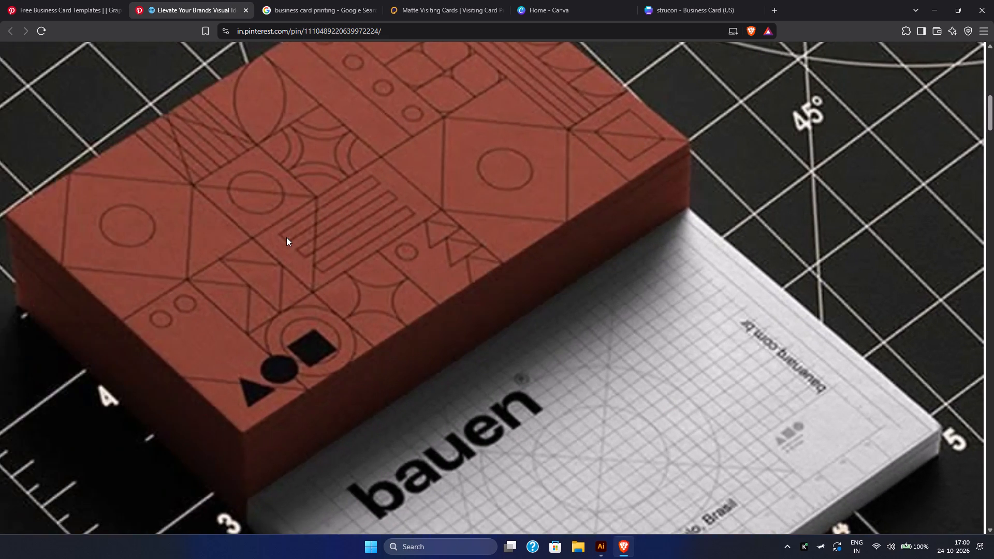
{"action": "scroll", "coordinate": [286, 237], "scroll_direction": "right", "scroll_amount": 2}
{"action": "scroll", "coordinate": [286, 237], "scroll_direction": "up", "scroll_amount": 1}
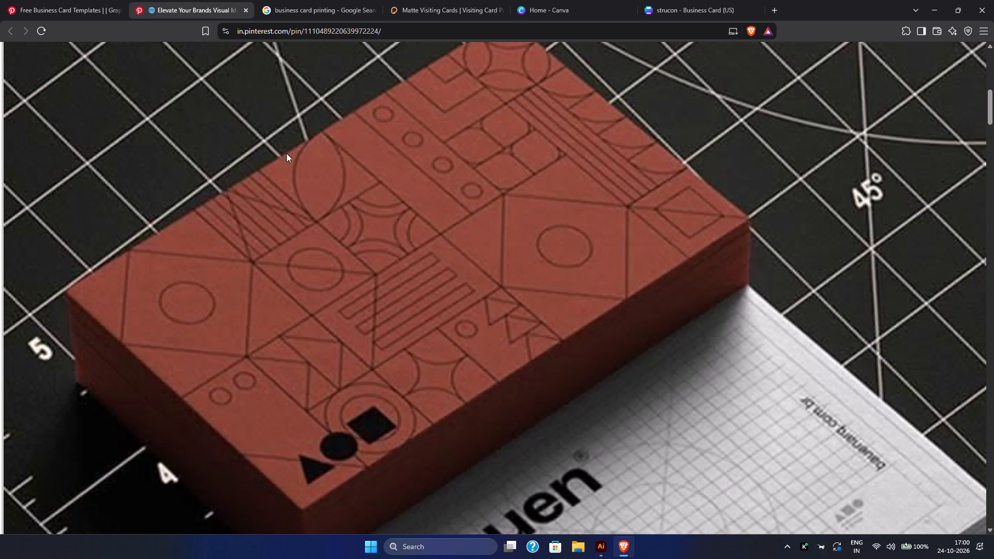
{"action": "scroll", "coordinate": [361, 185], "scroll_direction": "down", "scroll_amount": 2}
{"action": "scroll", "coordinate": [651, 289], "scroll_direction": "down", "scroll_amount": 1}
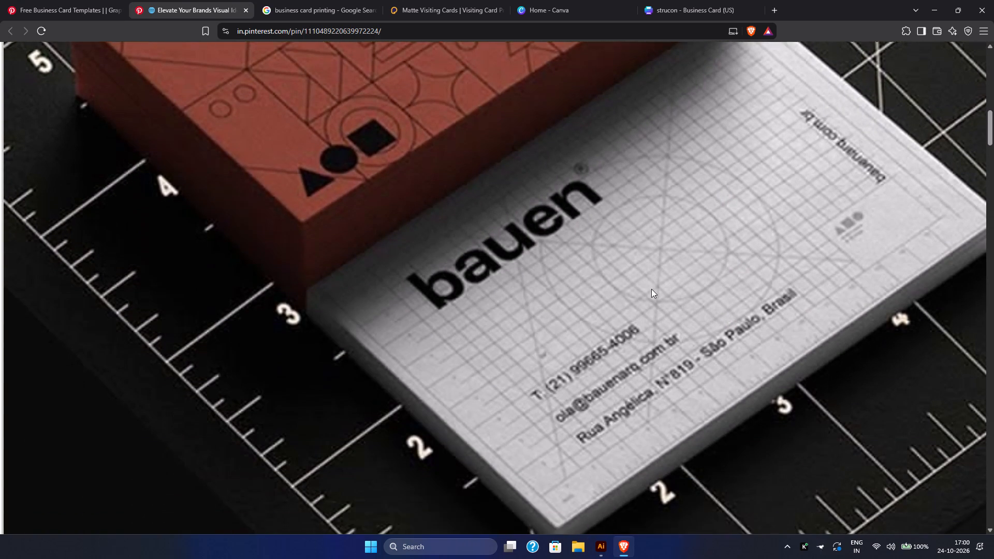
{"action": "scroll", "coordinate": [651, 289], "scroll_direction": "down", "scroll_amount": 2}
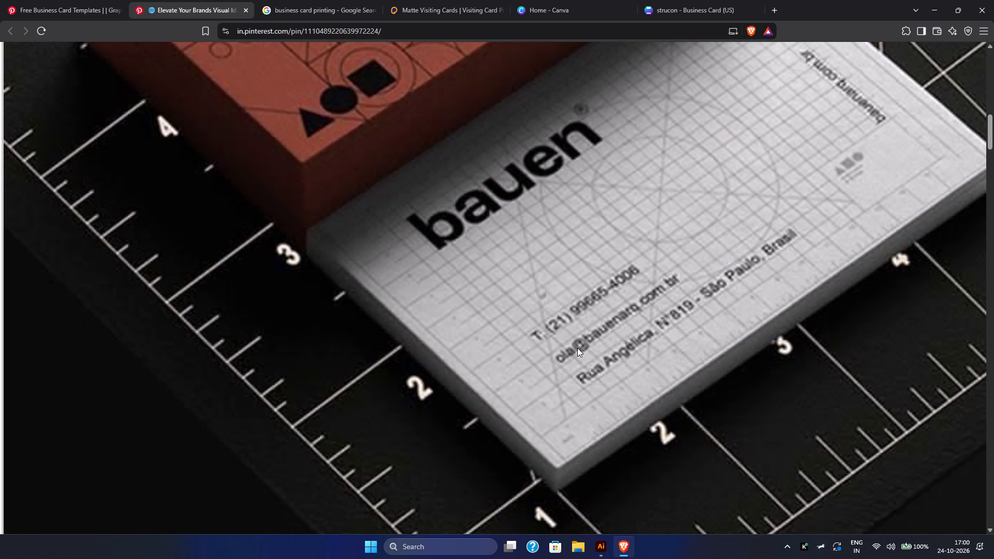
{"action": "scroll", "coordinate": [634, 227], "scroll_direction": "up", "scroll_amount": 1}
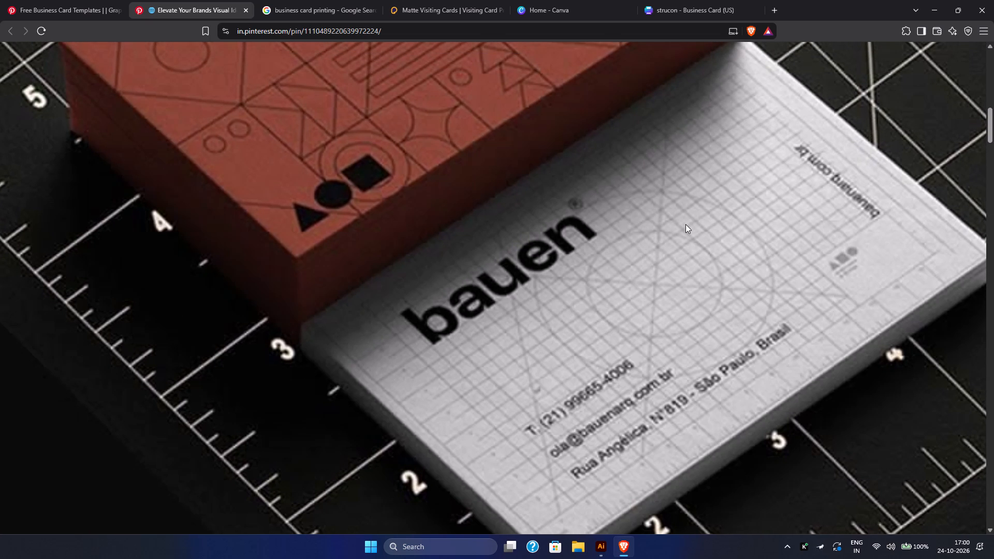
Search the web for "golden ration" in place of the matte visiting cards page and preview the Elegant Themes spiral image.
{"action": "left_click", "coordinate": [354, 0]}
{"action": "left_click", "coordinate": [404, 0]}
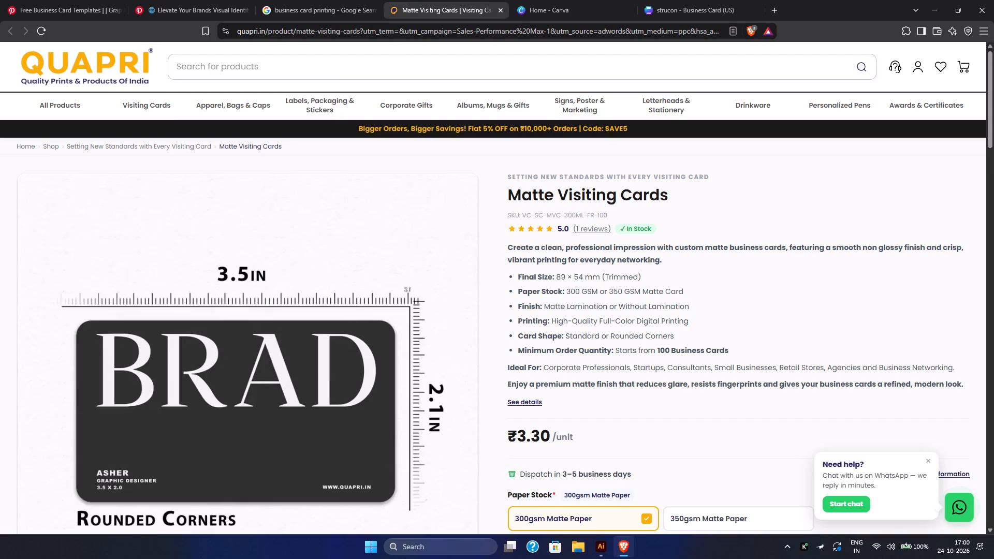
{"action": "left_click", "coordinate": [496, 0]}
{"action": "left_click", "coordinate": [448, 38]}
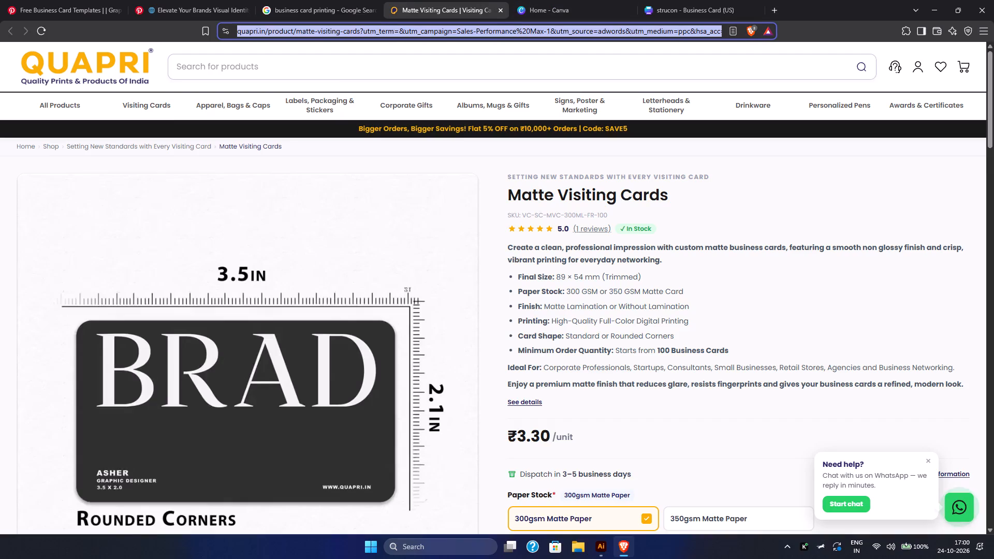
{"action": "type", "text": "golden ration"}
{"action": "key", "text": "space"}
{"action": "key", "text": "Return"}
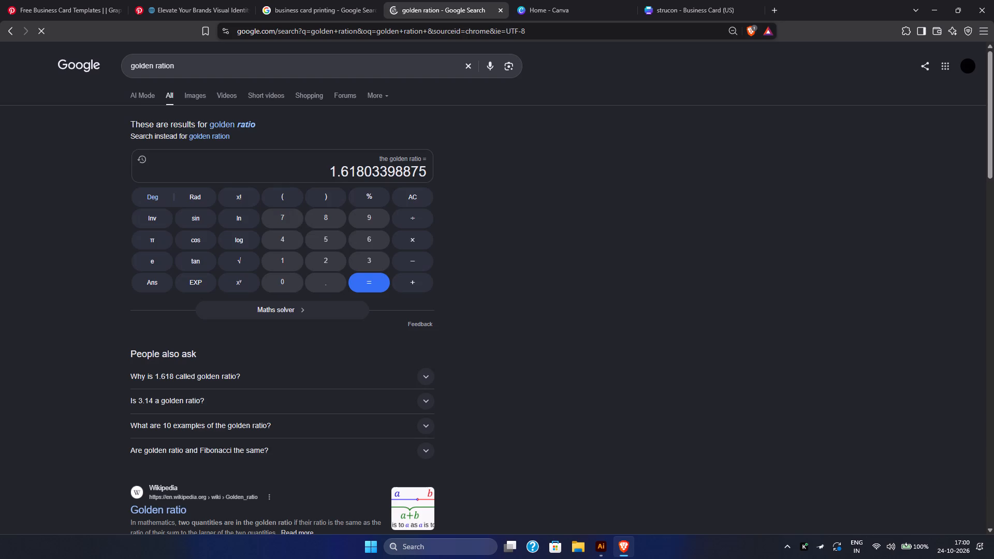
{"action": "left_click", "coordinate": [194, 93]}
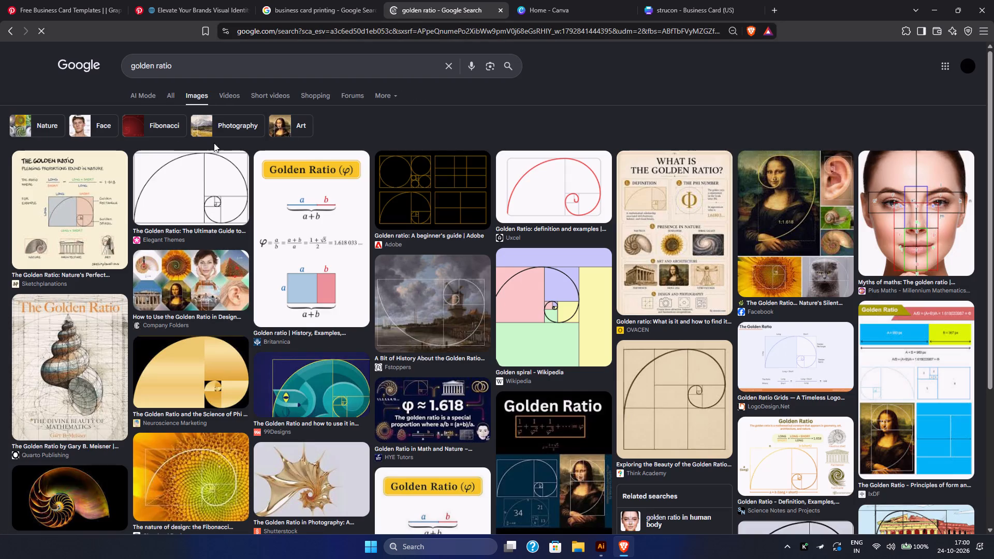
{"action": "left_click", "coordinate": [206, 195]}
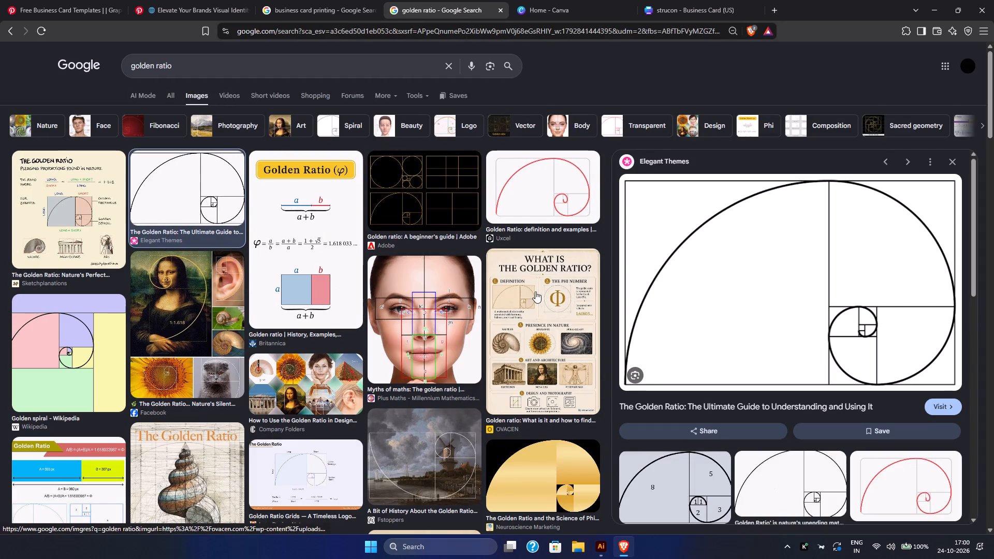
Browse the golden ratio images and preview the Adobe Stock spiral with thin construction lines.
{"action": "scroll", "coordinate": [535, 291], "scroll_direction": "down", "scroll_amount": 5}
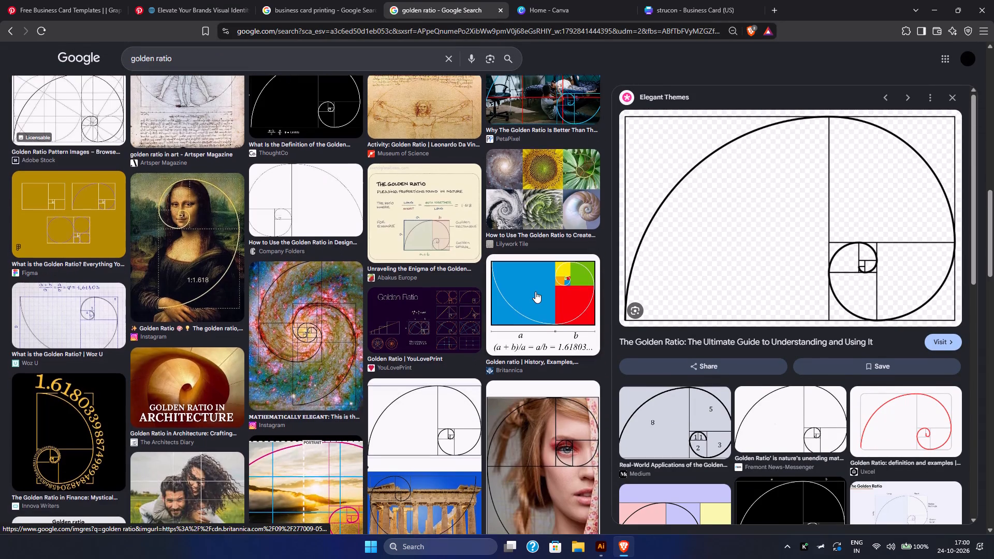
{"action": "scroll", "coordinate": [535, 291], "scroll_direction": "up", "scroll_amount": 1}
{"action": "scroll", "coordinate": [162, 205], "scroll_direction": "up", "scroll_amount": 1}
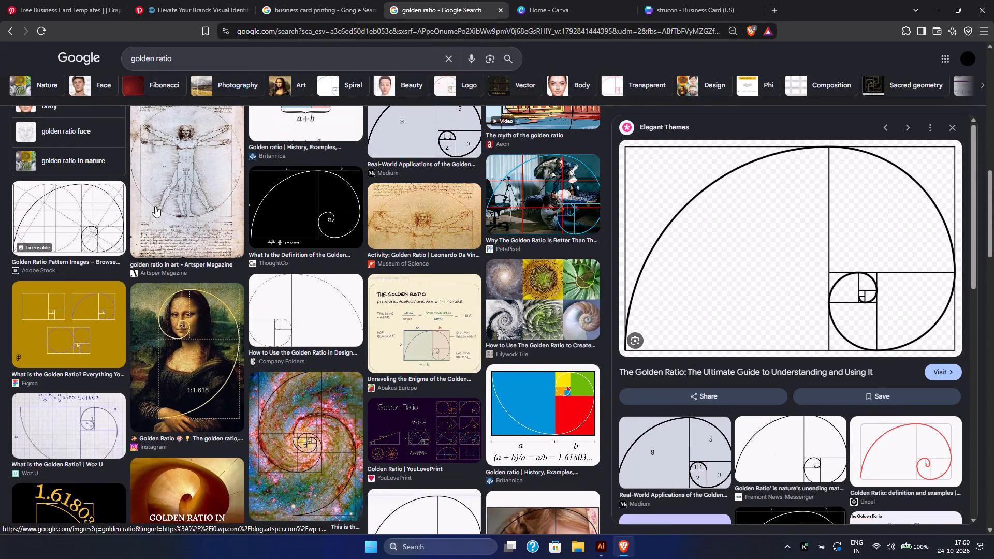
{"action": "left_click", "coordinate": [105, 202]}
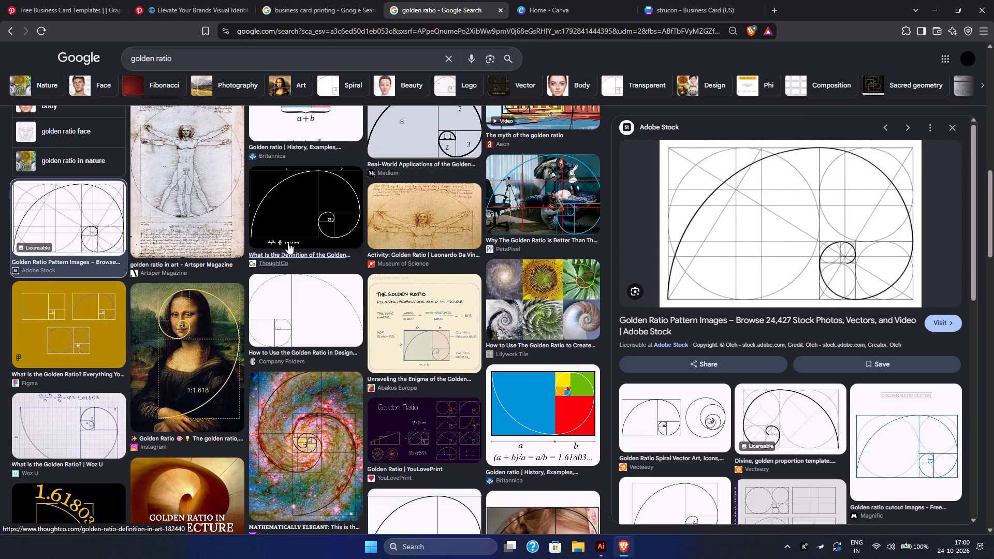
Place the golden ratio search beside the Pinterest pin and compare its spiral with the bauen card's line patterns.
{"action": "left_click", "coordinate": [169, 0]}
{"action": "left_click", "coordinate": [490, 0]}
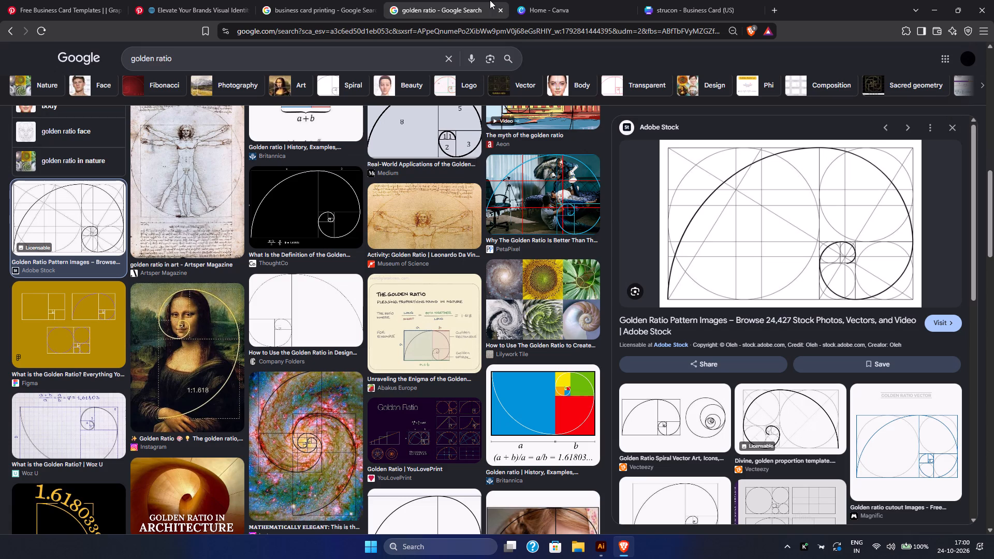
{"action": "left_click_drag", "start_coordinate": [490, 0], "coordinate": [423, 0]}
{"action": "left_click", "coordinate": [254, 0]}
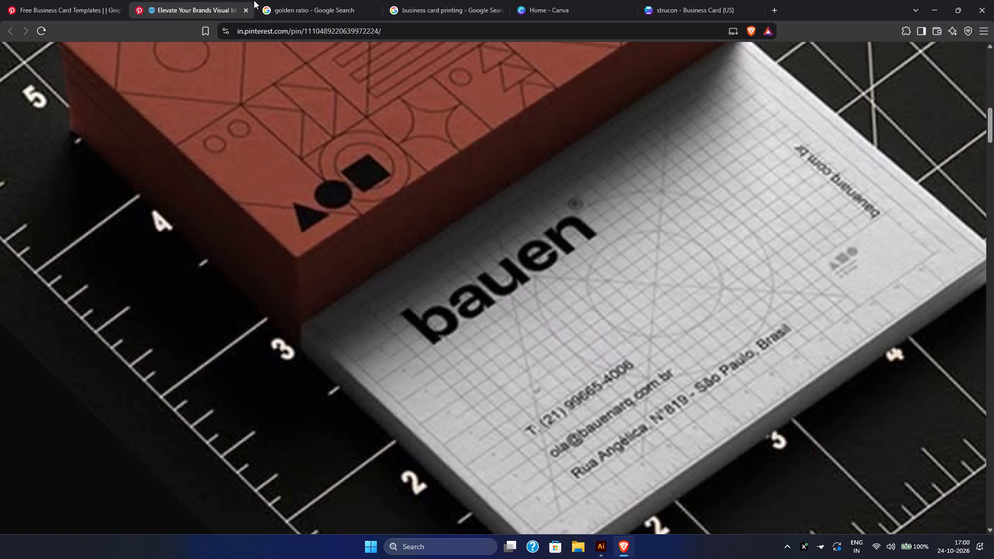
{"action": "left_click", "coordinate": [310, 0]}
{"action": "left_click", "coordinate": [257, 0]}
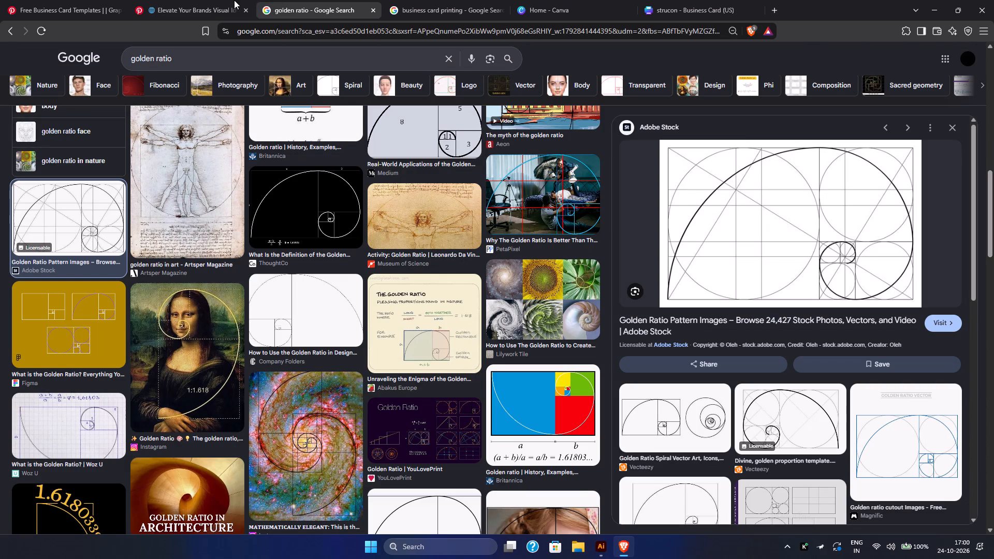
{"action": "left_click", "coordinate": [225, 0]}
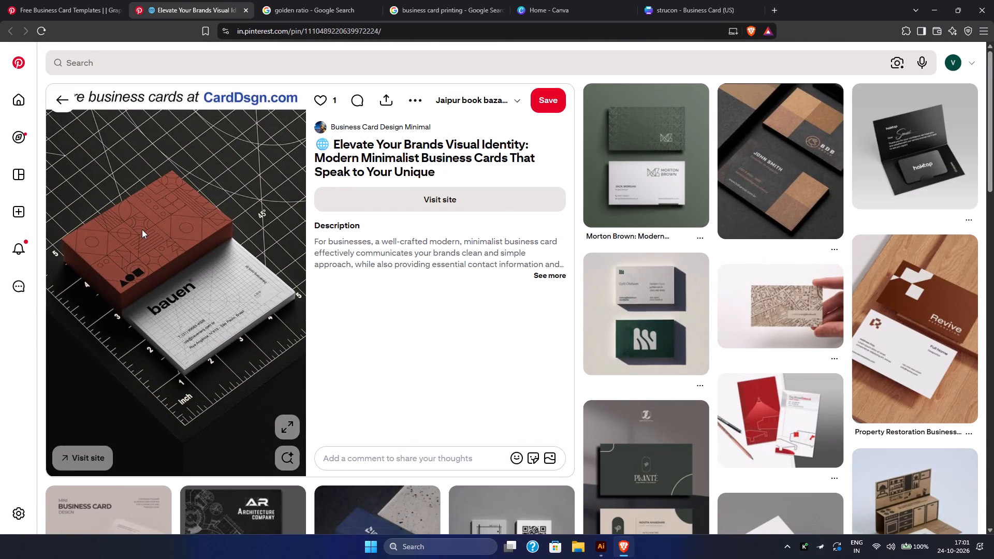
{"action": "scroll", "coordinate": [142, 229], "scroll_direction": "right", "scroll_amount": 3}
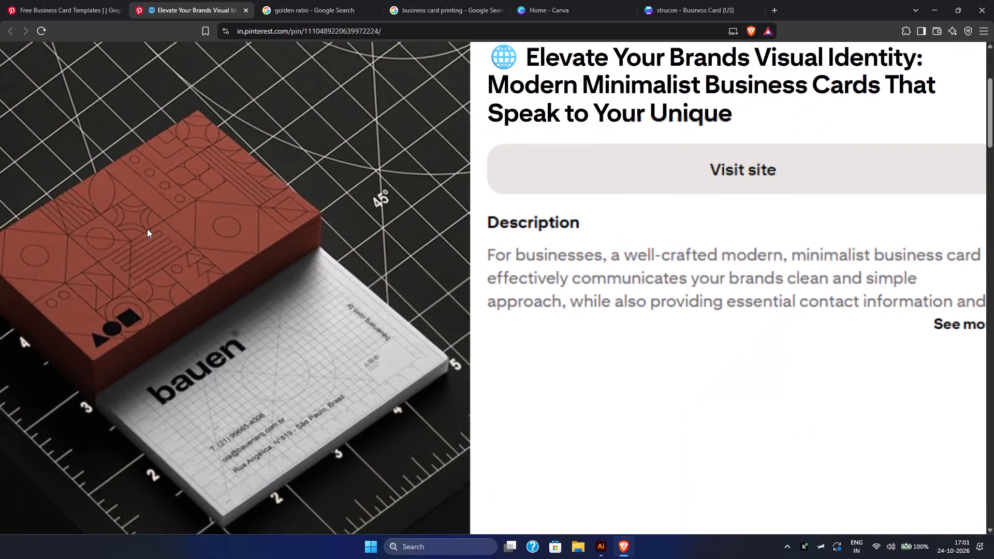
{"action": "scroll", "coordinate": [147, 229], "scroll_direction": "up", "scroll_amount": 1}
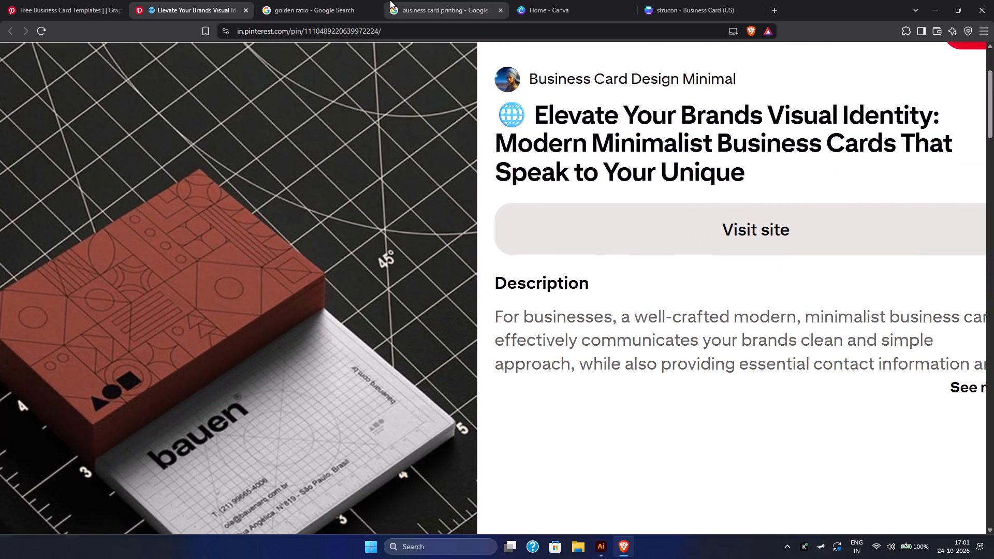
In the strucon Canva design, search the elements for "modern minimalist slim lines design geometrical" and browse the graphics.
{"action": "left_click", "coordinate": [670, 2]}
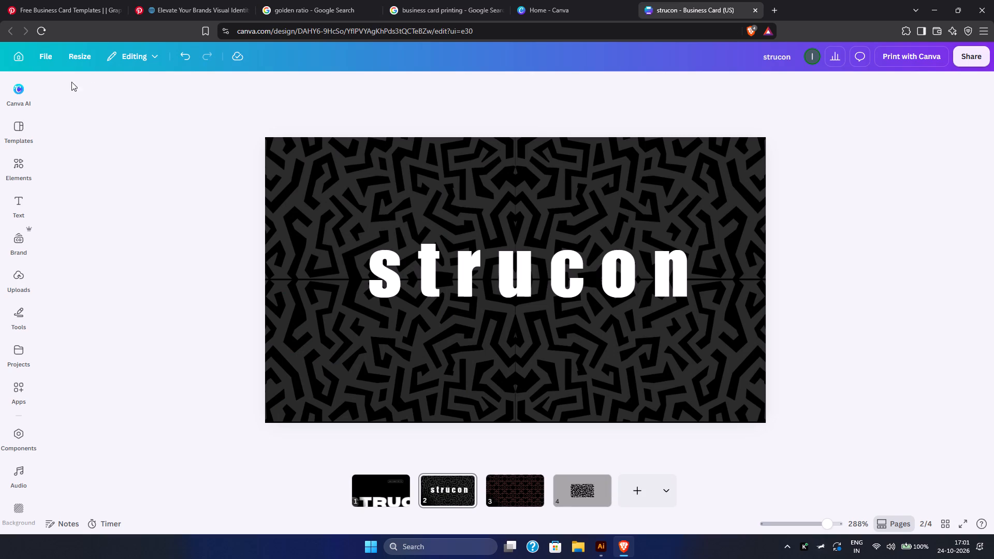
{"action": "left_click", "coordinate": [13, 168]}
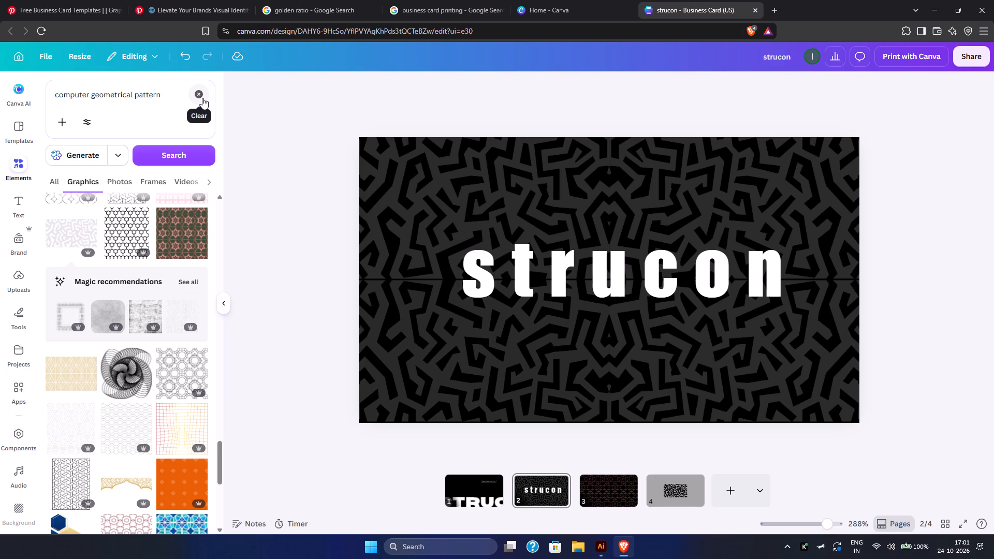
{"action": "left_click", "coordinate": [202, 98]}
{"action": "type", "text": "modern"}
{"action": "key", "text": "space"}
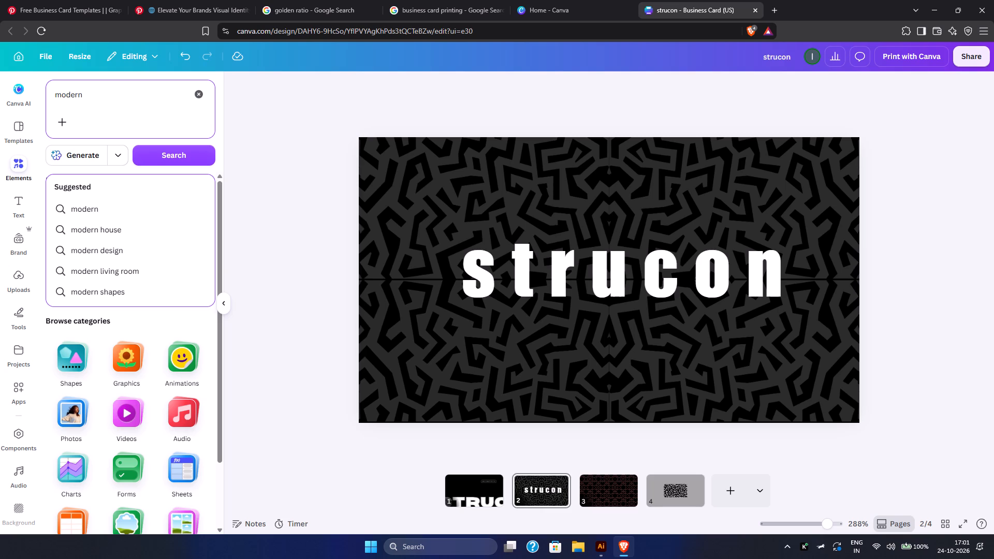
{"action": "type", "text": "minimalist"}
{"action": "key", "text": "space"}
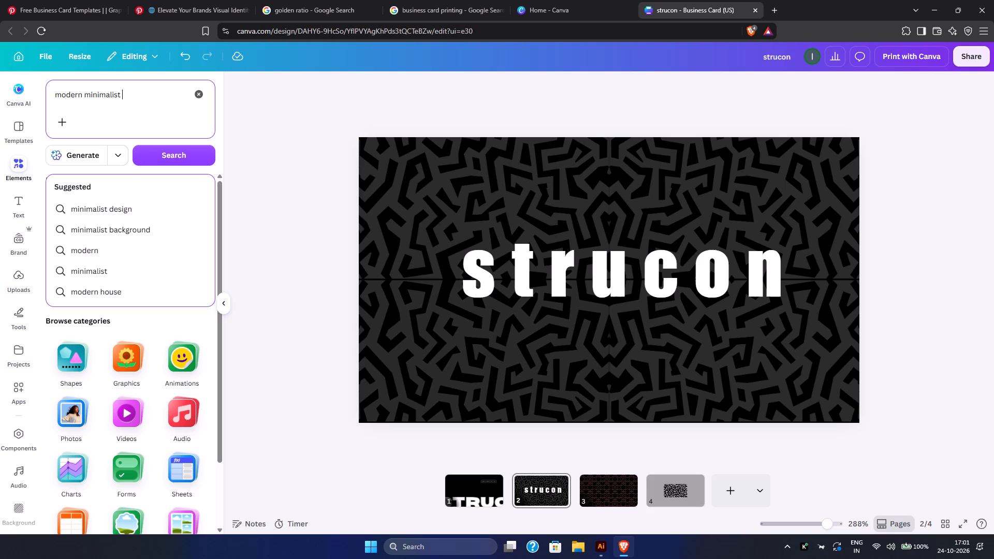
{"action": "type", "text": "slim lines design geometrical"}
{"action": "key", "text": "Return"}
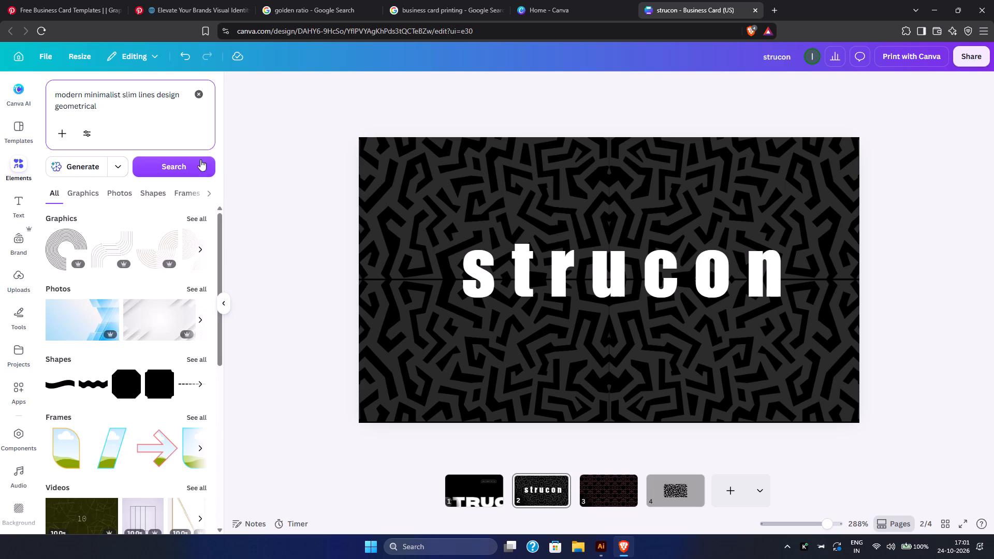
{"action": "left_click", "coordinate": [203, 247]}
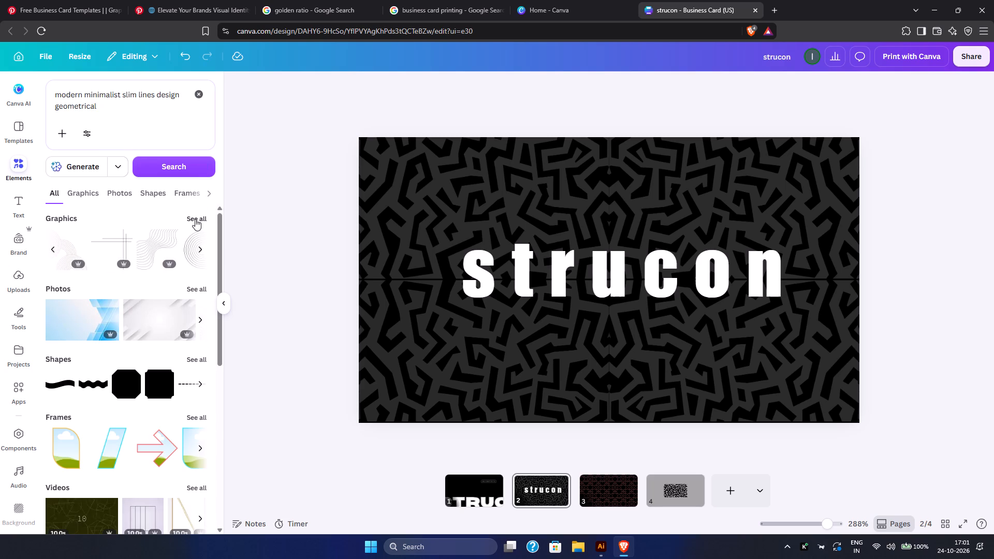
{"action": "left_click", "coordinate": [195, 219]}
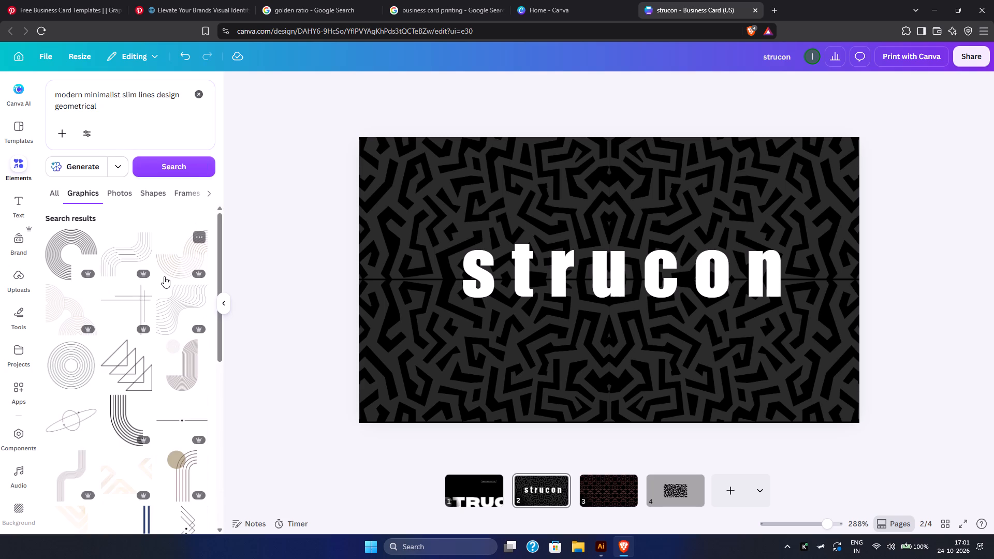
{"action": "scroll", "coordinate": [164, 276], "scroll_direction": "down", "scroll_amount": 1}
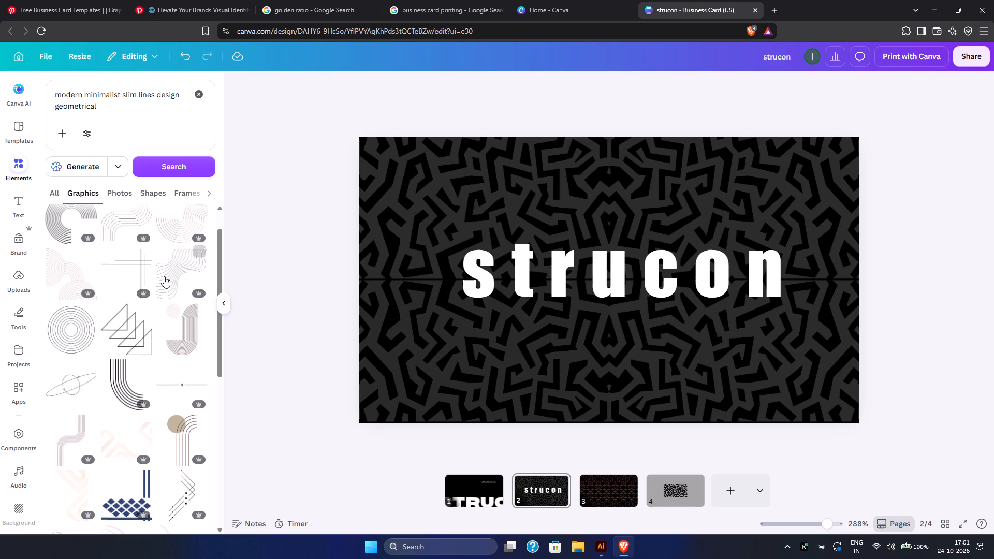
{"action": "scroll", "coordinate": [164, 276], "scroll_direction": "down", "scroll_amount": 4}
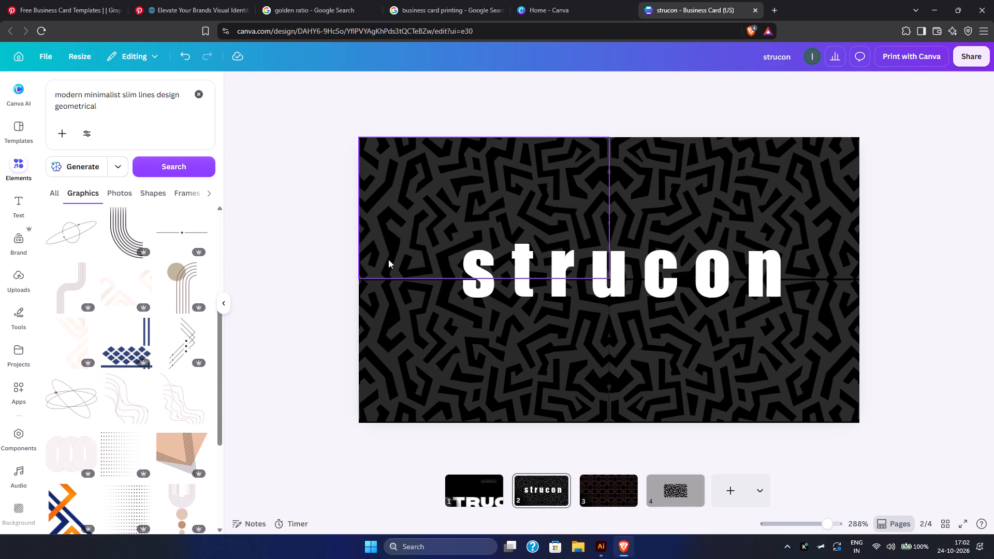
Duplicate page 2 with the maze-patterned strucon card and move the copy ahead of the original.
{"action": "right_click", "coordinate": [548, 499]}
{"action": "left_click", "coordinate": [548, 499]}
{"action": "right_click", "coordinate": [548, 499]}
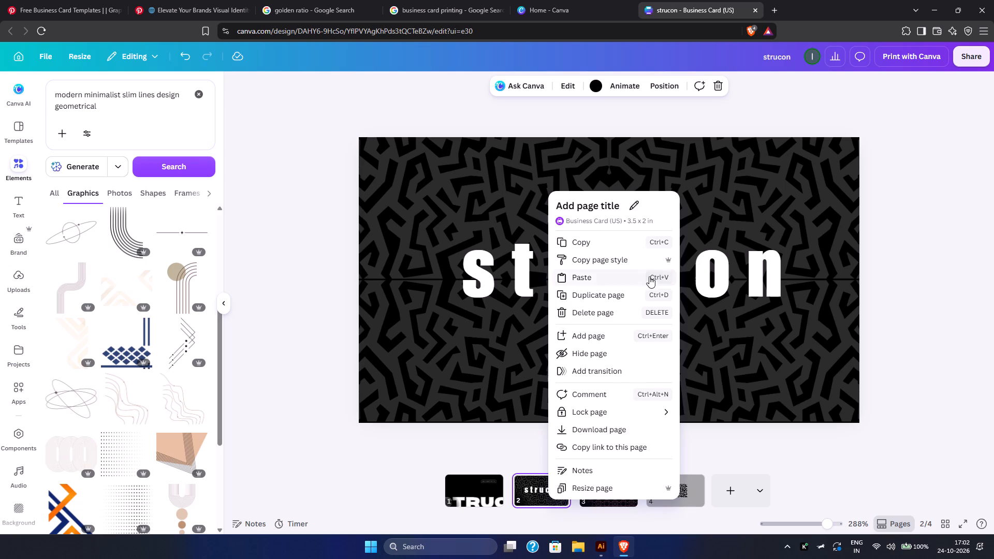
{"action": "left_click", "coordinate": [630, 296]}
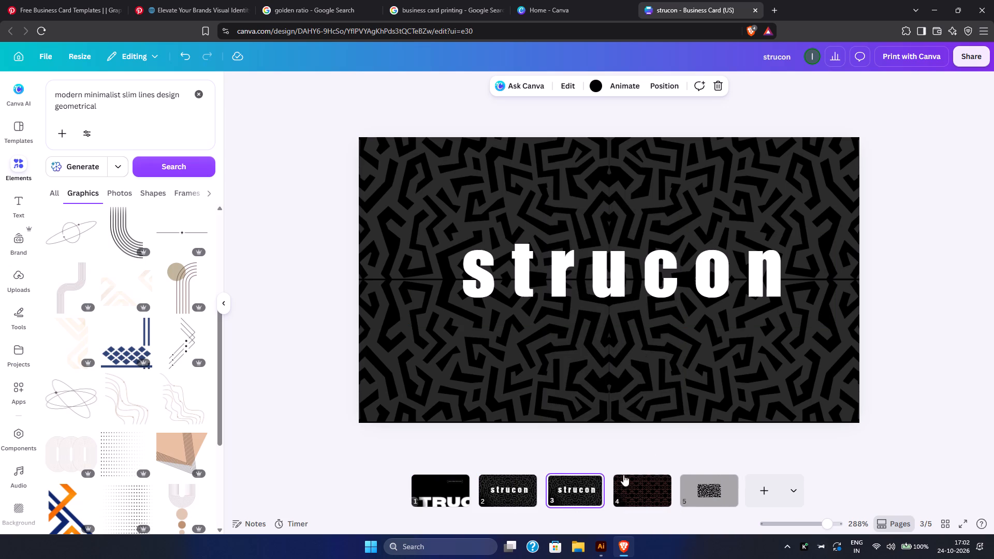
{"action": "left_click_drag", "start_coordinate": [590, 480], "coordinate": [589, 495]}
{"action": "left_click_drag", "start_coordinate": [573, 494], "coordinate": [487, 484]}
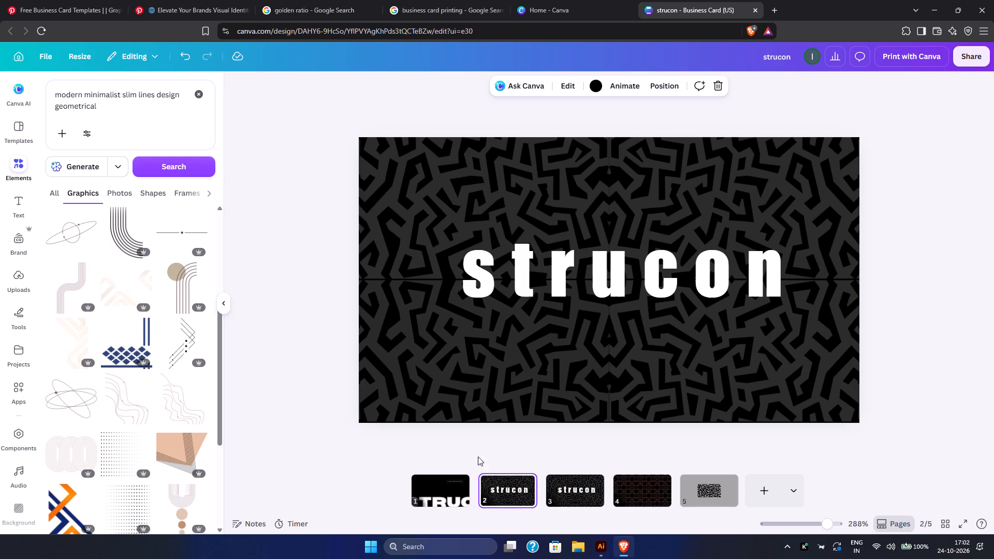
Delete all four maze pattern pieces behind the strucon heading on page 2, leaving the plain black background.
{"action": "left_click", "coordinate": [440, 366]}
{"action": "key", "text": "Delete"}
{"action": "key", "text": "Delete"}
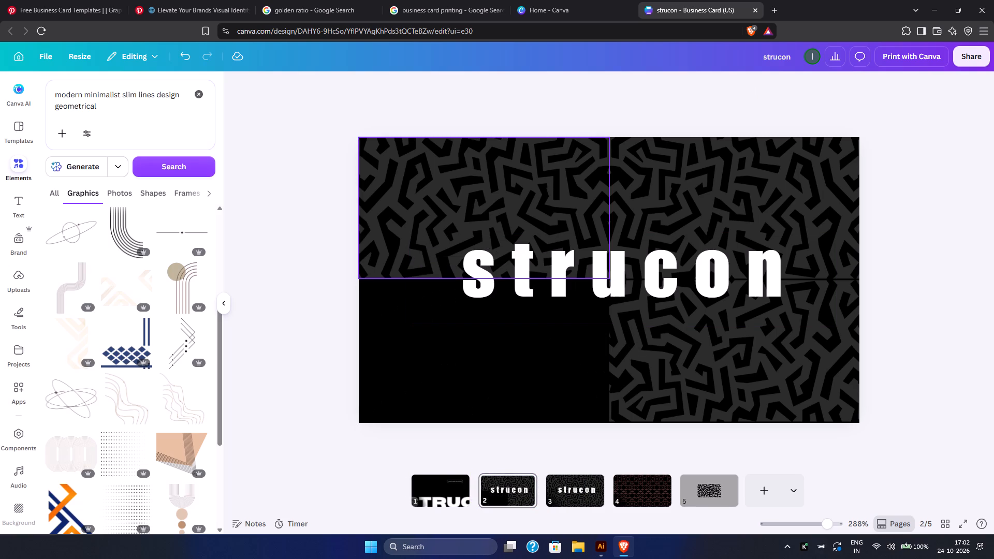
{"action": "left_click", "coordinate": [404, 259]}
{"action": "key", "text": "Delete"}
{"action": "left_click", "coordinate": [669, 176]}
{"action": "key", "text": "Delete"}
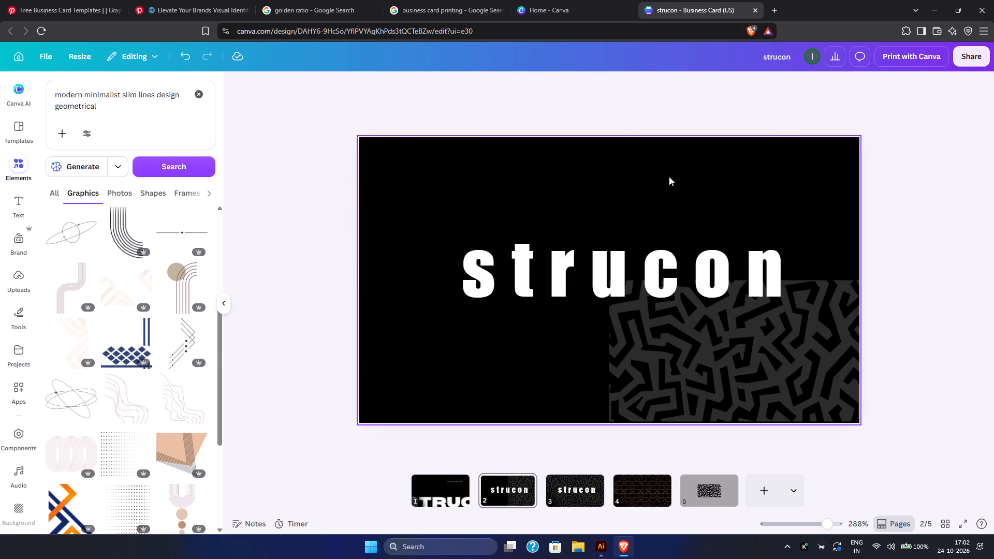
{"action": "left_click", "coordinate": [674, 347]}
{"action": "key", "text": "Delete"}
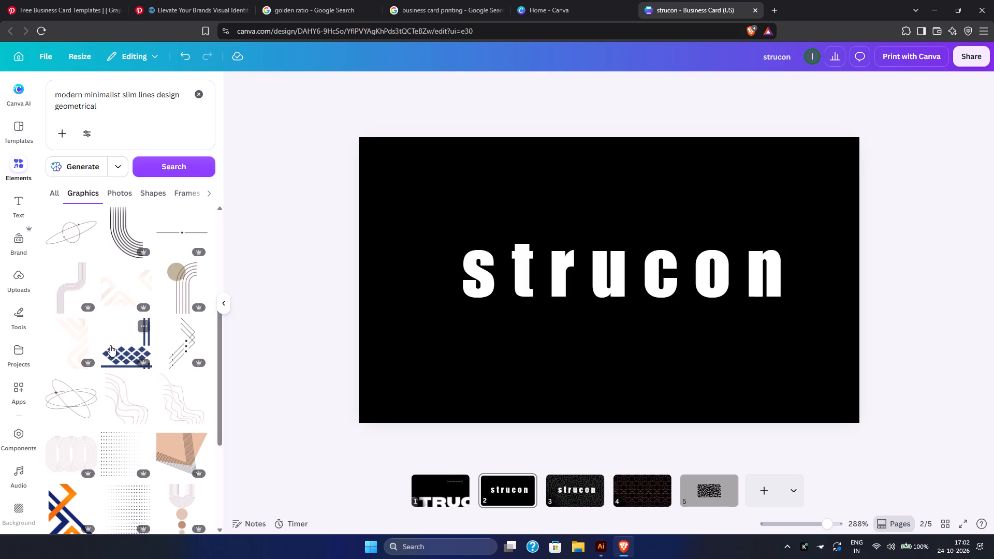
Add the thin-line orbit graphic with small stars to page 2 and place it in the card's top-left corner.
{"action": "scroll", "coordinate": [110, 345], "scroll_direction": "up", "scroll_amount": 2}
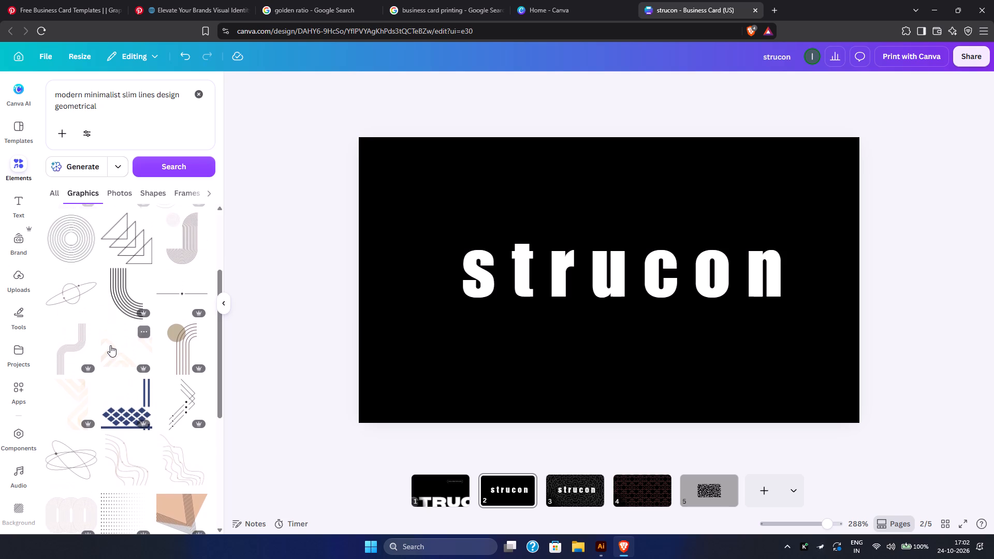
{"action": "scroll", "coordinate": [110, 345], "scroll_direction": "up", "scroll_amount": 1}
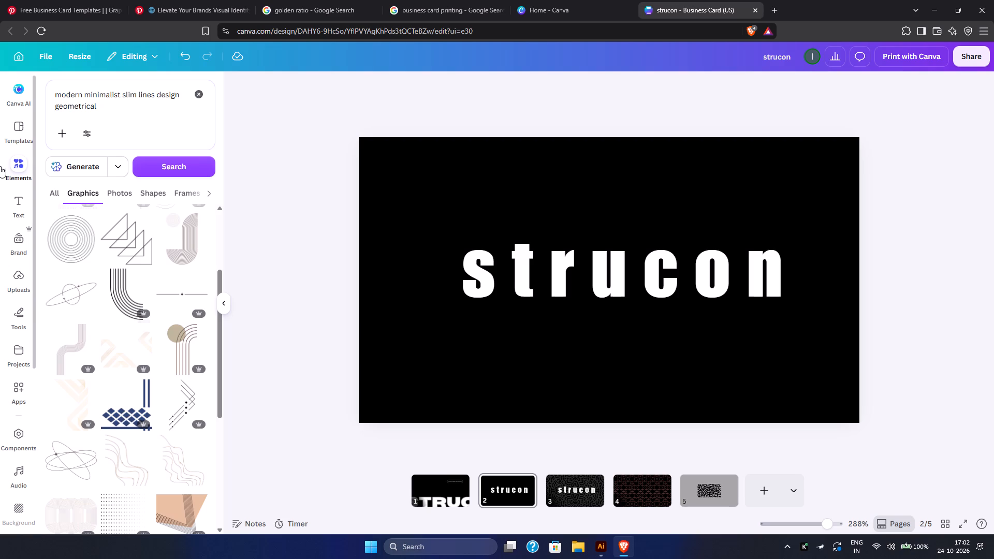
{"action": "left_click", "coordinate": [64, 291]}
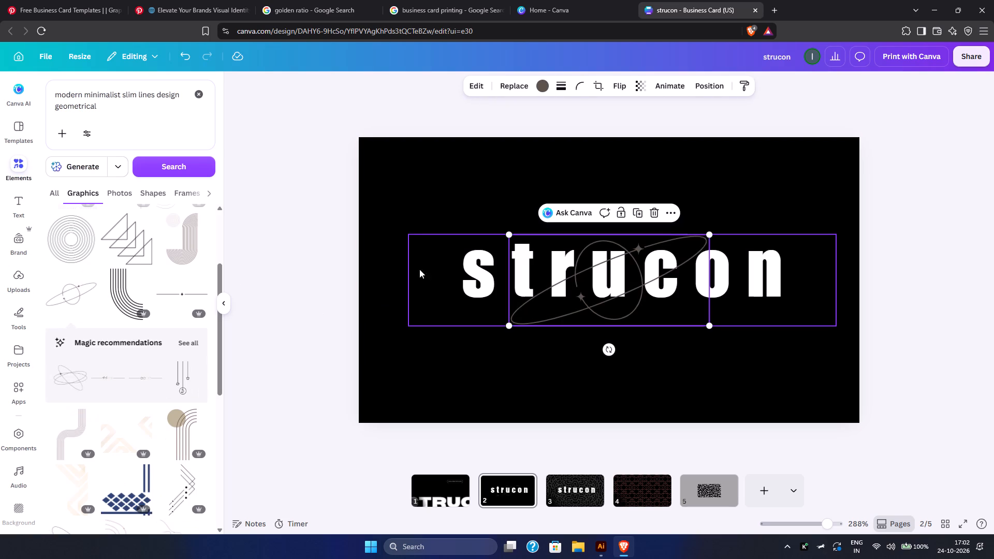
{"action": "left_click_drag", "start_coordinate": [572, 276], "coordinate": [440, 189]}
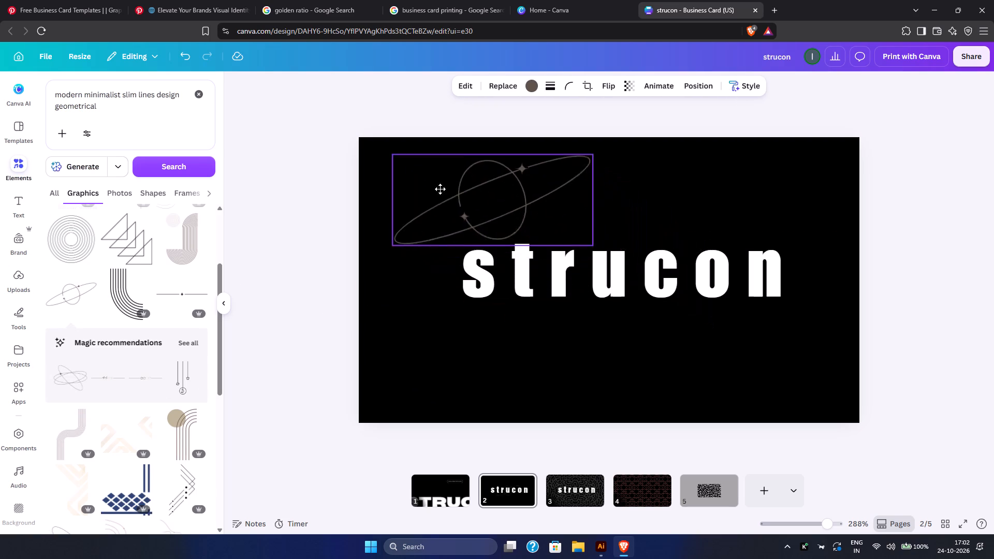
{"action": "left_click_drag", "start_coordinate": [440, 189], "coordinate": [423, 180]}
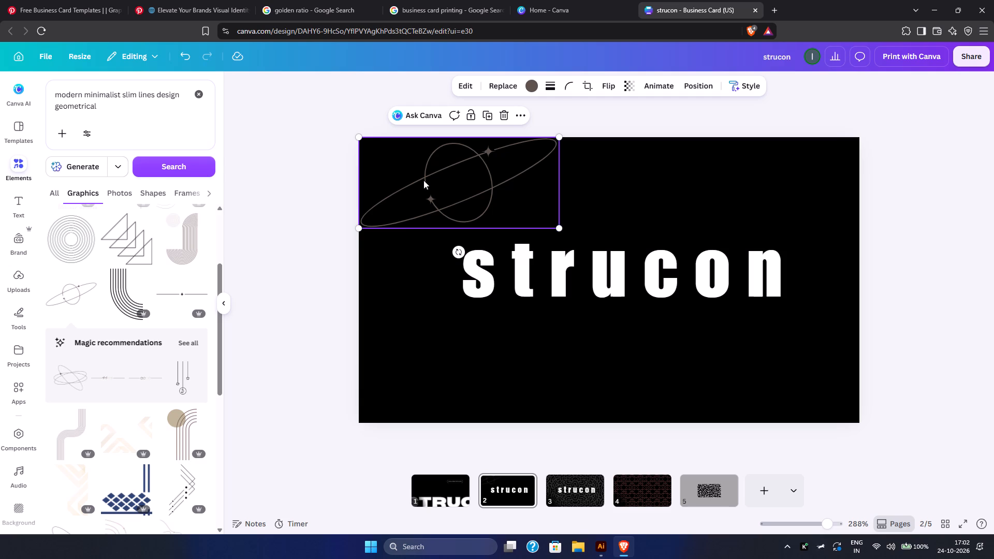
Revisit the Pinterest business card and golden ratio references, returning to the strucon design for comparison.
{"action": "left_click", "coordinate": [90, 0]}
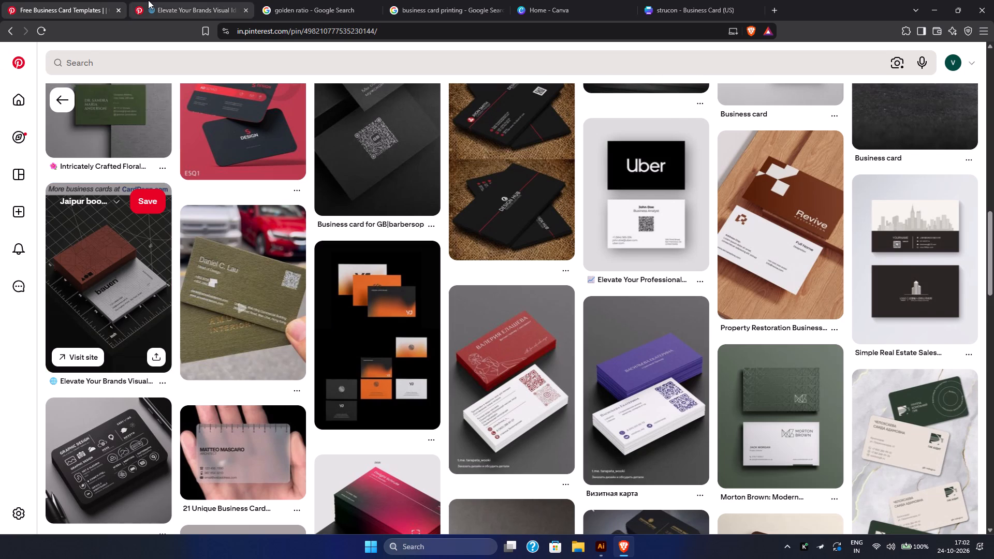
{"action": "left_click", "coordinate": [148, 0]}
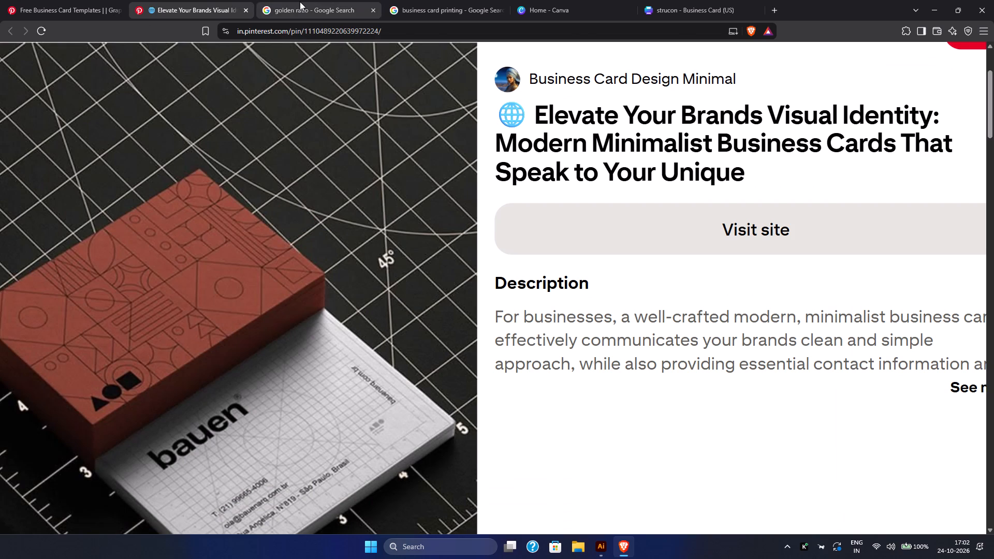
{"action": "left_click", "coordinate": [300, 2]}
{"action": "left_click", "coordinate": [657, 0]}
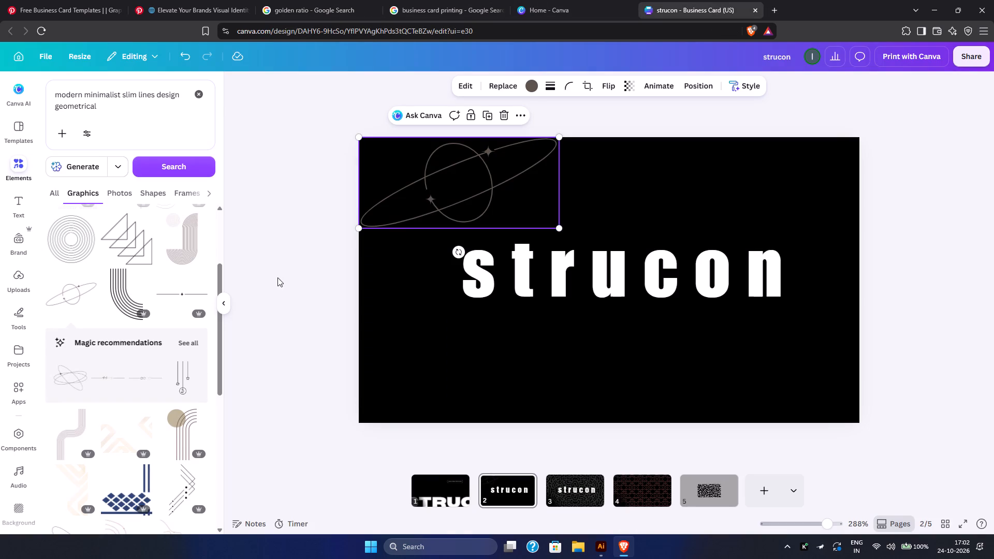
Browse the graphics results for modern minimalist slim-line geometric designs, looking for another element suited to the black strucon card.
{"action": "scroll", "coordinate": [115, 394], "scroll_direction": "down", "scroll_amount": 1}
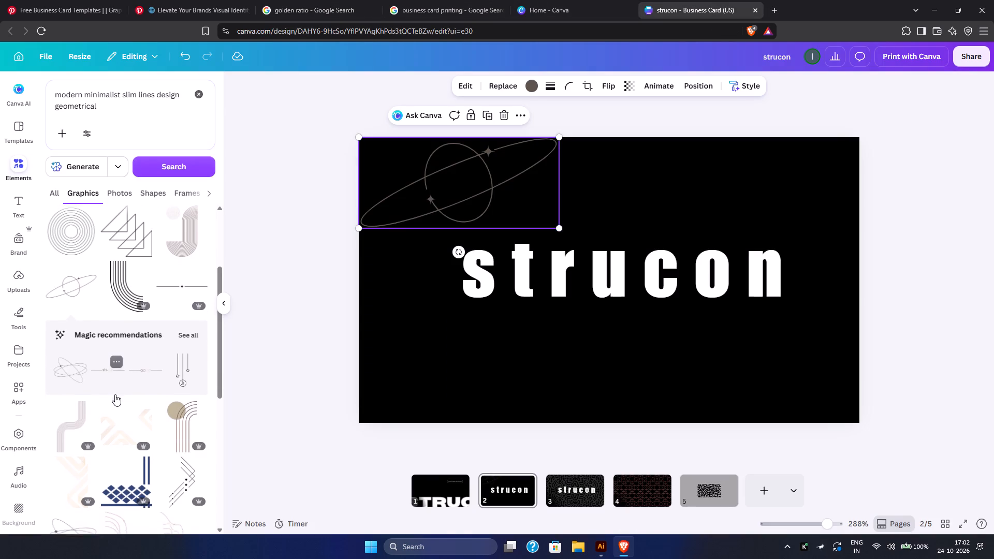
{"action": "scroll", "coordinate": [115, 394], "scroll_direction": "down", "scroll_amount": 5}
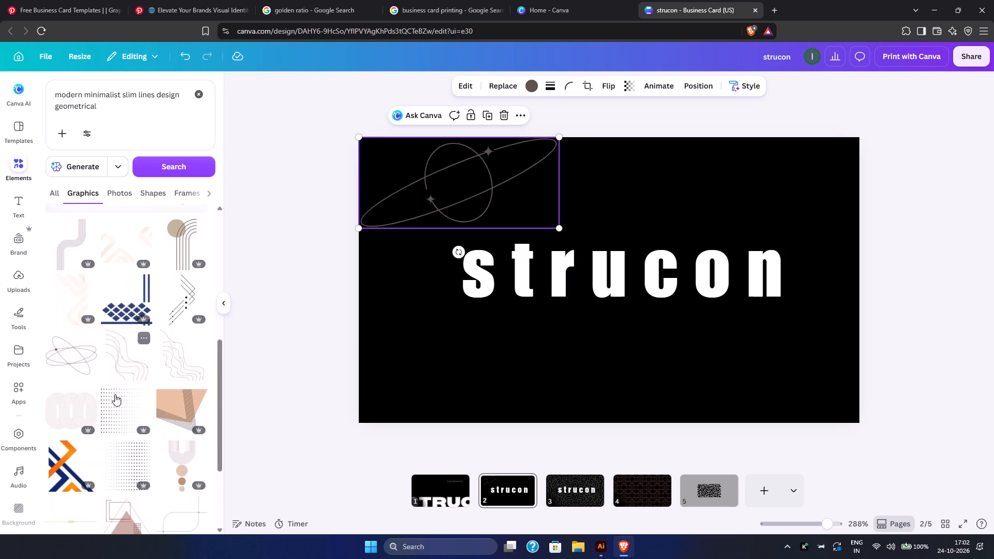
{"action": "scroll", "coordinate": [115, 394], "scroll_direction": "down", "scroll_amount": 5}
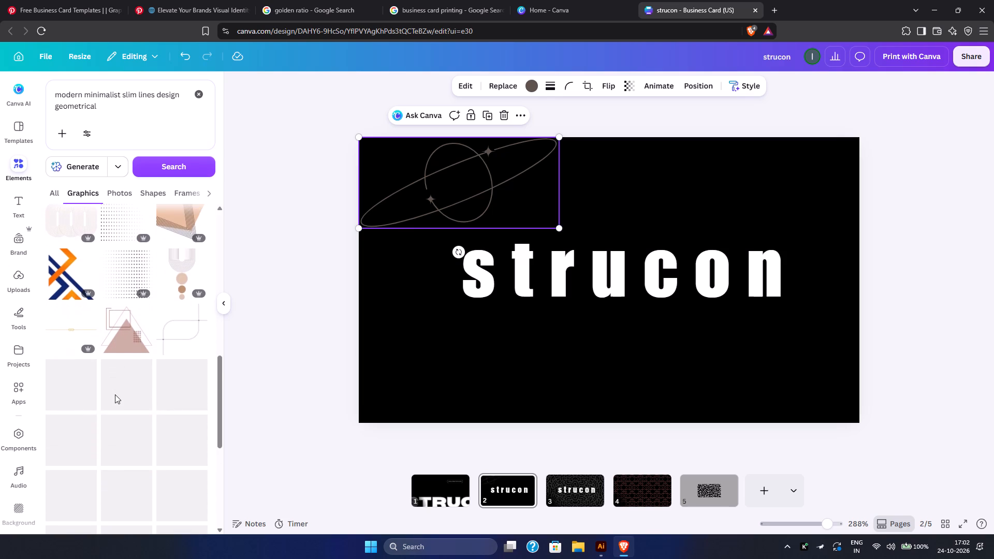
{"action": "scroll", "coordinate": [115, 394], "scroll_direction": "down", "scroll_amount": 2}
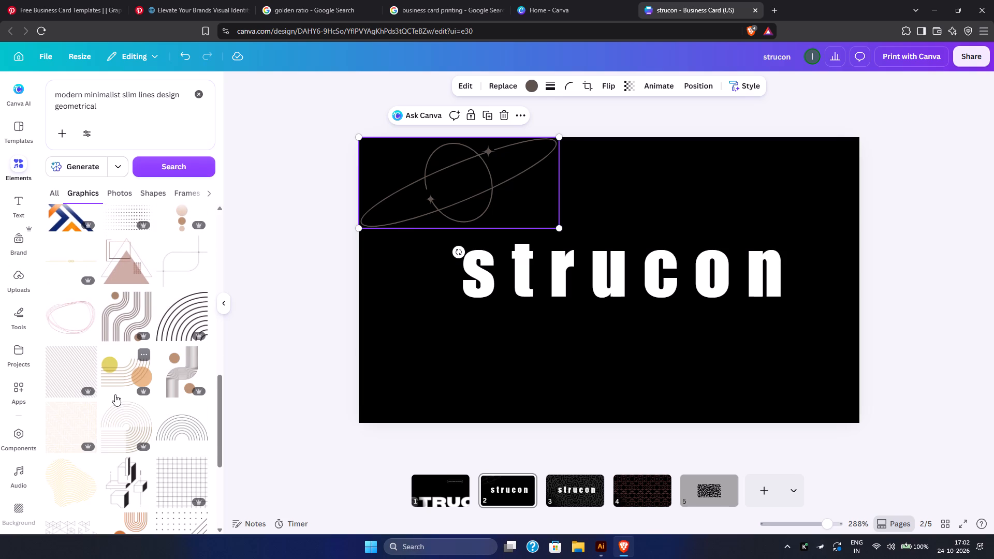
{"action": "scroll", "coordinate": [115, 394], "scroll_direction": "down", "scroll_amount": 2}
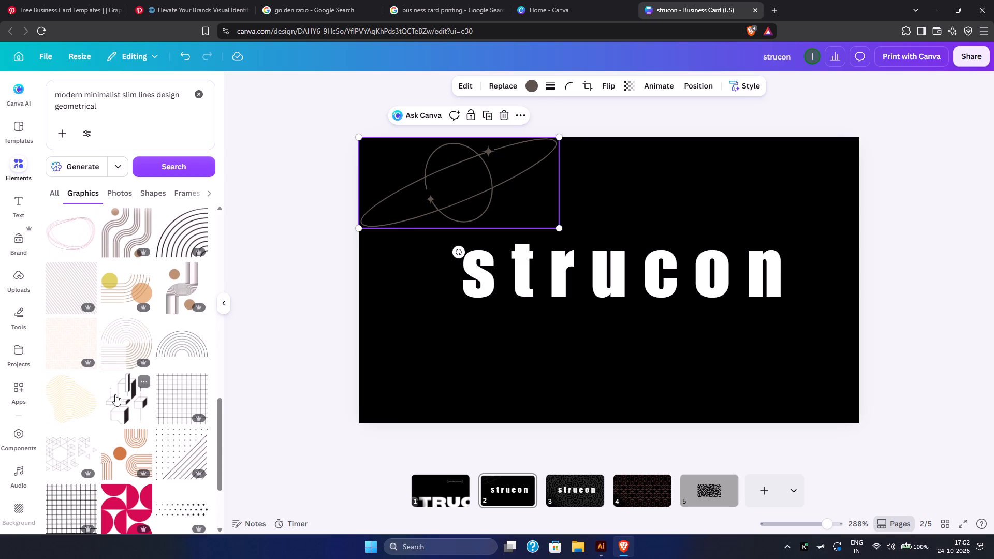
{"action": "scroll", "coordinate": [115, 394], "scroll_direction": "down", "scroll_amount": 5}
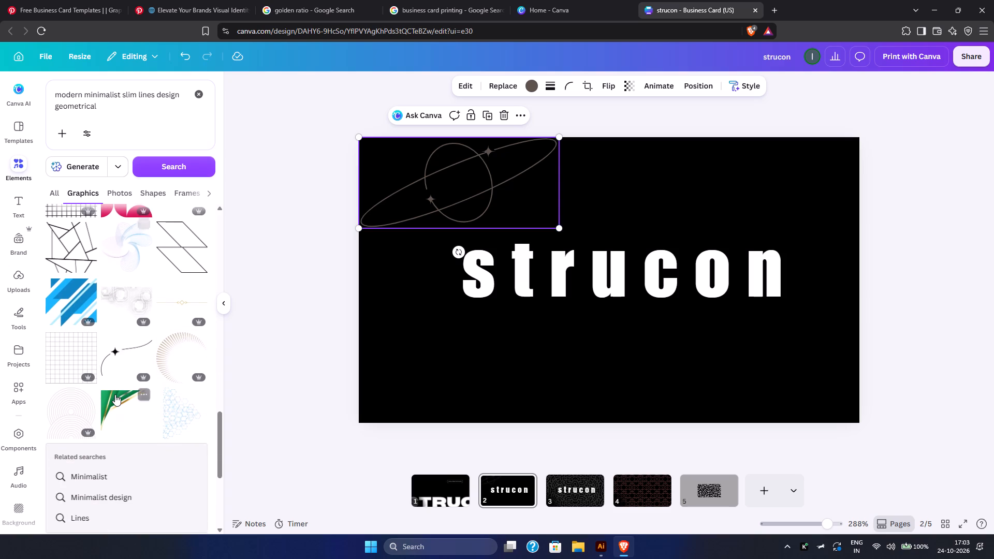
{"action": "scroll", "coordinate": [115, 394], "scroll_direction": "down", "scroll_amount": 3}
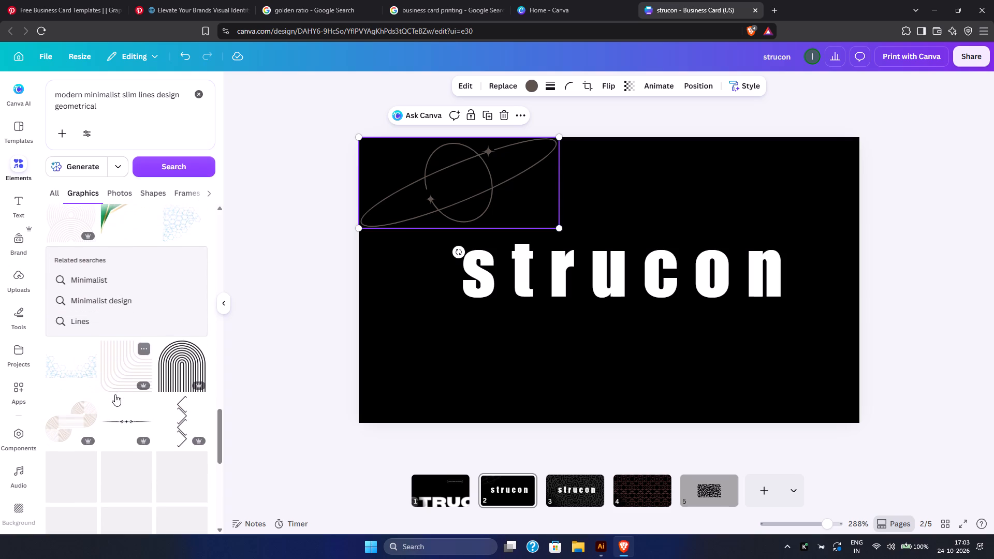
{"action": "scroll", "coordinate": [115, 394], "scroll_direction": "down", "scroll_amount": 4}
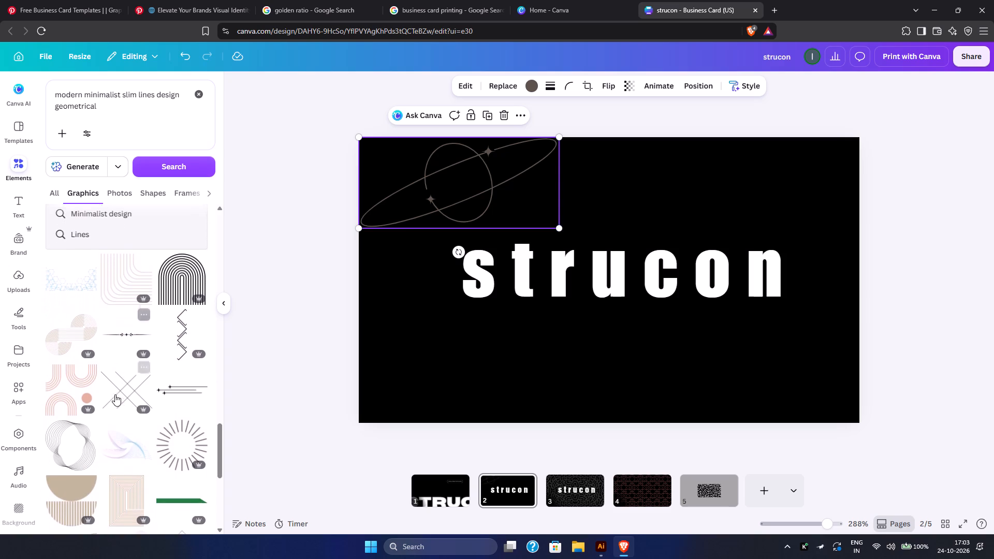
{"action": "scroll", "coordinate": [115, 394], "scroll_direction": "down", "scroll_amount": 4}
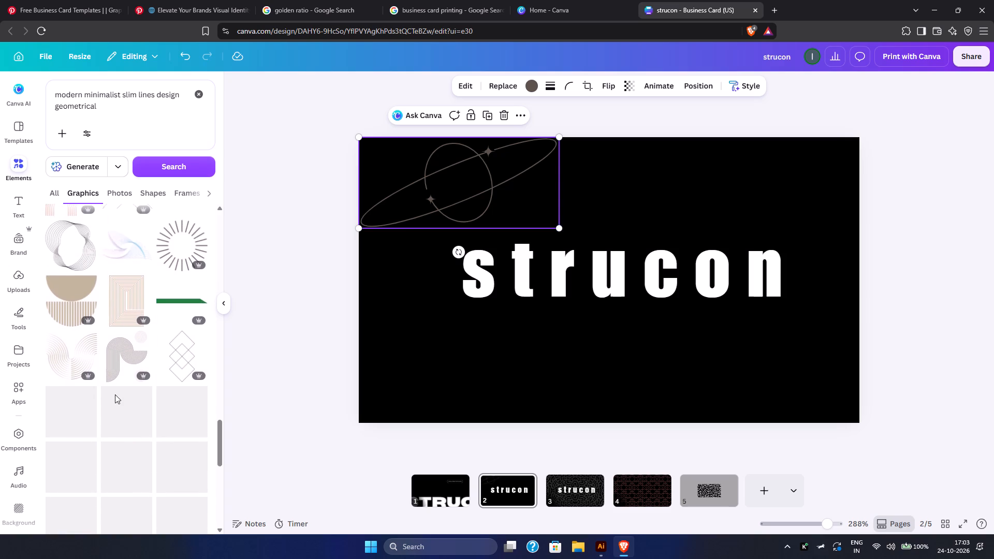
{"action": "scroll", "coordinate": [115, 394], "scroll_direction": "down", "scroll_amount": 1}
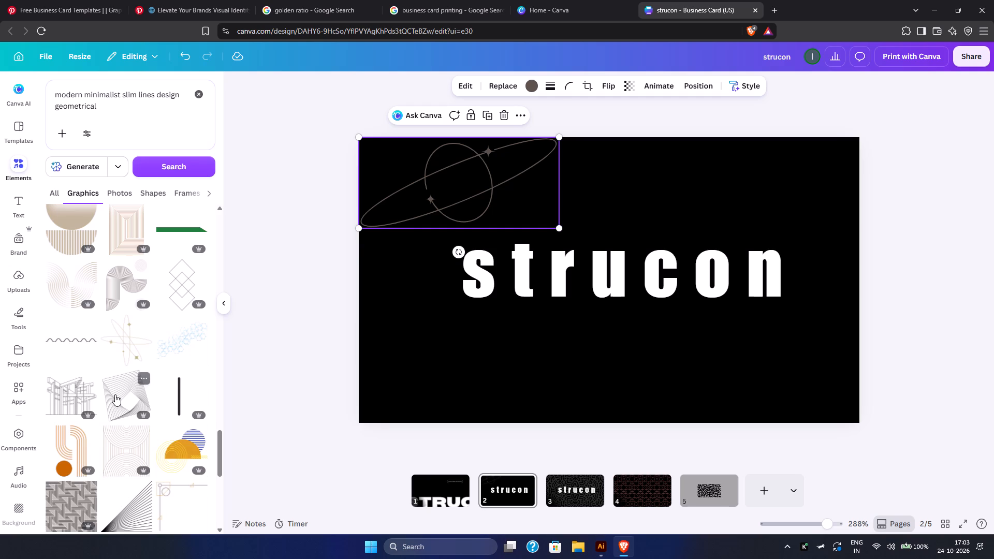
{"action": "scroll", "coordinate": [115, 394], "scroll_direction": "down", "scroll_amount": 1}
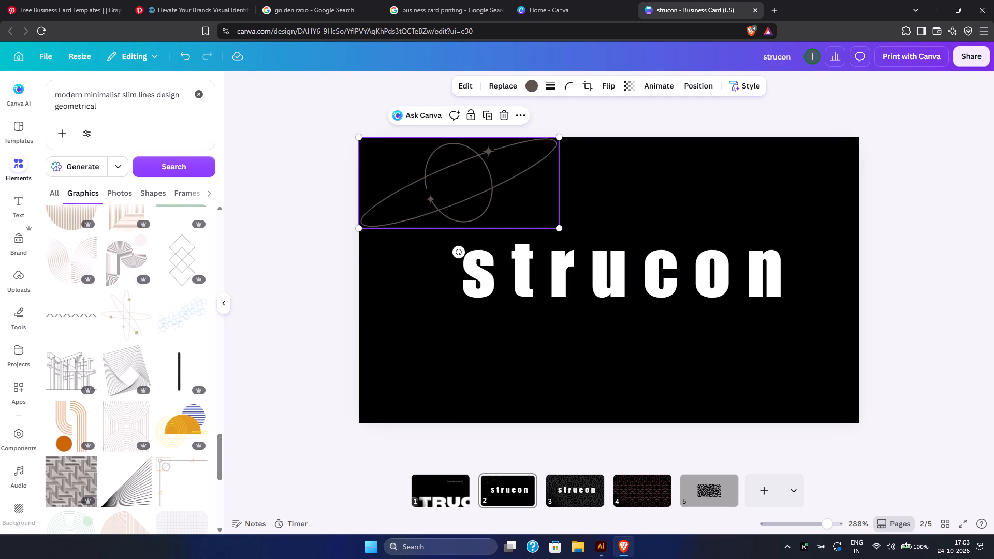
Extend the graphics search to "modern minimalist slim lines design geometrical developer" and examine the results for thin-line artwork.
{"action": "left_click", "coordinate": [112, 110]}
{"action": "key", "text": "space"}
{"action": "type", "text": "developer"}
{"action": "key", "text": "Return"}
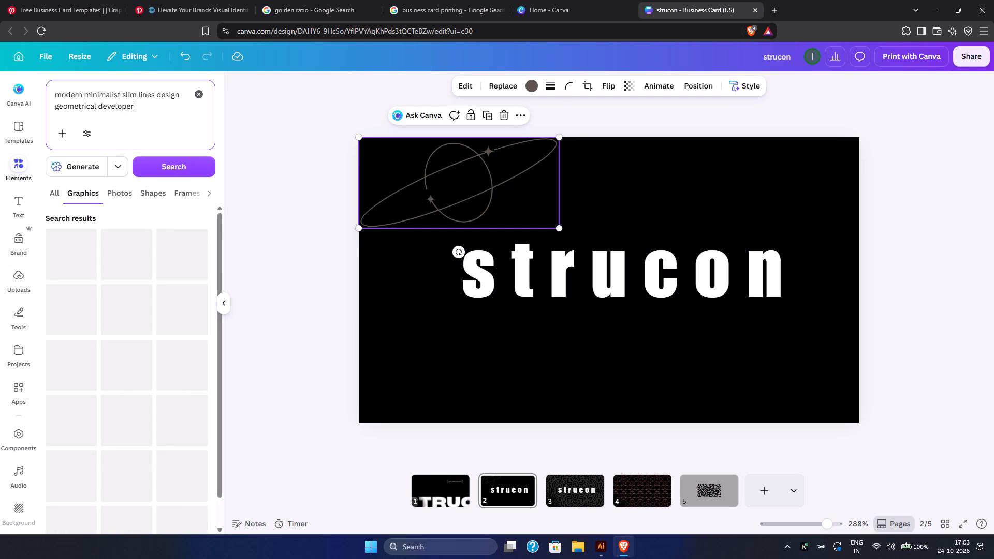
{"action": "scroll", "coordinate": [104, 371], "scroll_direction": "down", "scroll_amount": 3}
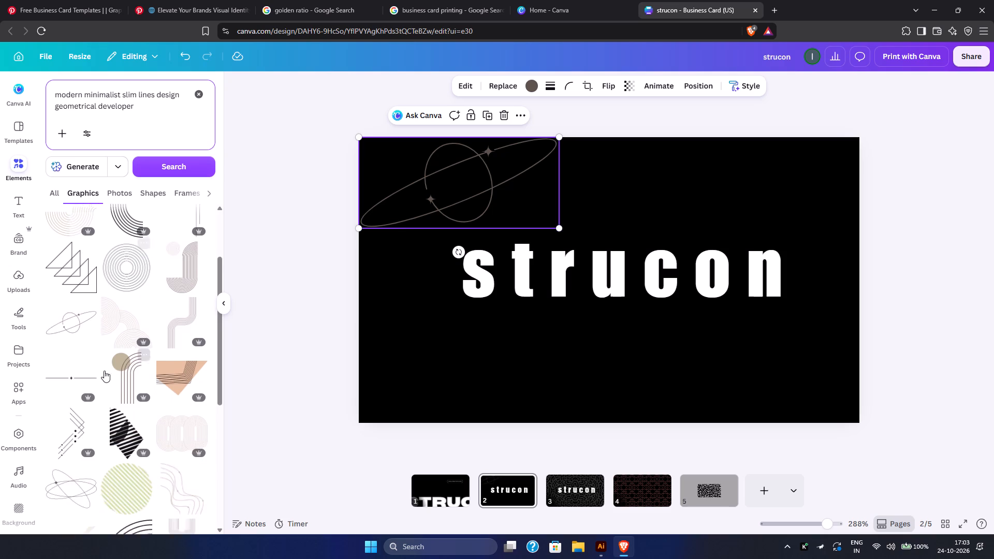
{"action": "scroll", "coordinate": [104, 371], "scroll_direction": "down", "scroll_amount": 6}
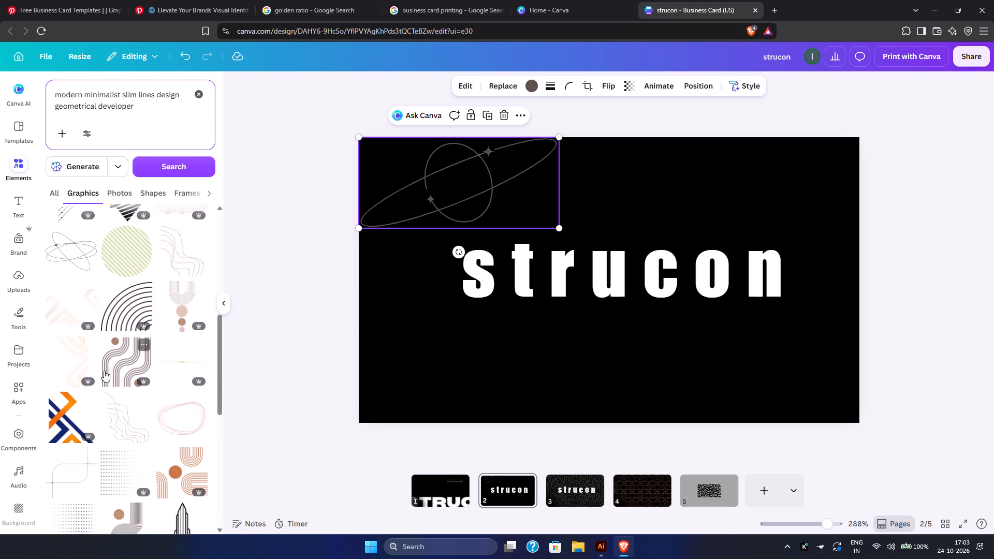
{"action": "scroll", "coordinate": [104, 371], "scroll_direction": "down", "scroll_amount": 4}
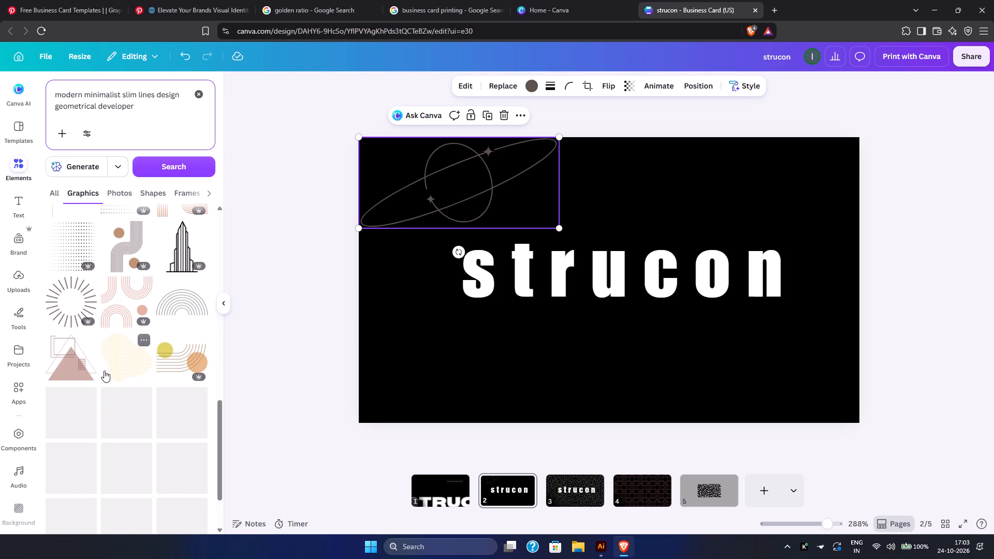
{"action": "scroll", "coordinate": [104, 371], "scroll_direction": "down", "scroll_amount": 3}
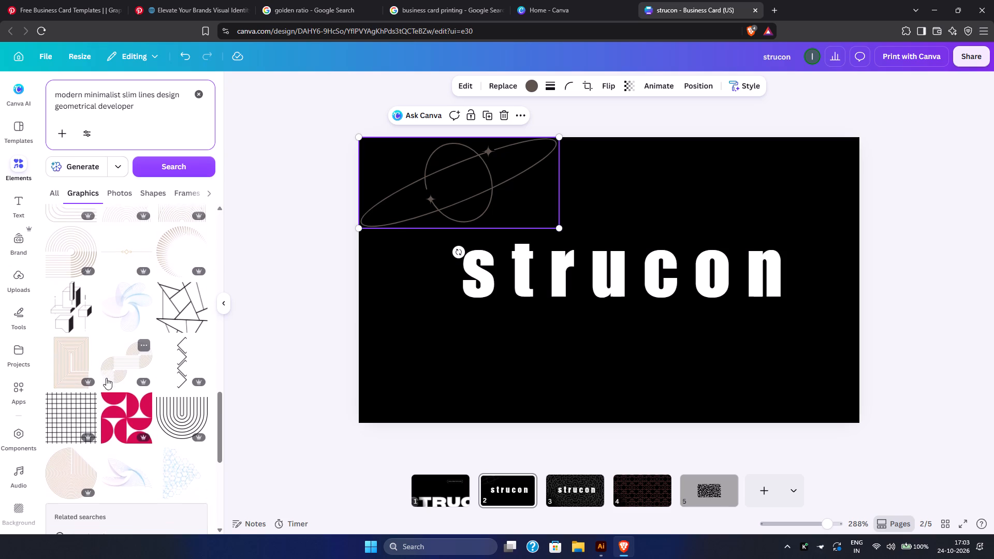
{"action": "scroll", "coordinate": [106, 378], "scroll_direction": "down", "scroll_amount": 5}
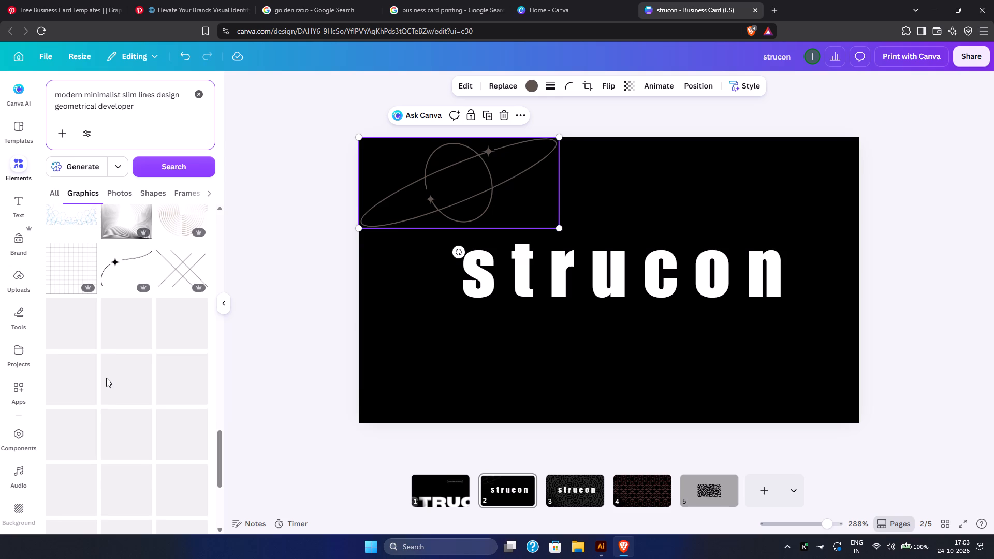
{"action": "scroll", "coordinate": [106, 378], "scroll_direction": "down", "scroll_amount": 1}
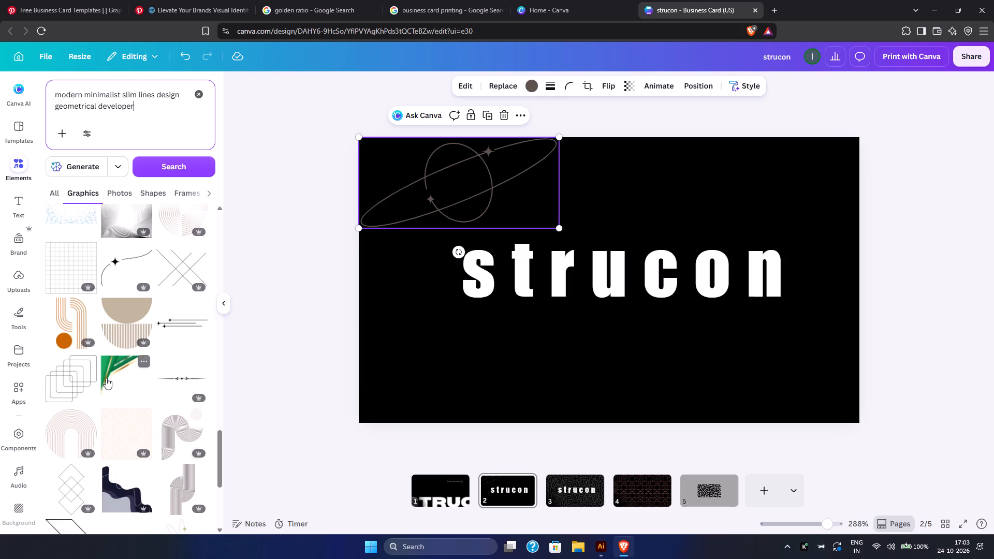
{"action": "scroll", "coordinate": [106, 378], "scroll_direction": "down", "scroll_amount": 1}
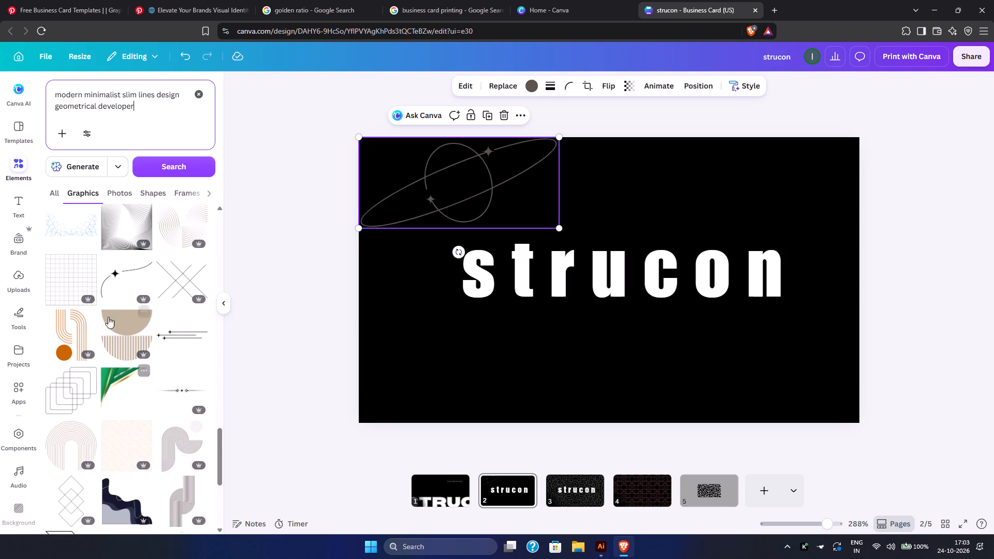
Add the thin curved-line graphic with a single four-pointed star to page 2 and recolour it dark grey.
{"action": "left_click", "coordinate": [109, 289]}
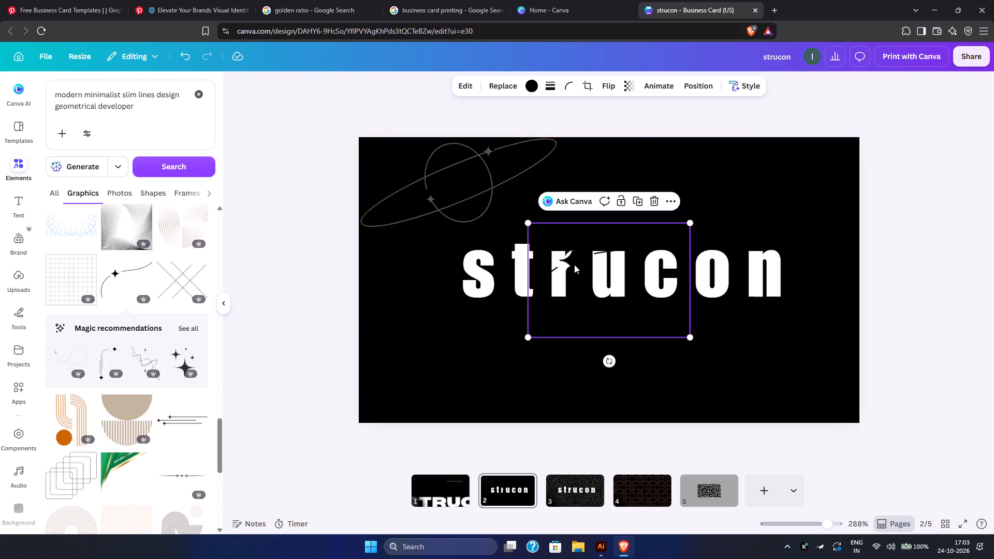
{"action": "left_click", "coordinate": [531, 87]}
{"action": "left_click", "coordinate": [130, 163]}
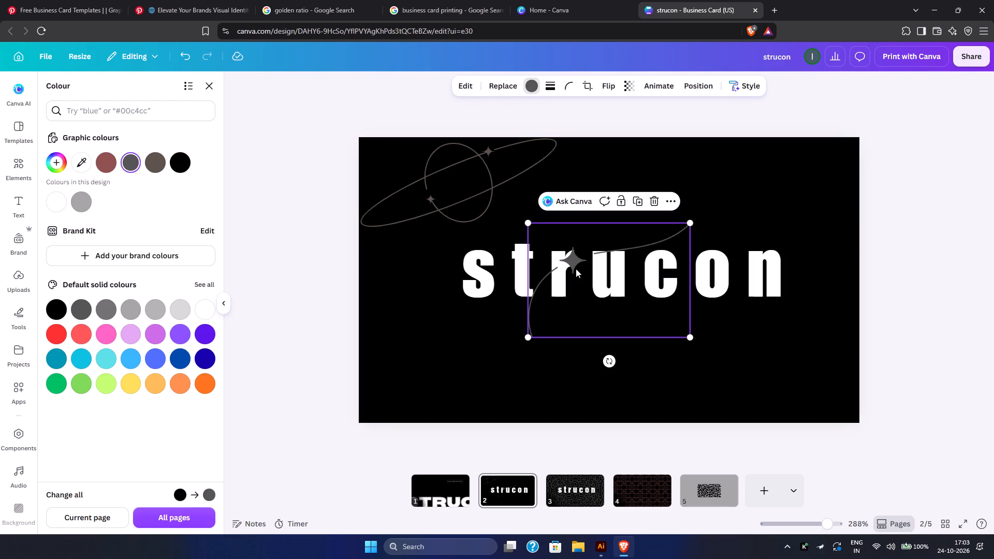
Position the curved star line against the card's left edge at about mid-height, below the orbit graphic.
{"action": "left_click_drag", "start_coordinate": [576, 269], "coordinate": [408, 348]}
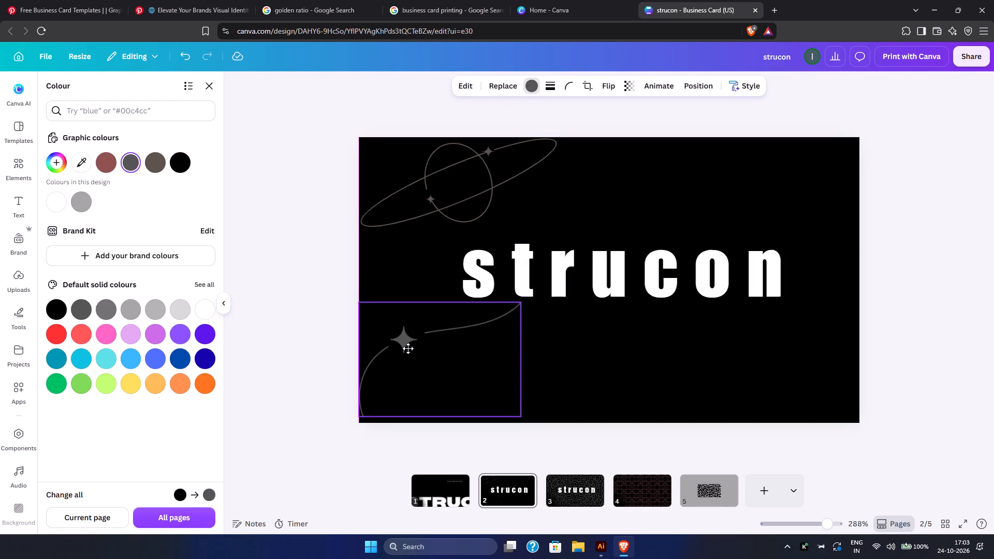
{"action": "left_click_drag", "start_coordinate": [408, 348], "coordinate": [403, 354]}
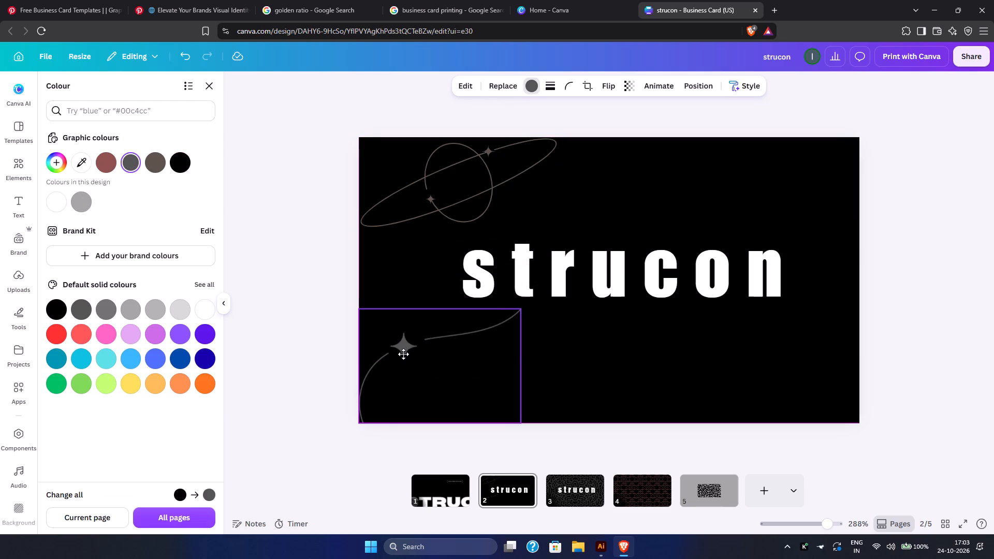
{"action": "left_click_drag", "start_coordinate": [403, 354], "coordinate": [397, 356]}
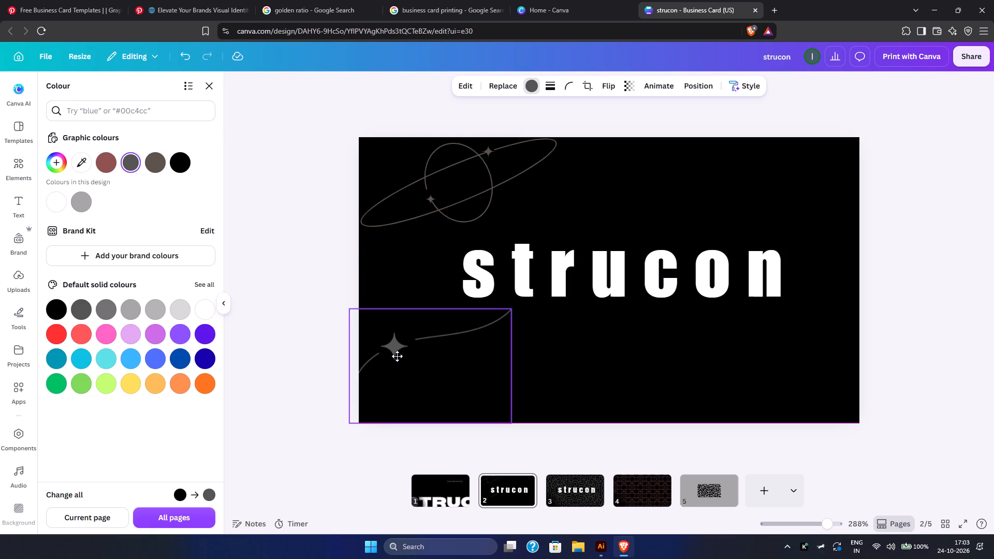
{"action": "left_click_drag", "start_coordinate": [397, 356], "coordinate": [413, 332]}
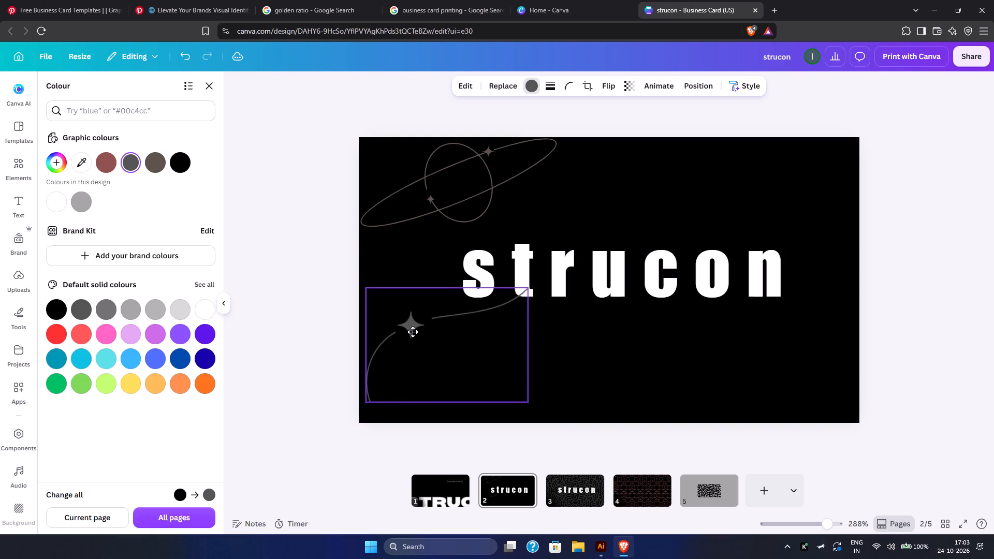
{"action": "left_click_drag", "start_coordinate": [413, 332], "coordinate": [404, 281]}
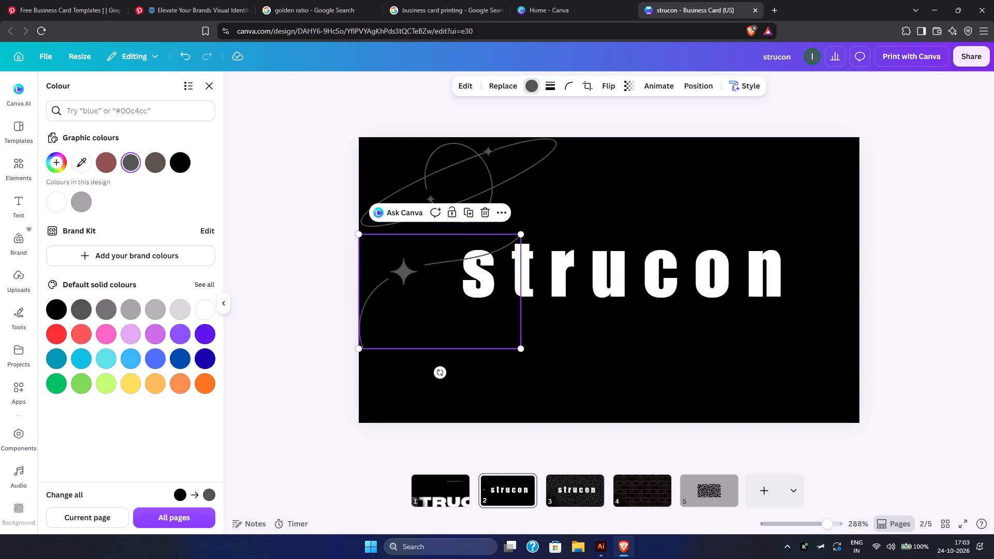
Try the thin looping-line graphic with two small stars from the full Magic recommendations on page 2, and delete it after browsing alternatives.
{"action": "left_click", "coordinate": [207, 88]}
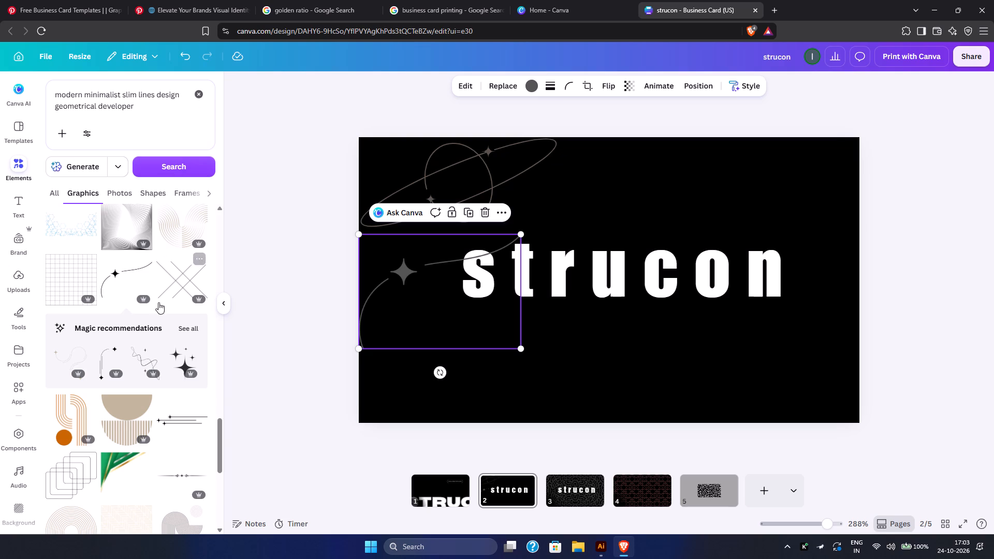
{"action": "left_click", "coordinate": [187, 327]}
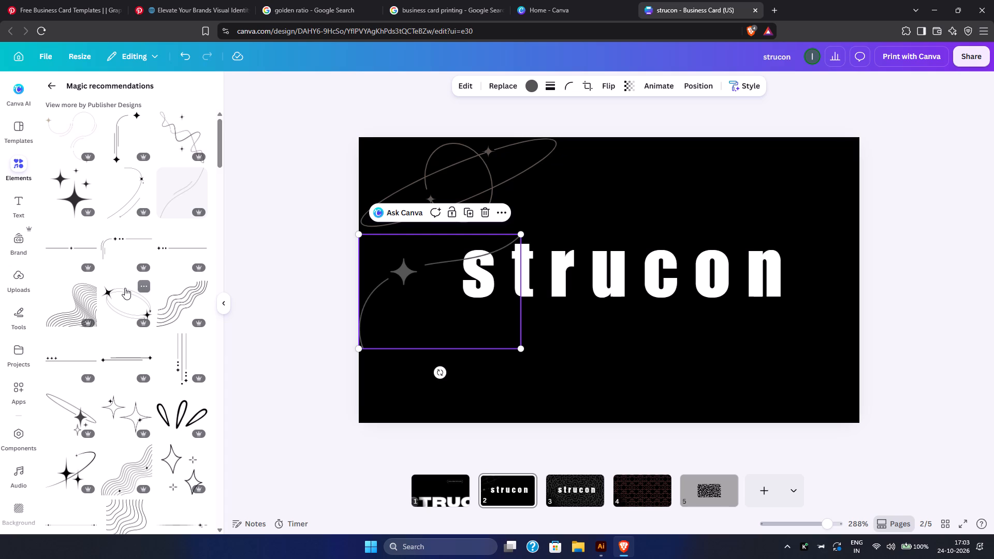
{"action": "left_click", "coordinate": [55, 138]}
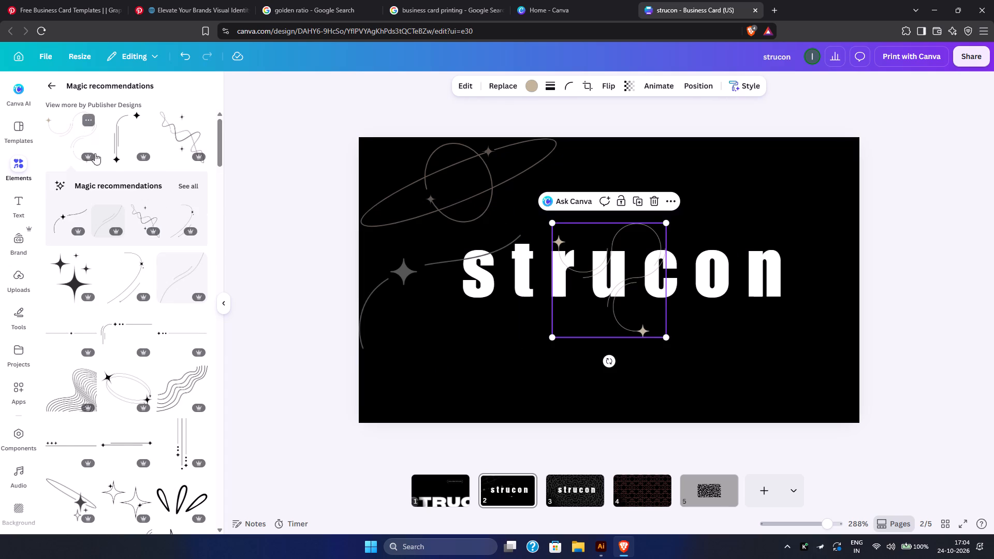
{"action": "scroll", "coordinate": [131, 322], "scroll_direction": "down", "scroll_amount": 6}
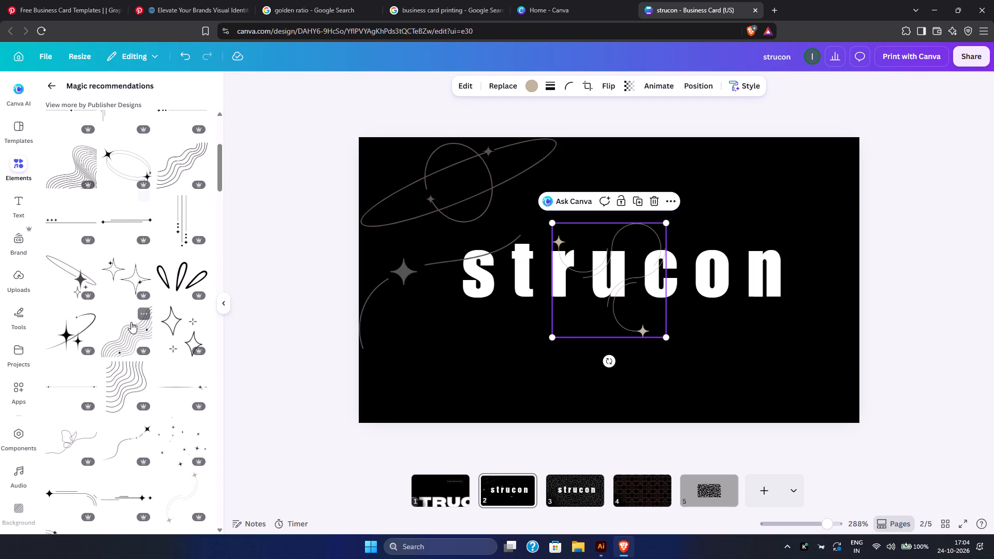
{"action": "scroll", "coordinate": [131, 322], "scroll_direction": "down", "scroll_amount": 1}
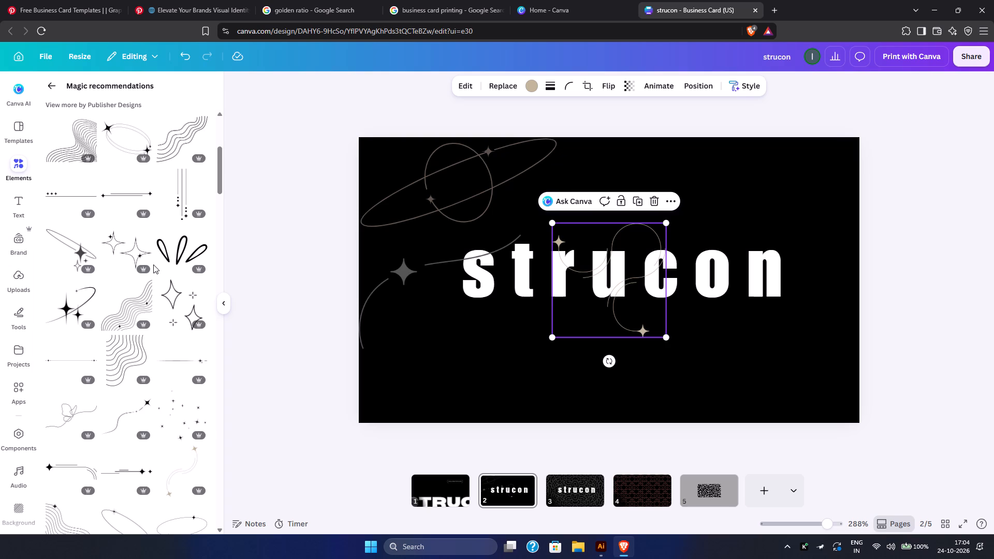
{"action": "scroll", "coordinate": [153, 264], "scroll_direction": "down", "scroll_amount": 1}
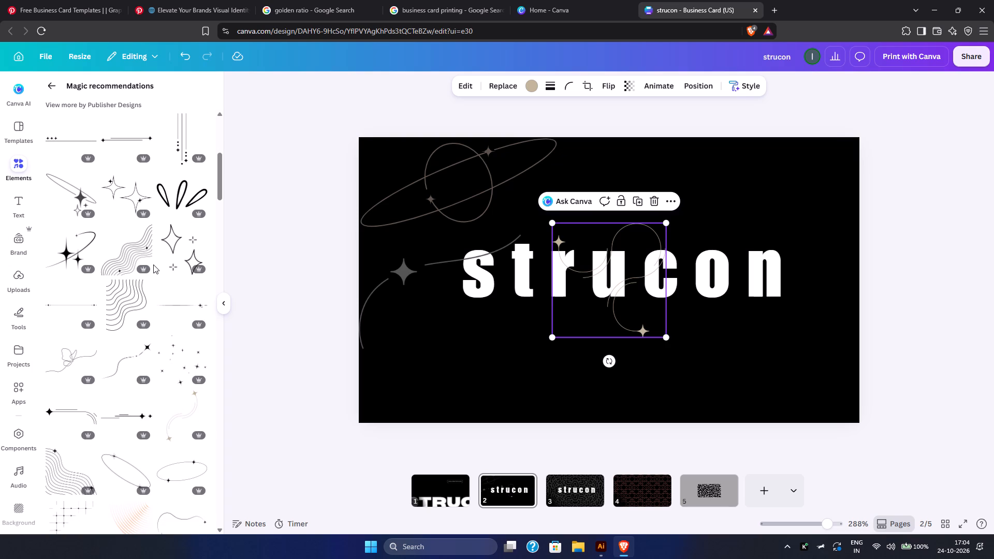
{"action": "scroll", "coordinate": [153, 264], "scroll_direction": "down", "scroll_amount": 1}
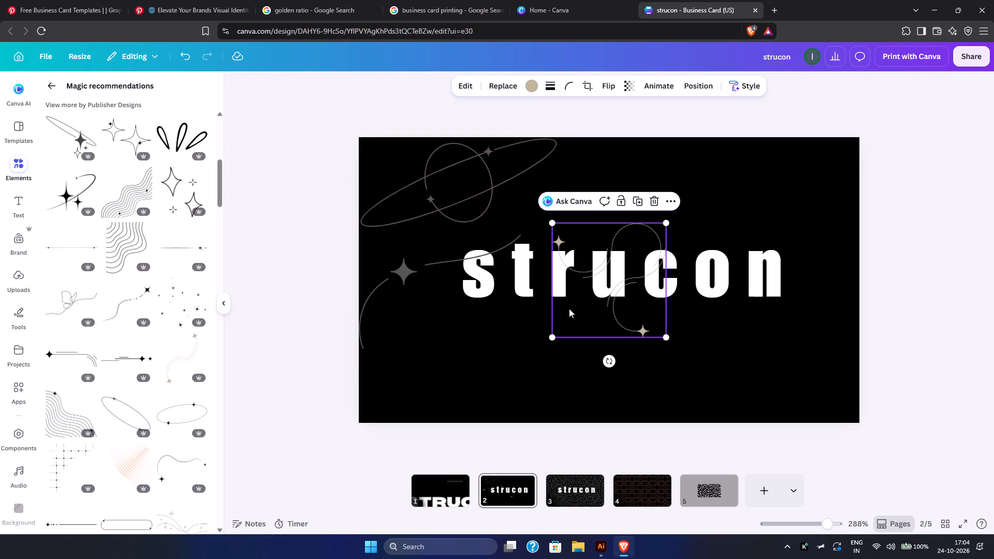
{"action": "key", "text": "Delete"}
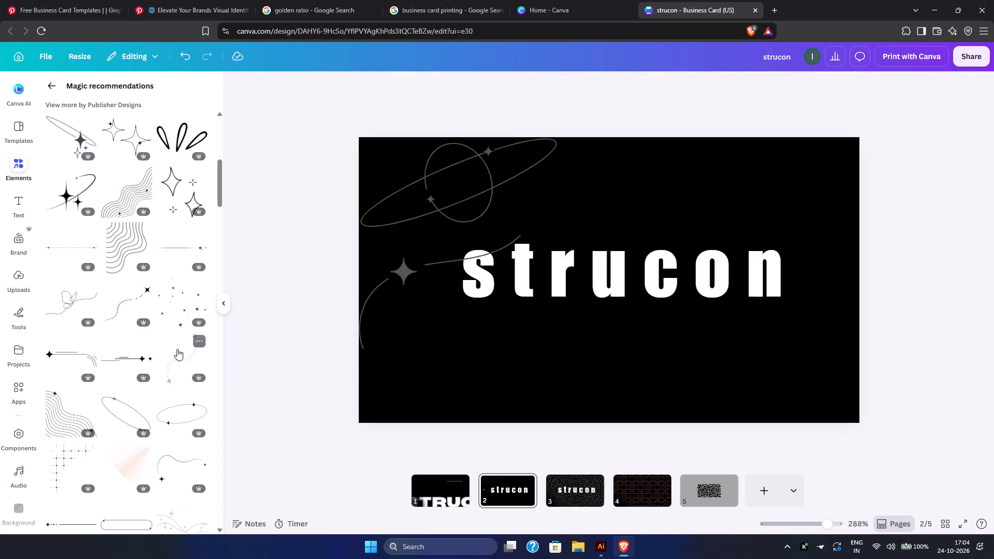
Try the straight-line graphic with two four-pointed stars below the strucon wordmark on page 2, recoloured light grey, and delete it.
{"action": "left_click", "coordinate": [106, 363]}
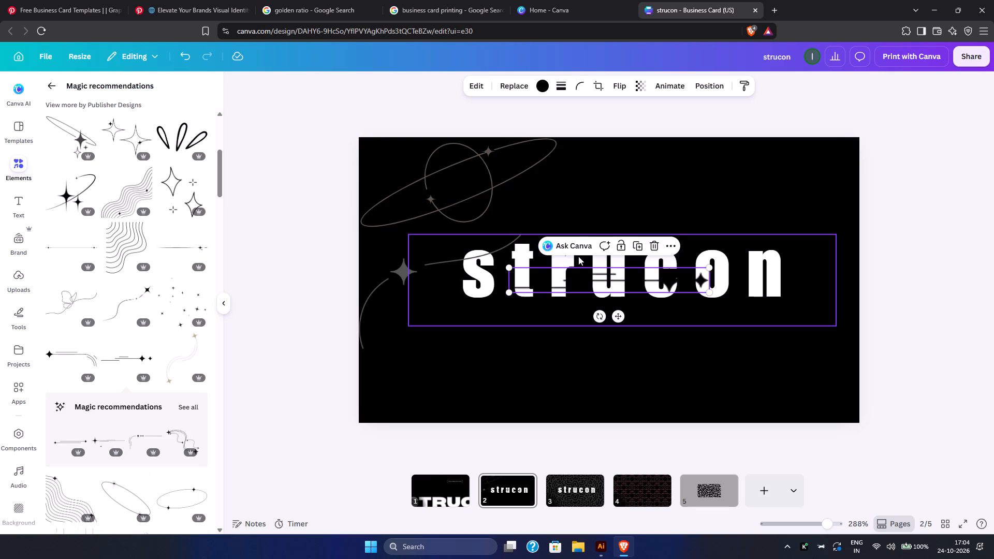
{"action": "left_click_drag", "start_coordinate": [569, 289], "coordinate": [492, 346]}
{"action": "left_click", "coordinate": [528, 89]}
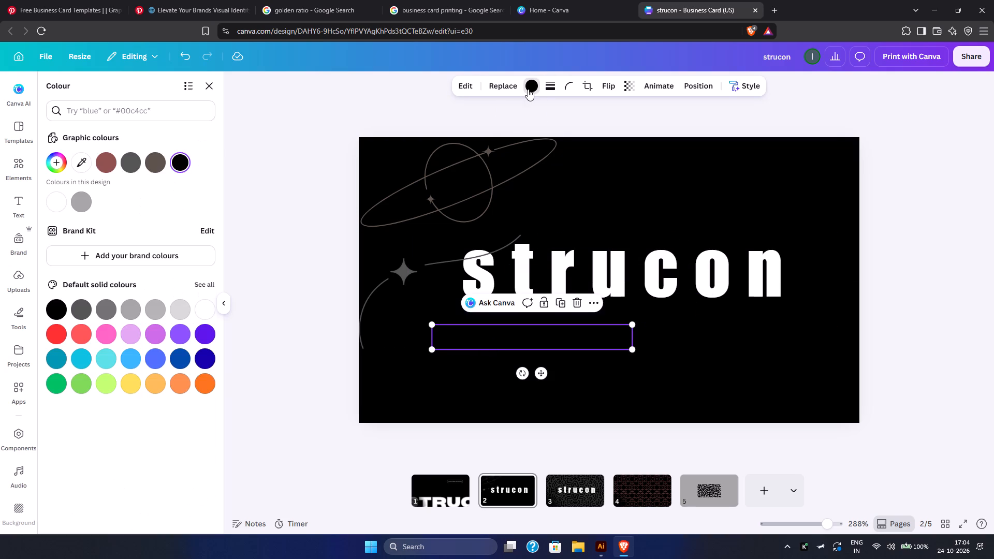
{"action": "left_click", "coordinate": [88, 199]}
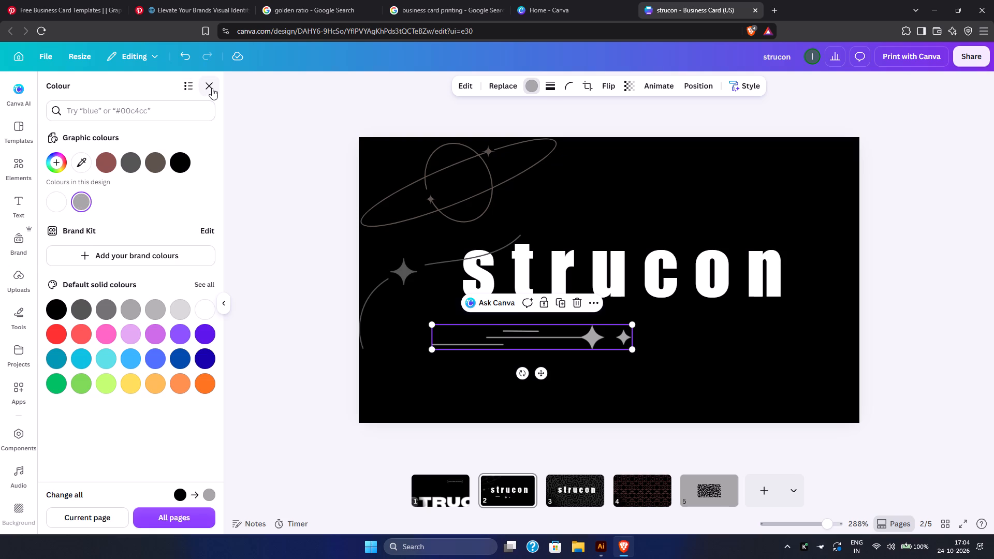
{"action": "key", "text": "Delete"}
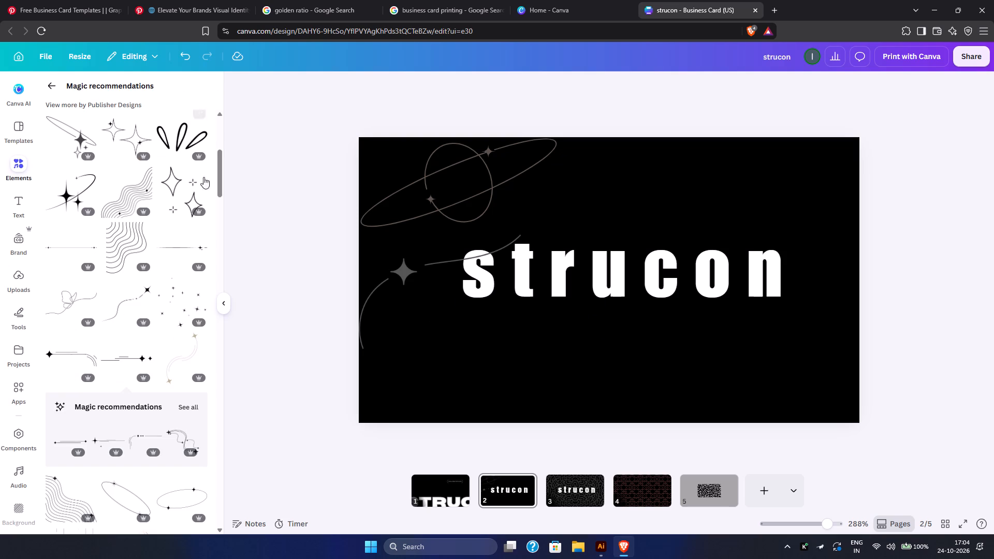
Look further through the Magic recommendations for another thin-line or star graphic for page 2.
{"action": "scroll", "coordinate": [140, 271], "scroll_direction": "down", "scroll_amount": 3}
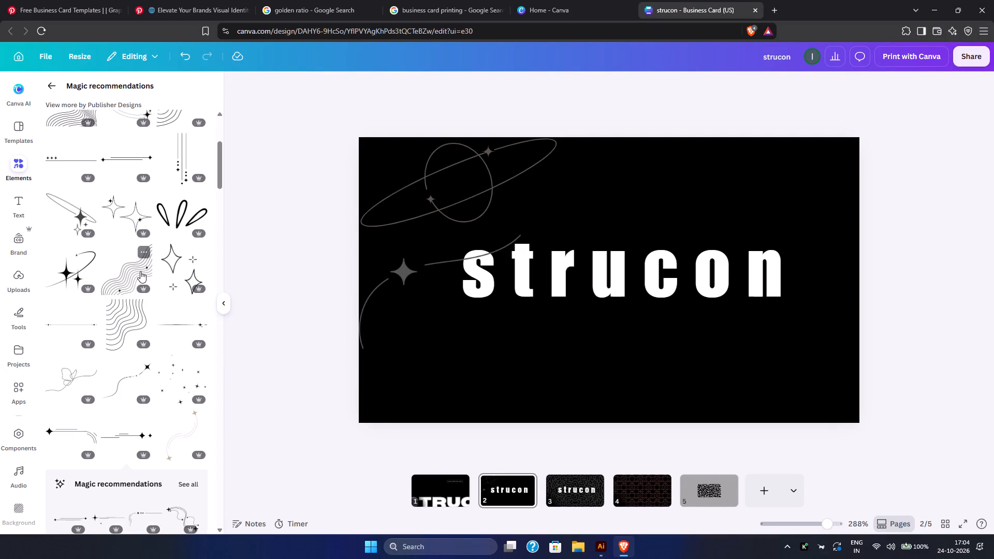
{"action": "scroll", "coordinate": [140, 271], "scroll_direction": "down", "scroll_amount": 4}
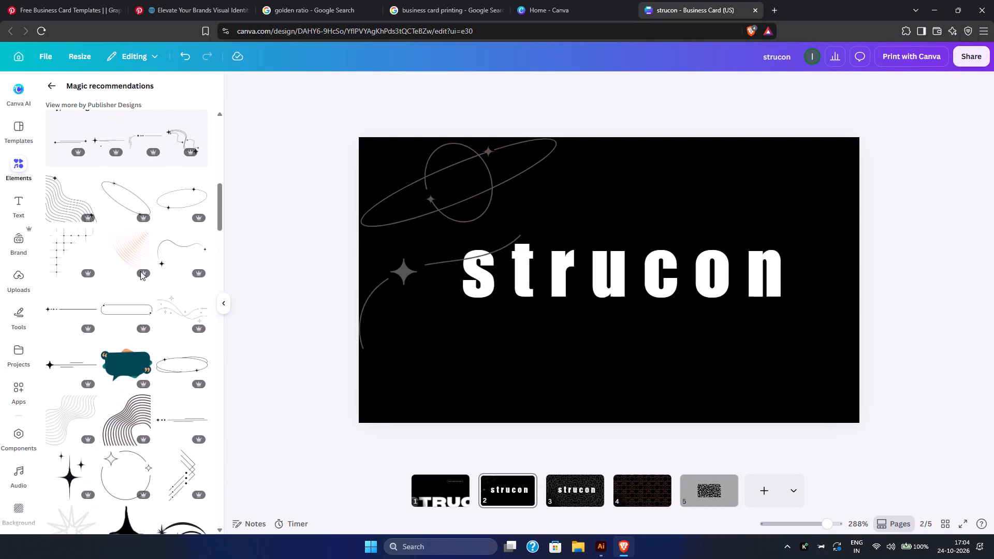
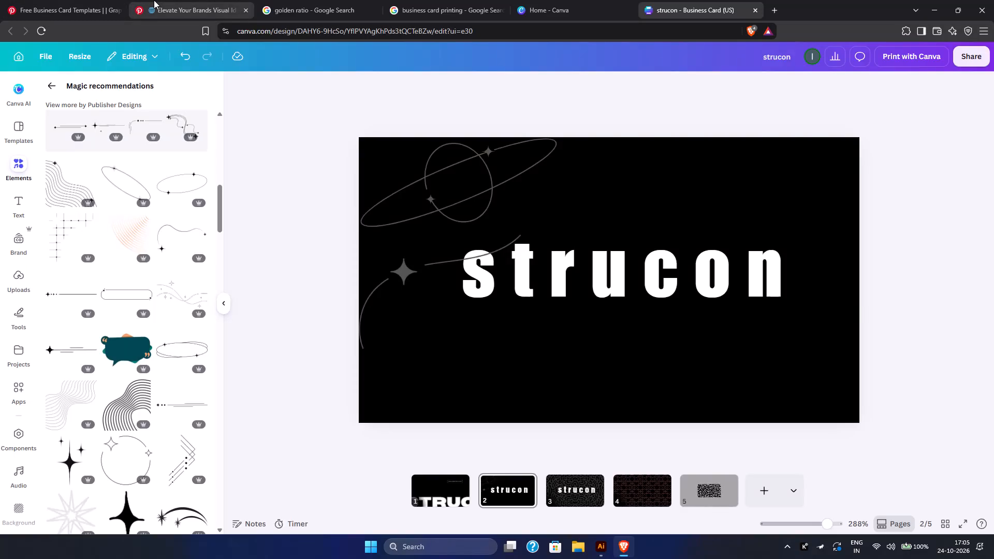
Switch to the Pinterest tabs and examine the bauen card's line pattern and grid layout, plus the golden ratio image results, as references.
{"action": "left_click", "coordinate": [154, 0]}
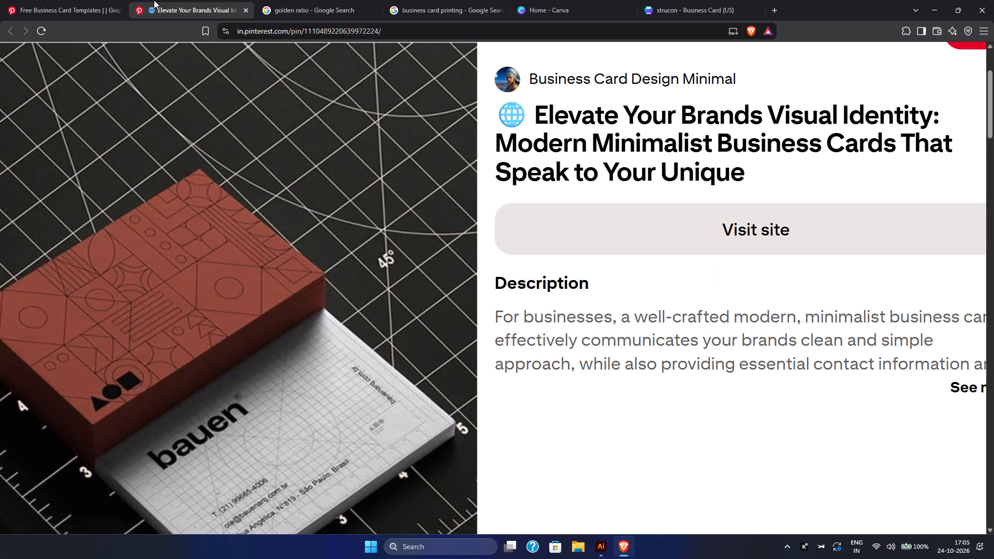
{"action": "scroll", "coordinate": [340, 429], "scroll_direction": "down", "scroll_amount": 1}
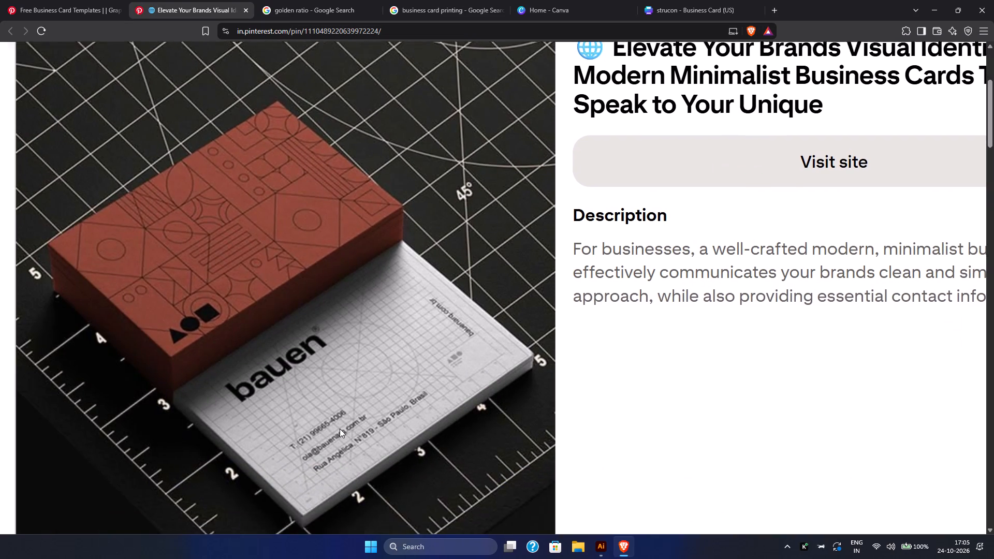
{"action": "scroll", "coordinate": [340, 429], "scroll_direction": "down", "scroll_amount": 1}
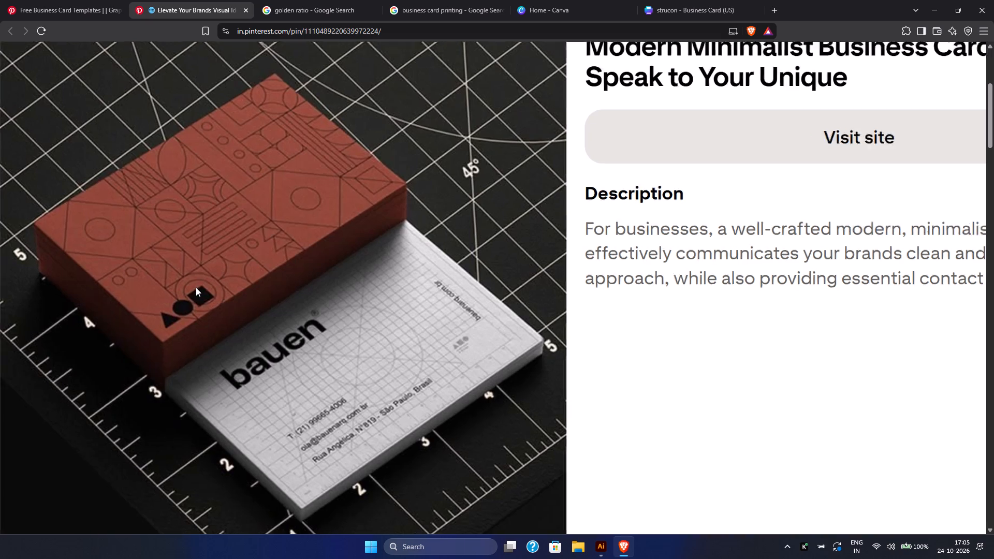
{"action": "scroll", "coordinate": [196, 287], "scroll_direction": "left", "scroll_amount": 4}
{"action": "scroll", "coordinate": [196, 287], "scroll_direction": "down", "scroll_amount": 3}
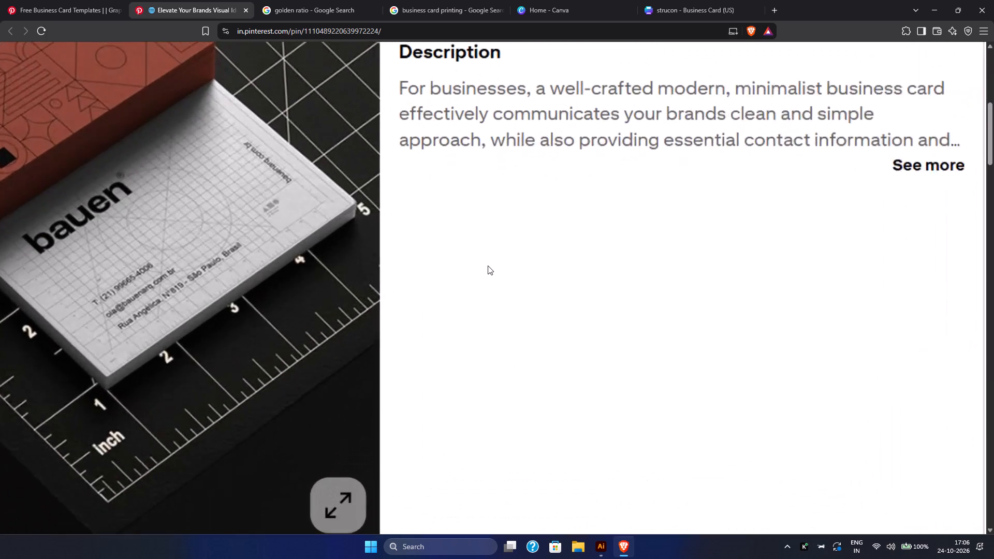
{"action": "scroll", "coordinate": [488, 266], "scroll_direction": "right", "scroll_amount": 5}
{"action": "scroll", "coordinate": [488, 266], "scroll_direction": "up", "scroll_amount": 2}
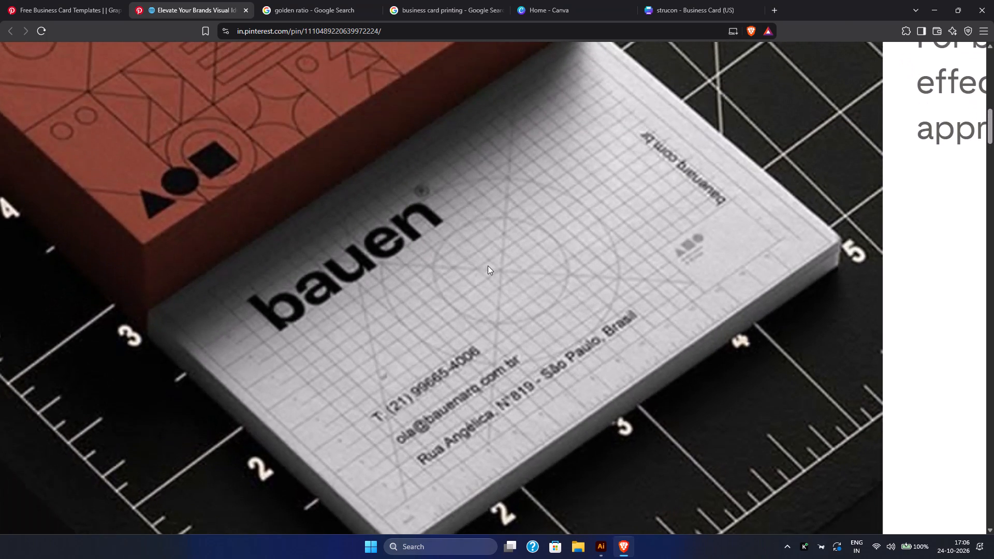
{"action": "scroll", "coordinate": [488, 266], "scroll_direction": "up", "scroll_amount": 3}
{"action": "scroll", "coordinate": [488, 266], "scroll_direction": "down", "scroll_amount": 3}
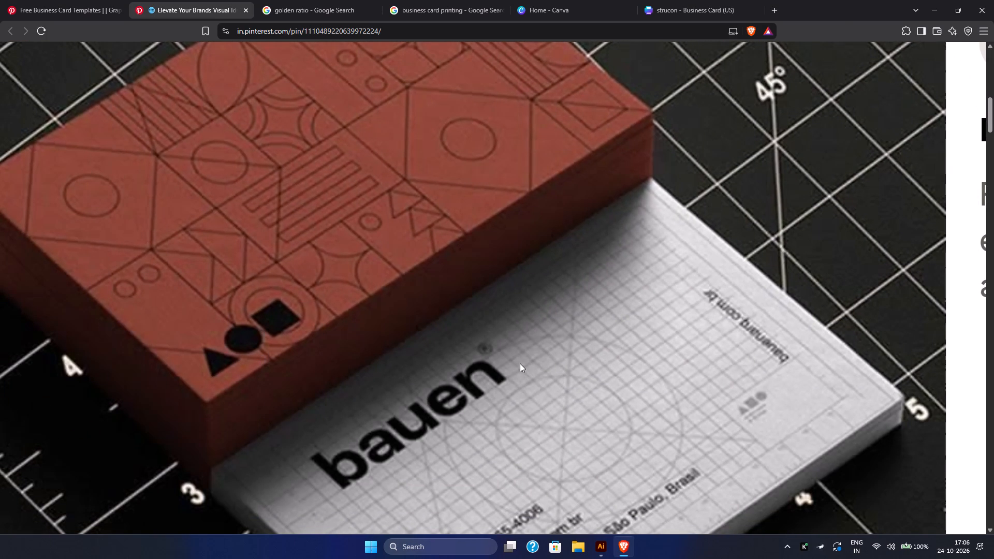
{"action": "scroll", "coordinate": [519, 363], "scroll_direction": "down", "scroll_amount": 1}
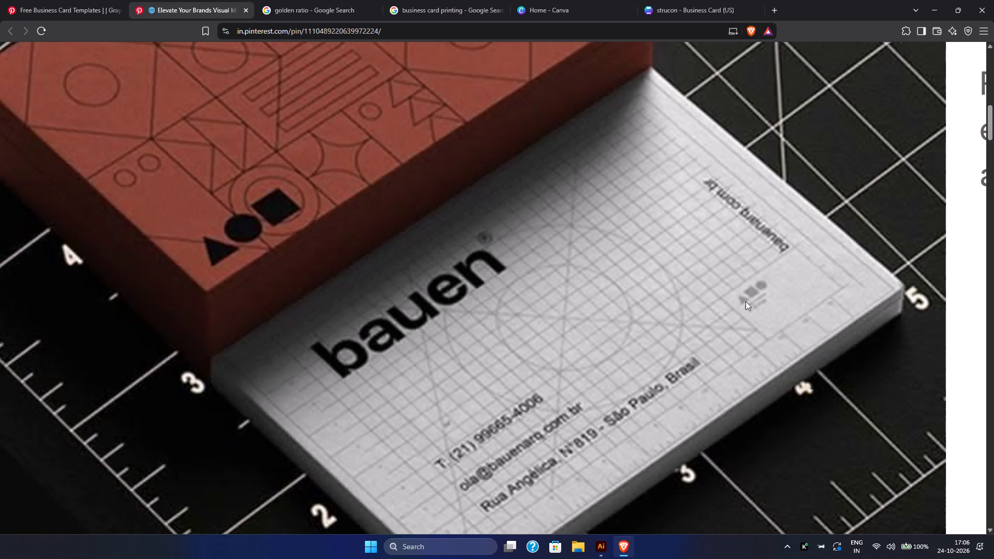
{"action": "scroll", "coordinate": [538, 422], "scroll_direction": "down", "scroll_amount": 1}
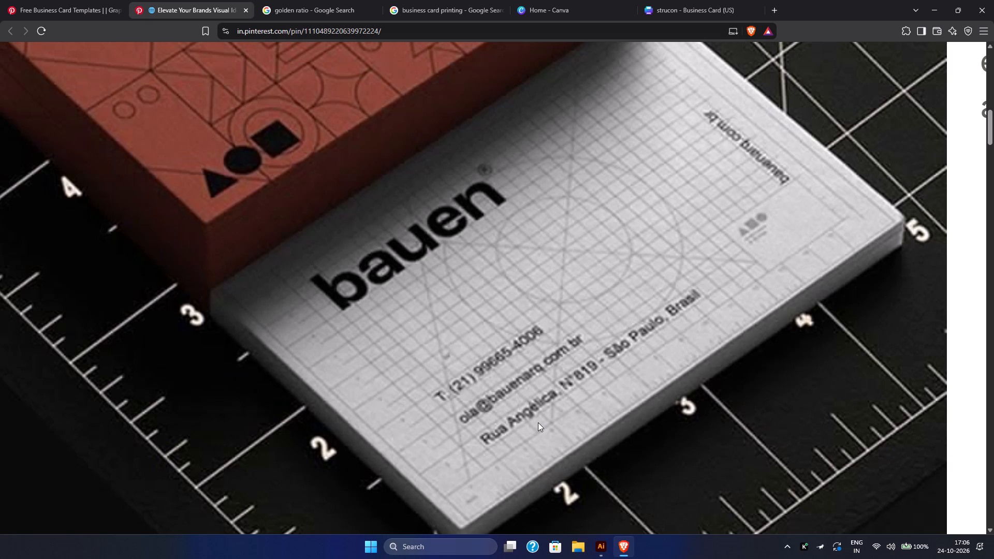
{"action": "left_click", "coordinate": [40, 0]}
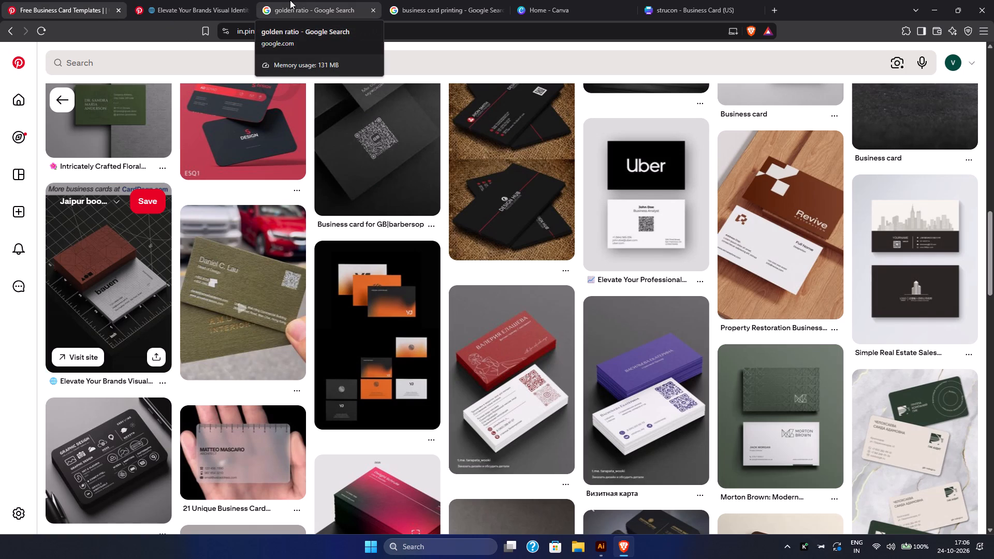
{"action": "left_click_drag", "start_coordinate": [341, 212], "coordinate": [348, 54]}
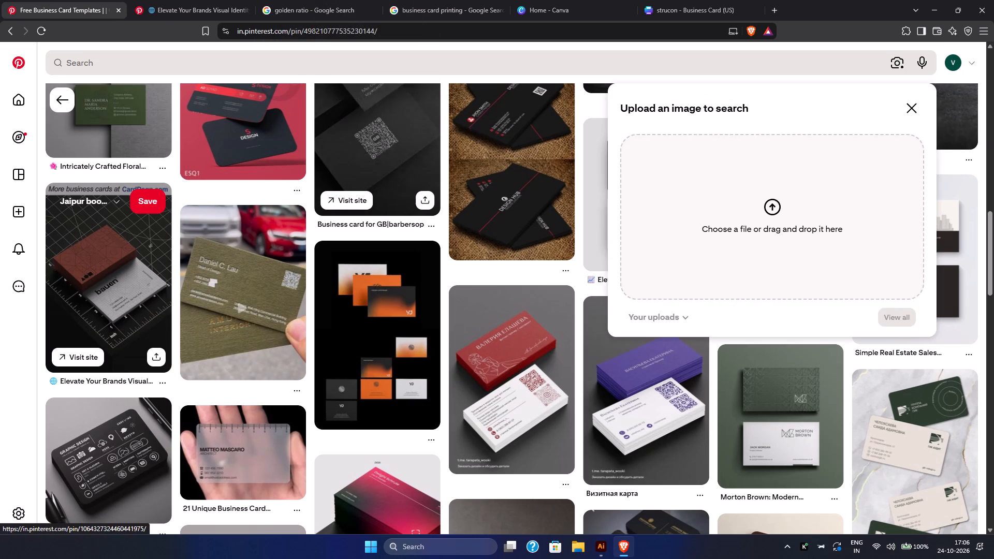
{"action": "left_click", "coordinate": [308, 0]}
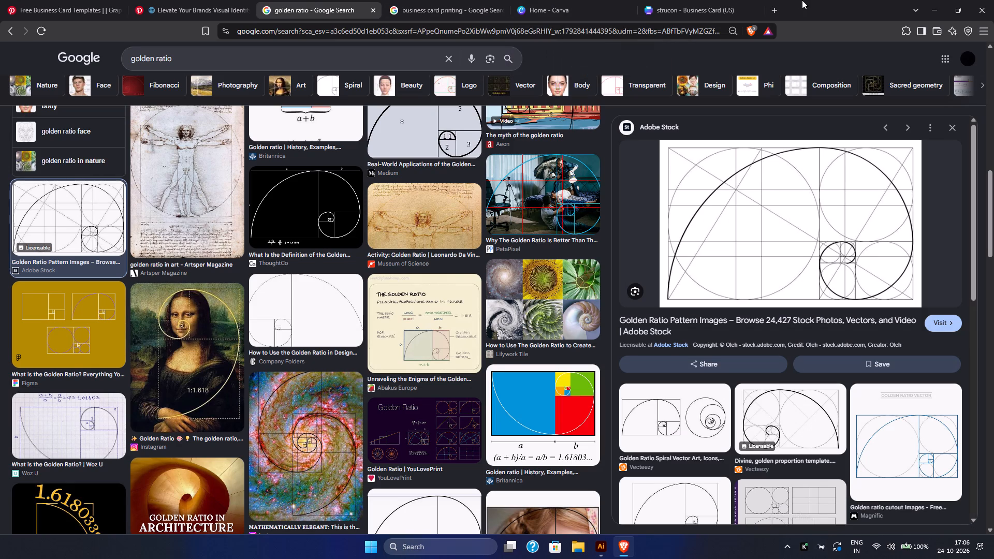
Return to the strucon card design and look through the remaining Magic recommendations for another thin-line or star graphic.
{"action": "left_click", "coordinate": [718, 0]}
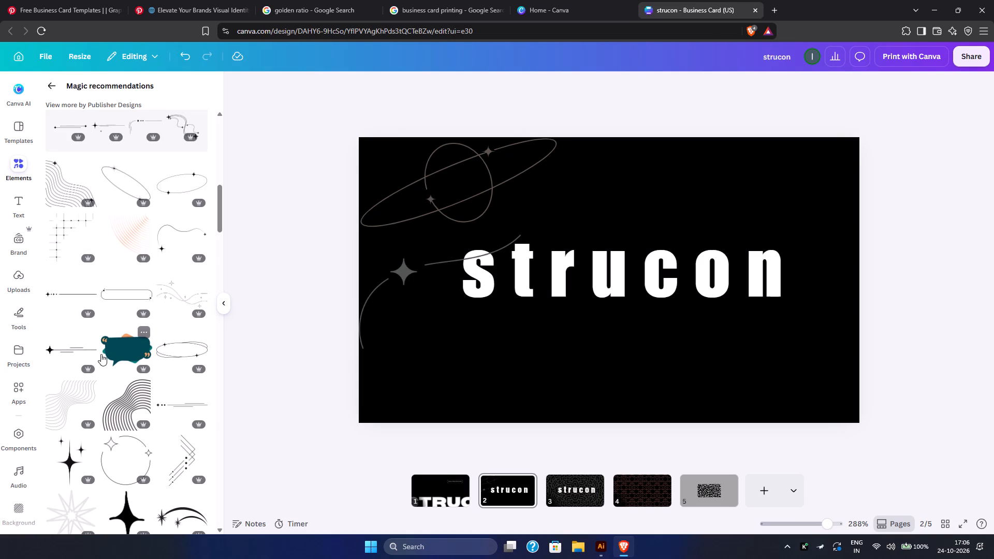
{"action": "scroll", "coordinate": [101, 354], "scroll_direction": "down", "scroll_amount": 9}
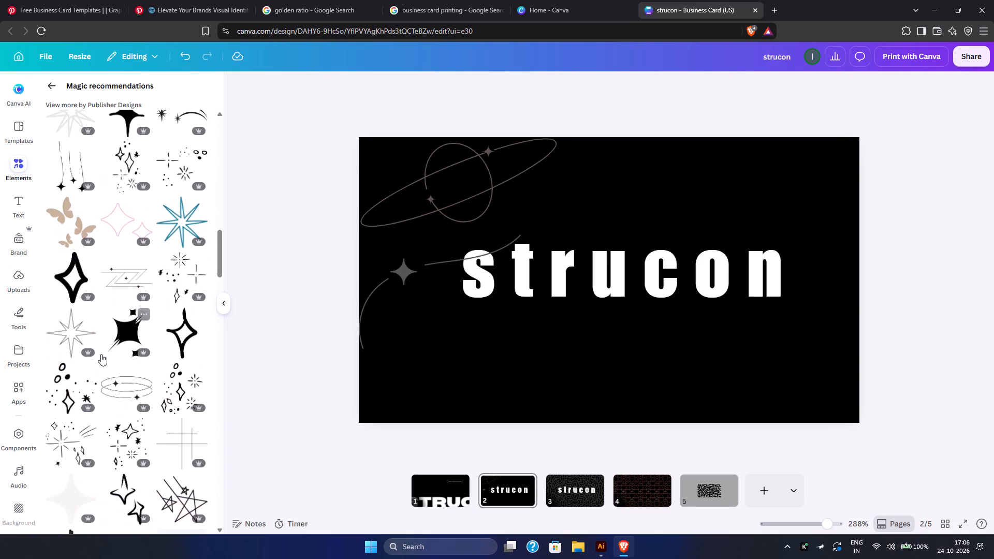
{"action": "scroll", "coordinate": [101, 354], "scroll_direction": "down", "scroll_amount": 4}
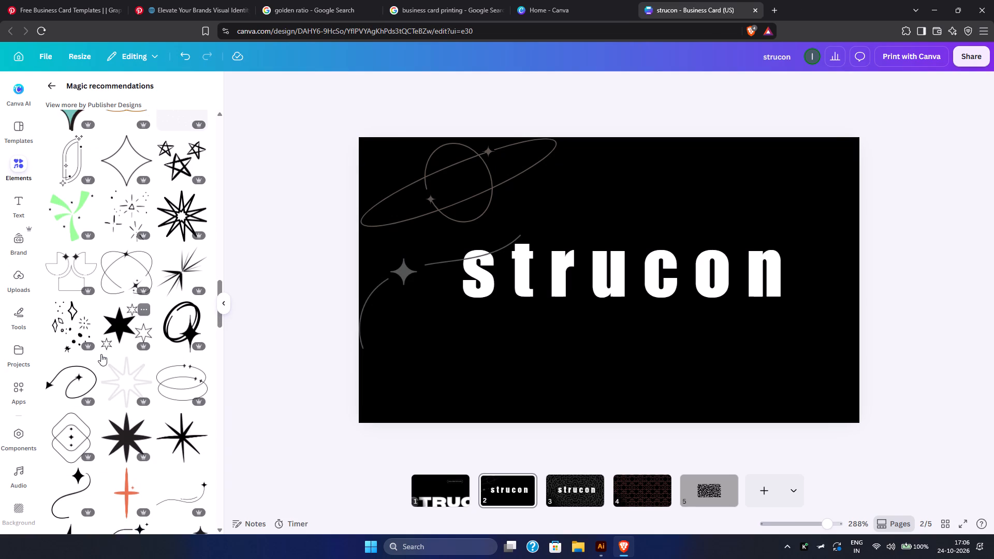
{"action": "scroll", "coordinate": [101, 354], "scroll_direction": "down", "scroll_amount": 2}
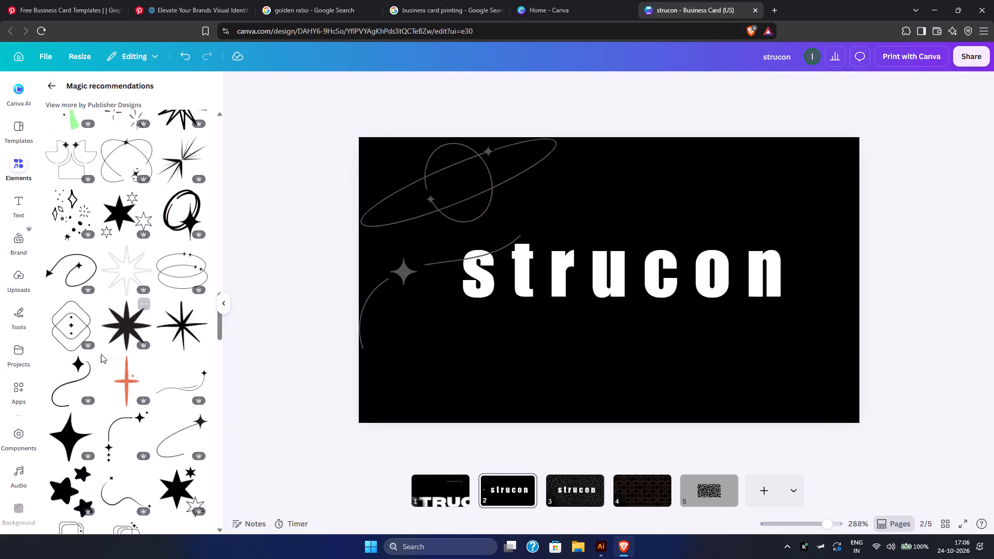
{"action": "scroll", "coordinate": [101, 354], "scroll_direction": "down", "scroll_amount": 5}
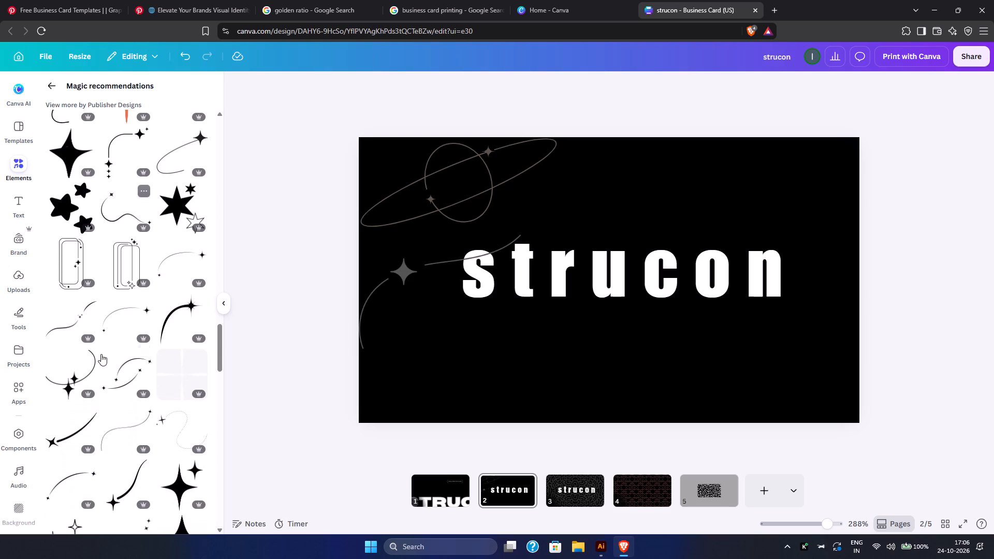
{"action": "scroll", "coordinate": [101, 354], "scroll_direction": "down", "scroll_amount": 6}
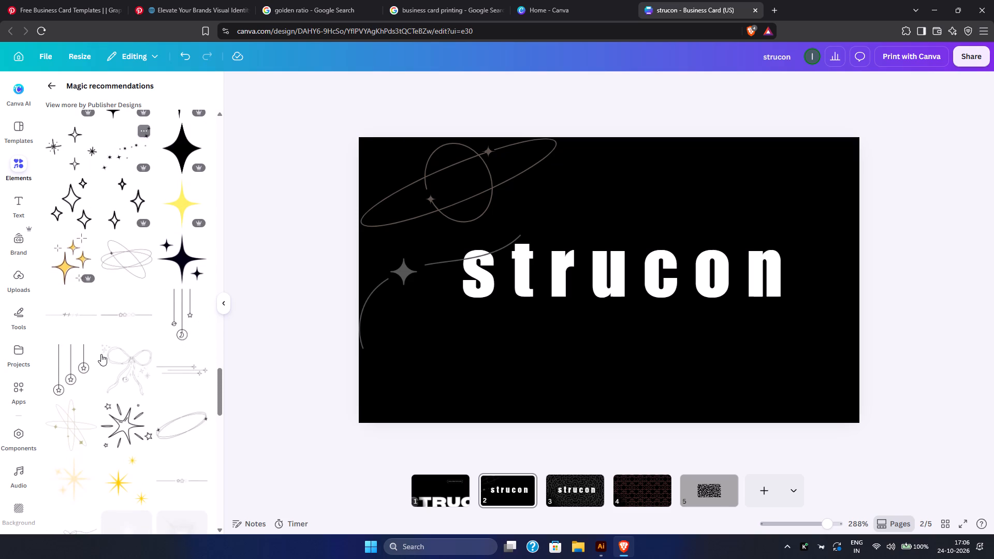
{"action": "scroll", "coordinate": [101, 354], "scroll_direction": "down", "scroll_amount": 1}
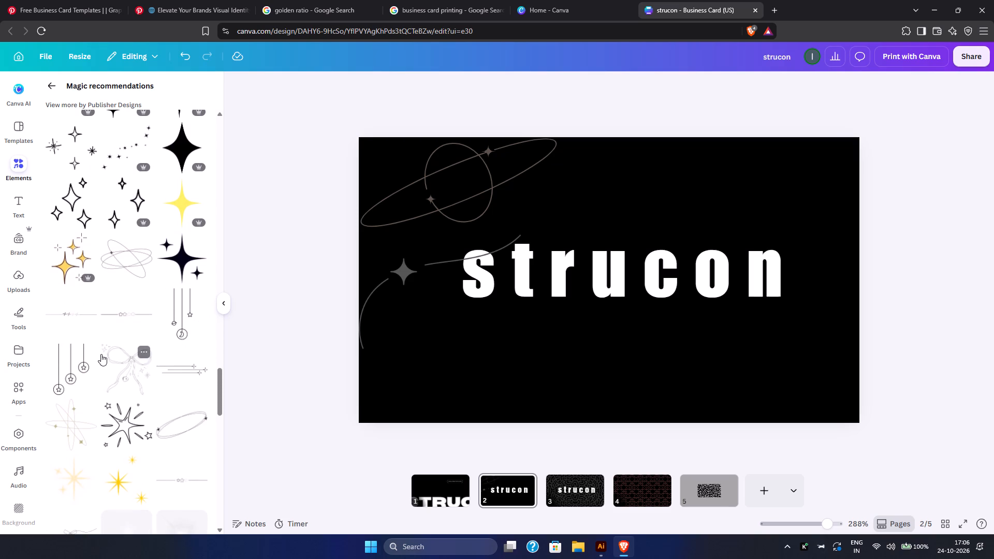
{"action": "scroll", "coordinate": [101, 354], "scroll_direction": "down", "scroll_amount": 1}
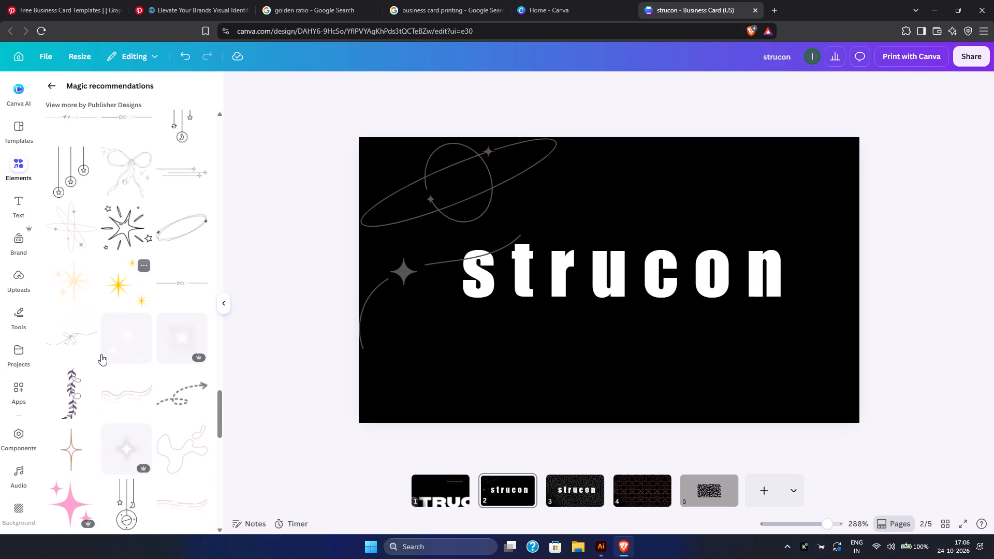
{"action": "scroll", "coordinate": [101, 354], "scroll_direction": "down", "scroll_amount": 4}
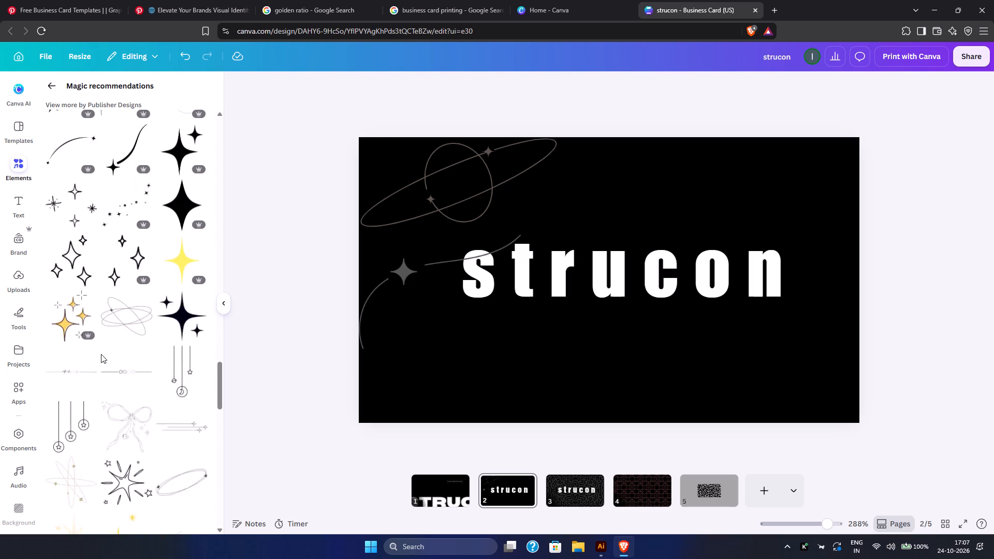
{"action": "scroll", "coordinate": [101, 354], "scroll_direction": "up", "scroll_amount": 19}
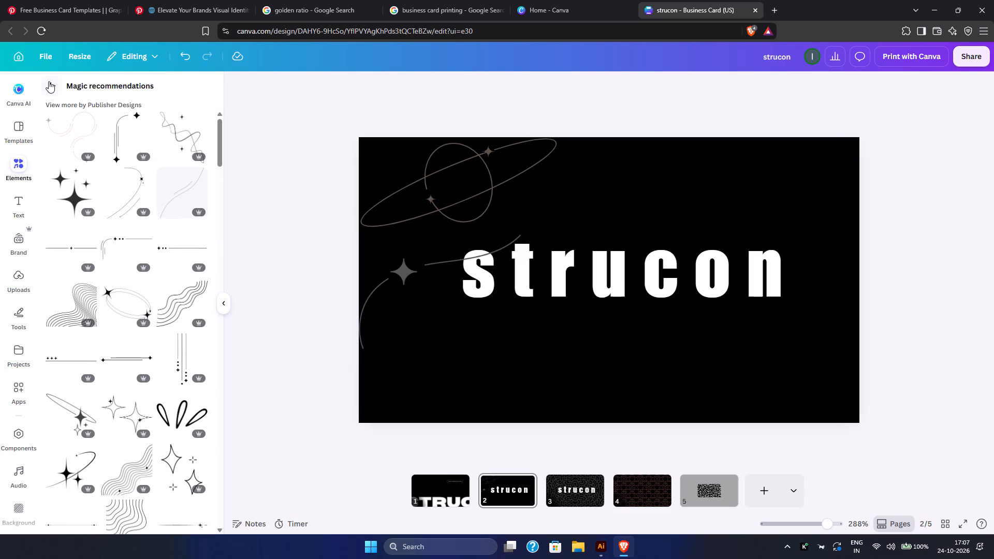
Leave the Magic recommendations and replace the previous elements search with "space galaxy stars comet planets minimilist designs".
{"action": "left_click", "coordinate": [49, 81]}
{"action": "scroll", "coordinate": [177, 97], "scroll_direction": "right", "scroll_amount": 1}
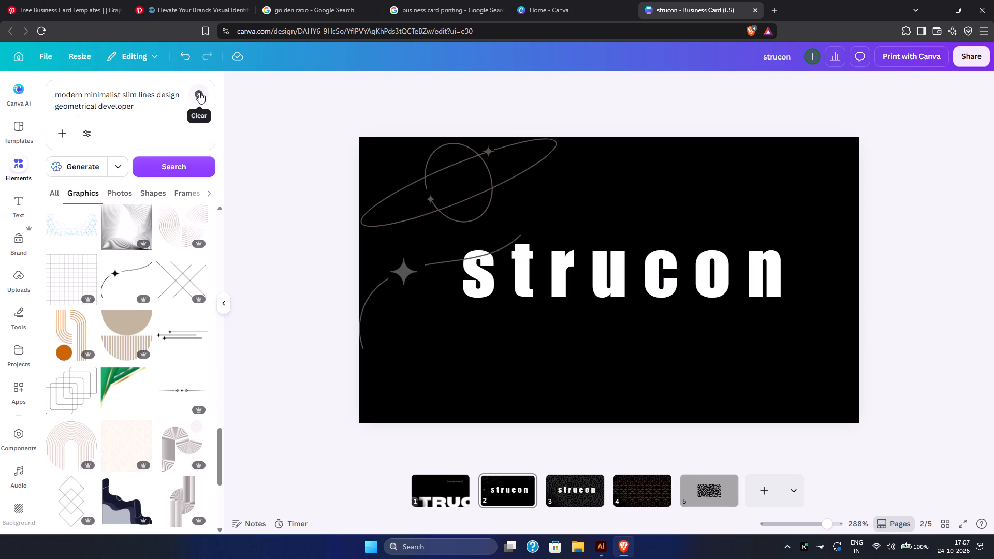
{"action": "type", "text": "space"}
{"action": "key", "text": "space"}
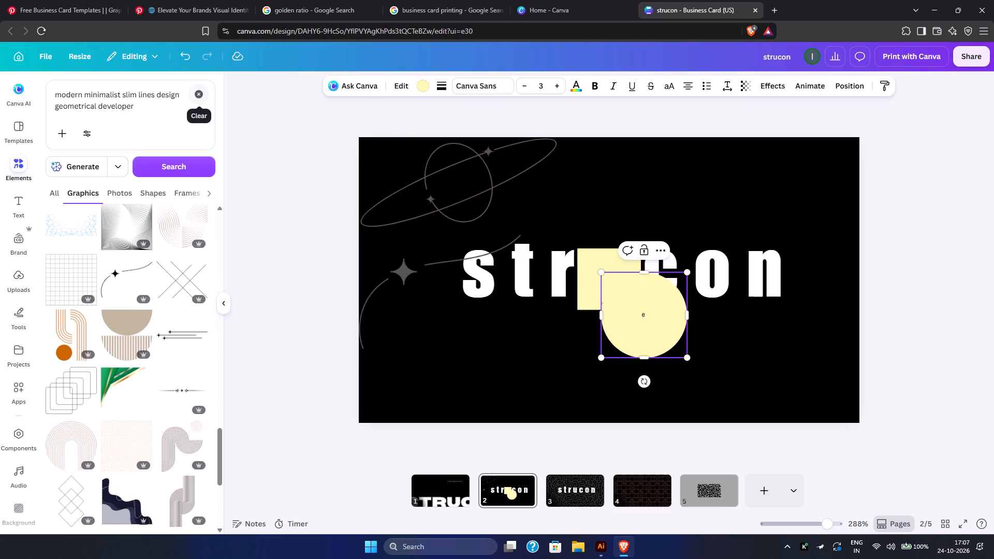
{"action": "left_click_drag", "start_coordinate": [210, 98], "coordinate": [200, 98]}
{"action": "left_click", "coordinate": [200, 98]}
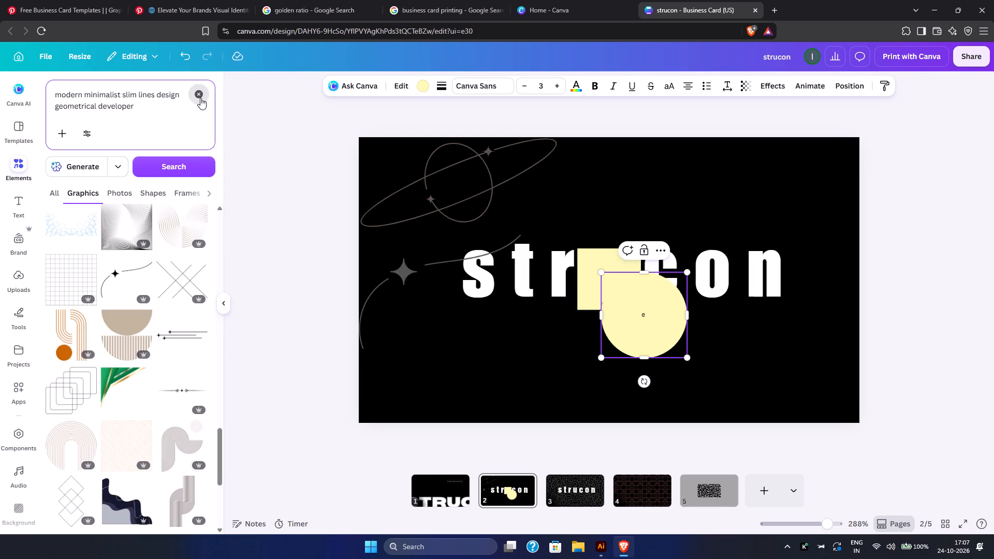
{"action": "type", "text": "space gala"}
{"action": "type", "text": "xy stars comet planets minimili"}
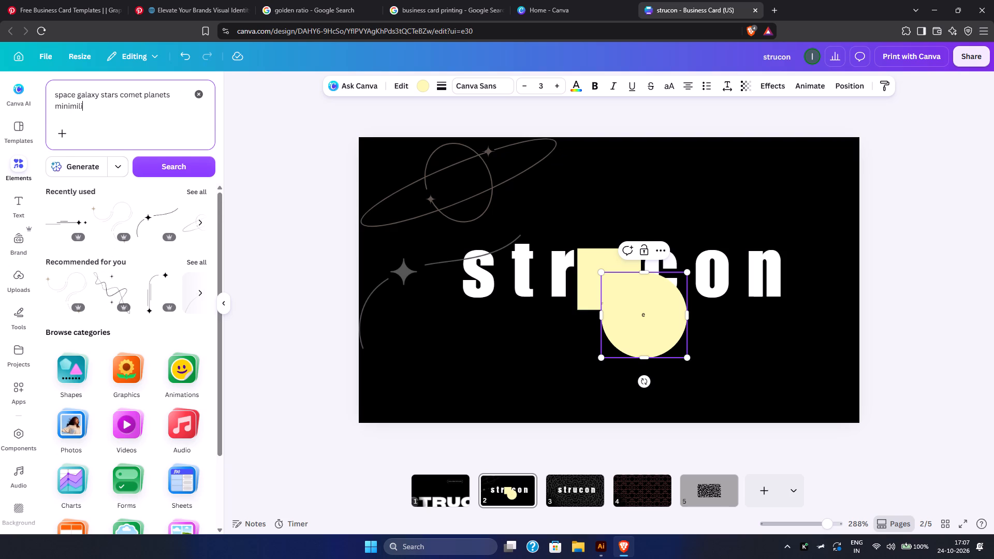
{"action": "type", "text": "st designs"}
{"action": "key", "text": "Return"}
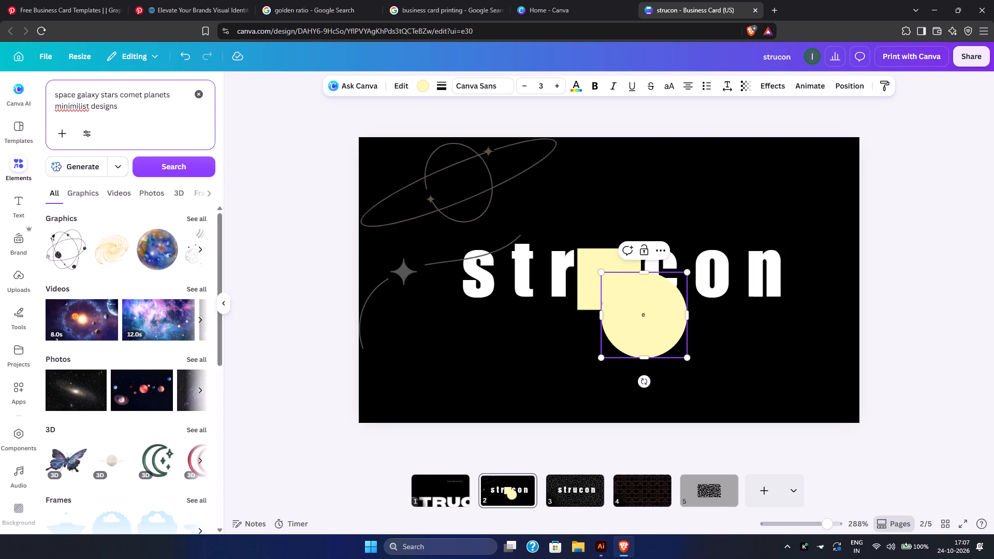
Show all graphics for the space search and look through them for a minimalist line-style motif that suits page 2.
{"action": "left_click", "coordinate": [198, 223]}
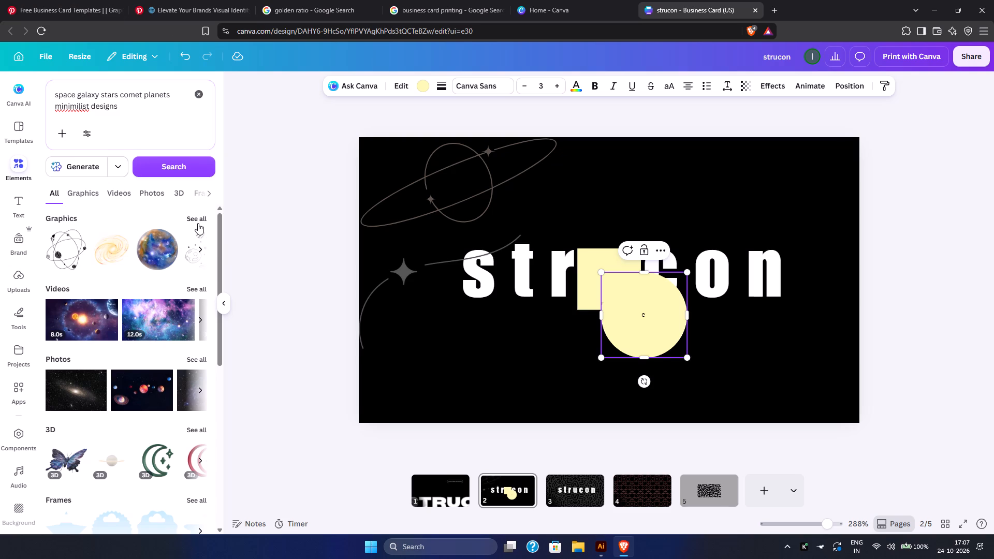
{"action": "scroll", "coordinate": [133, 392], "scroll_direction": "down", "scroll_amount": 1}
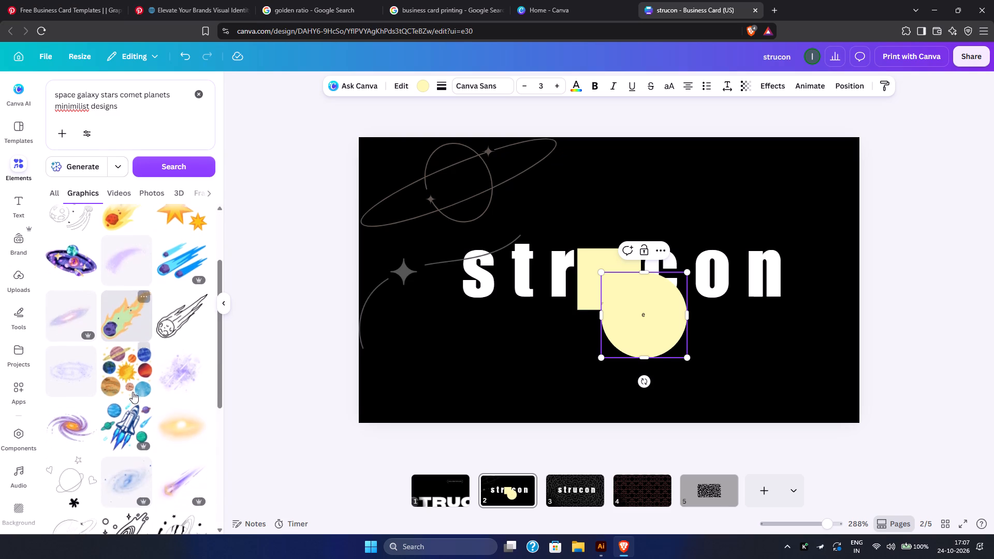
{"action": "scroll", "coordinate": [133, 392], "scroll_direction": "down", "scroll_amount": 4}
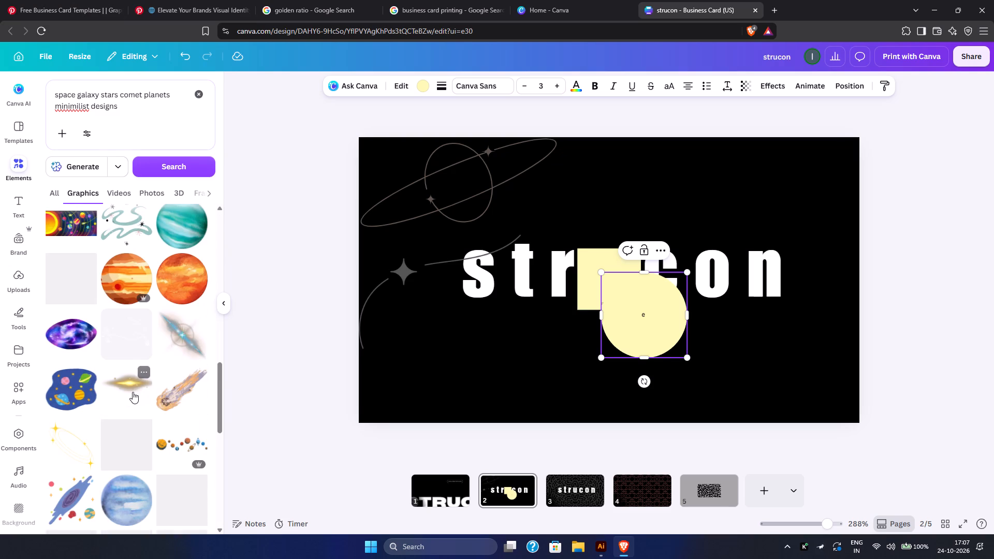
{"action": "scroll", "coordinate": [133, 392], "scroll_direction": "up", "scroll_amount": 3}
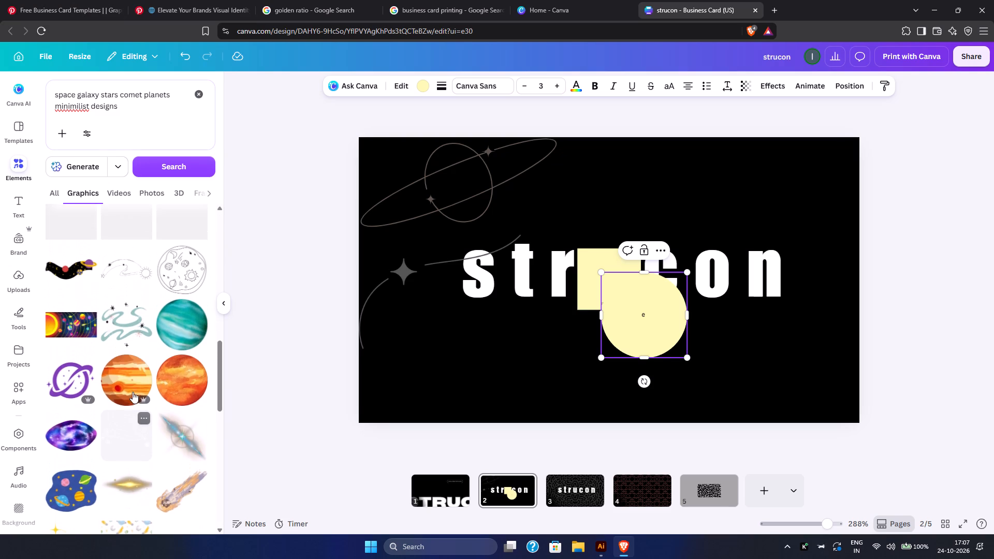
{"action": "scroll", "coordinate": [133, 392], "scroll_direction": "up", "scroll_amount": 2}
{"action": "scroll", "coordinate": [133, 392], "scroll_direction": "down", "scroll_amount": 1}
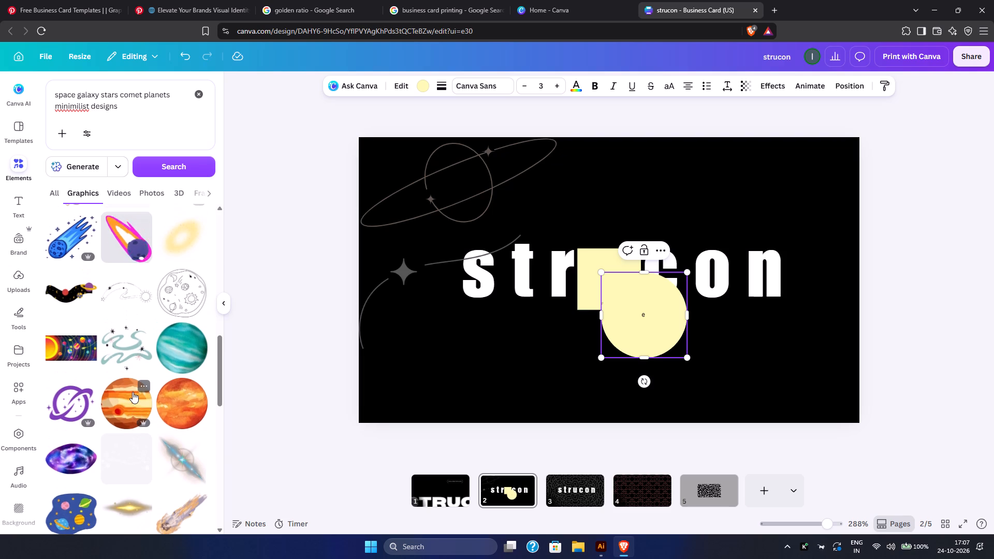
{"action": "scroll", "coordinate": [133, 392], "scroll_direction": "down", "scroll_amount": 5}
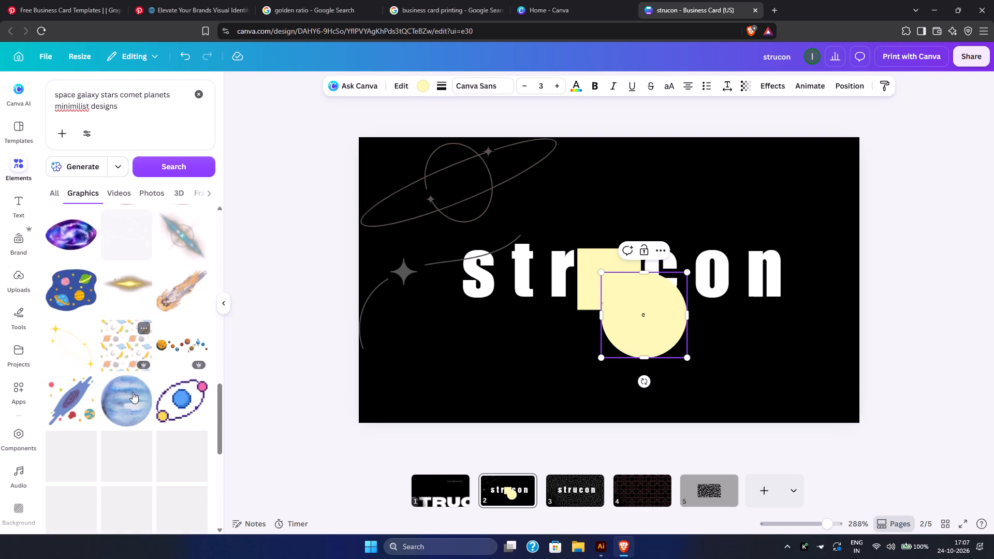
{"action": "scroll", "coordinate": [133, 392], "scroll_direction": "down", "scroll_amount": 2}
Refine the space graphics search by adding "single lines black and white" to the end of the query.
{"action": "left_click", "coordinate": [145, 104]}
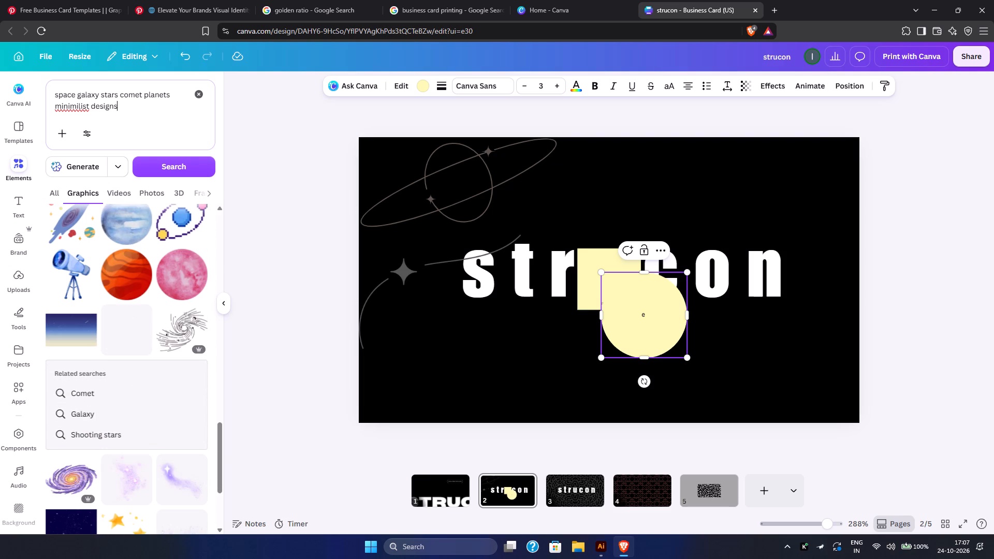
{"action": "key", "text": "space"}
{"action": "type", "text": "sl"}
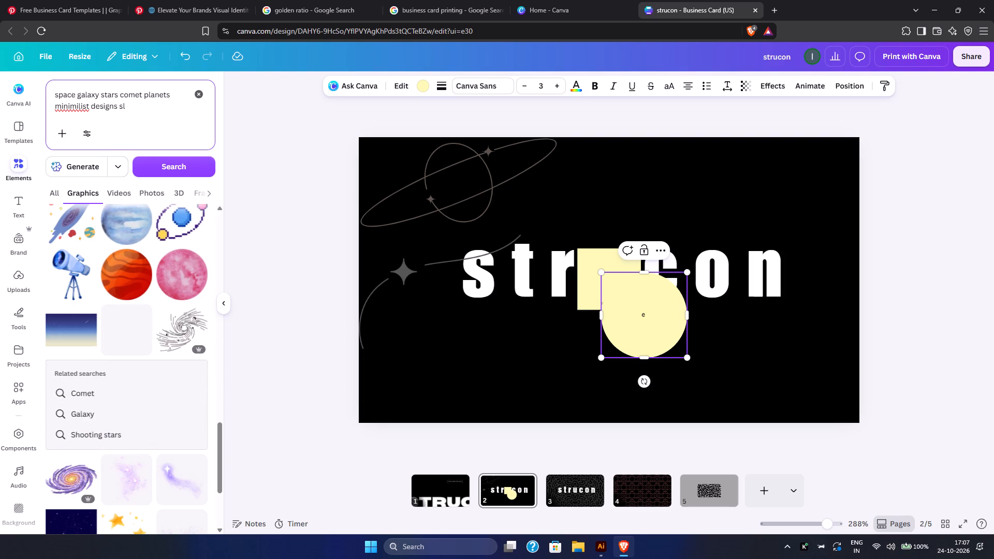
{"action": "key", "text": "BackSpace"}
{"action": "type", "text": "ingle lines black and white"}
{"action": "key", "text": "Return"}
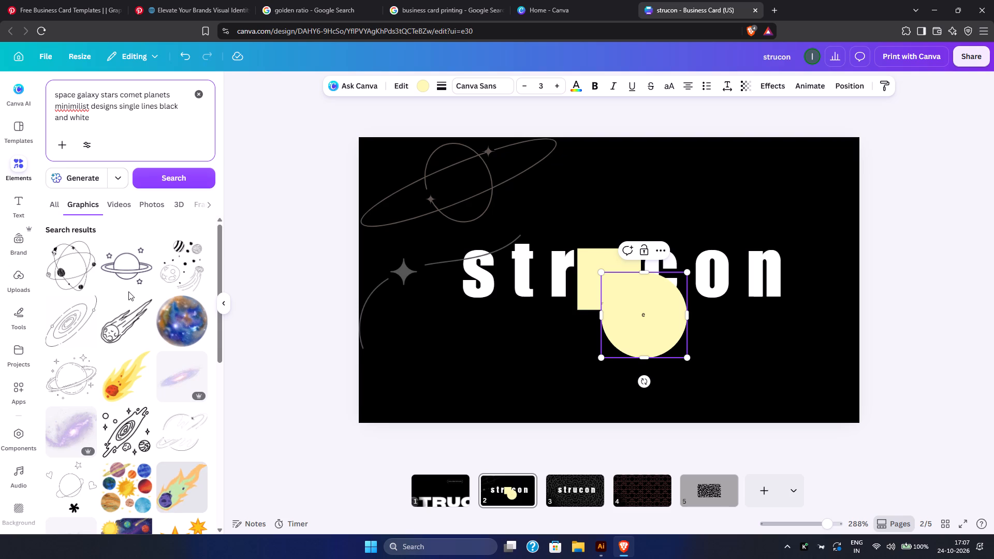
Look through the refined space graphics results for a thin-line black-and-white motif.
{"action": "scroll", "coordinate": [128, 291], "scroll_direction": "down", "scroll_amount": 6}
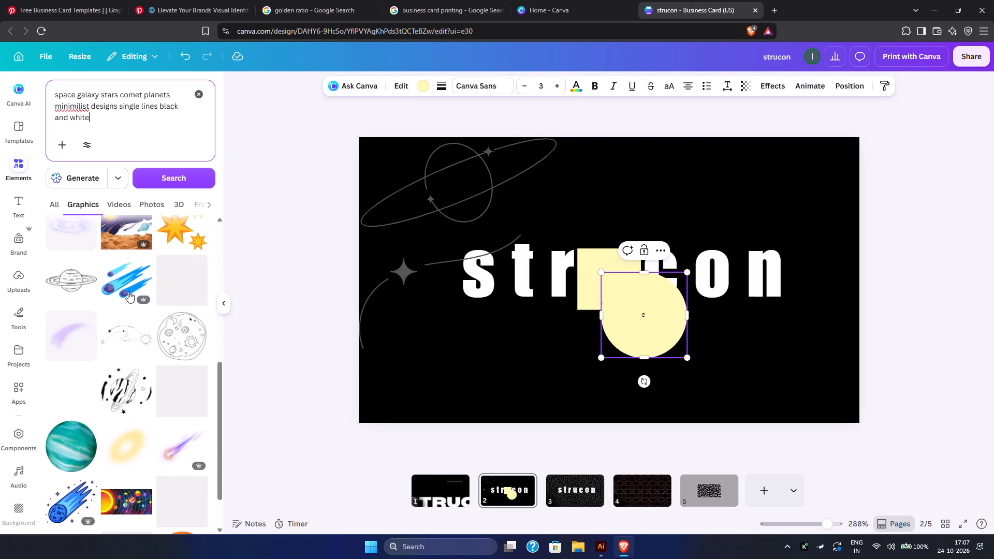
{"action": "scroll", "coordinate": [128, 291], "scroll_direction": "down", "scroll_amount": 3}
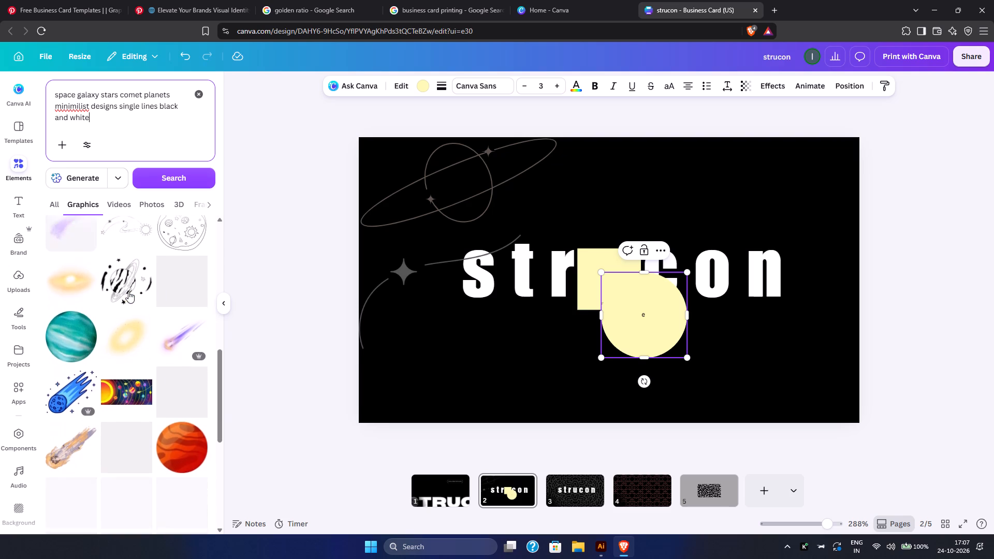
{"action": "scroll", "coordinate": [128, 291], "scroll_direction": "down", "scroll_amount": 1}
{"action": "scroll", "coordinate": [128, 291], "scroll_direction": "up", "scroll_amount": 1}
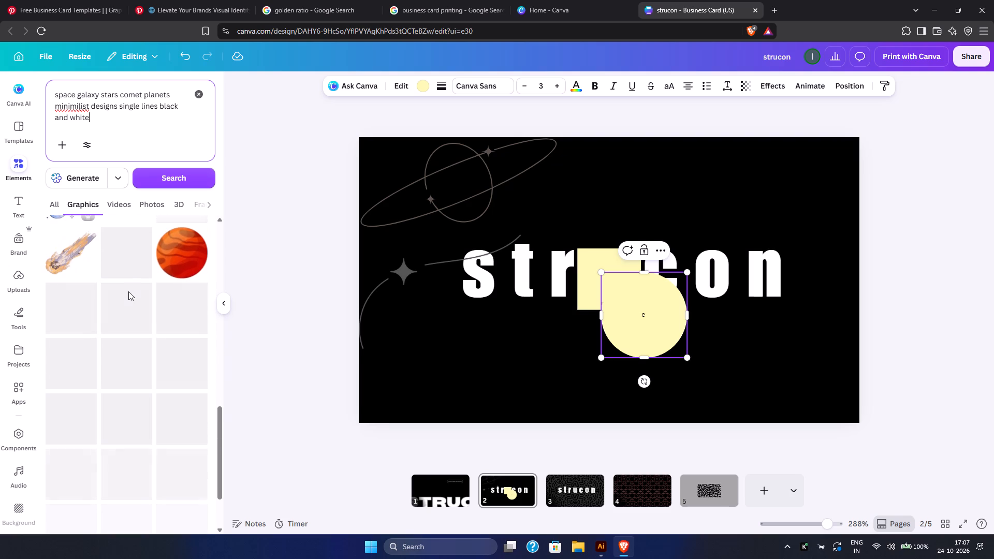
Delete the yellow circle and the yellow square covering the strucon wordmark on page 2.
{"action": "key", "text": "Delete"}
{"action": "left_click", "coordinate": [682, 328]}
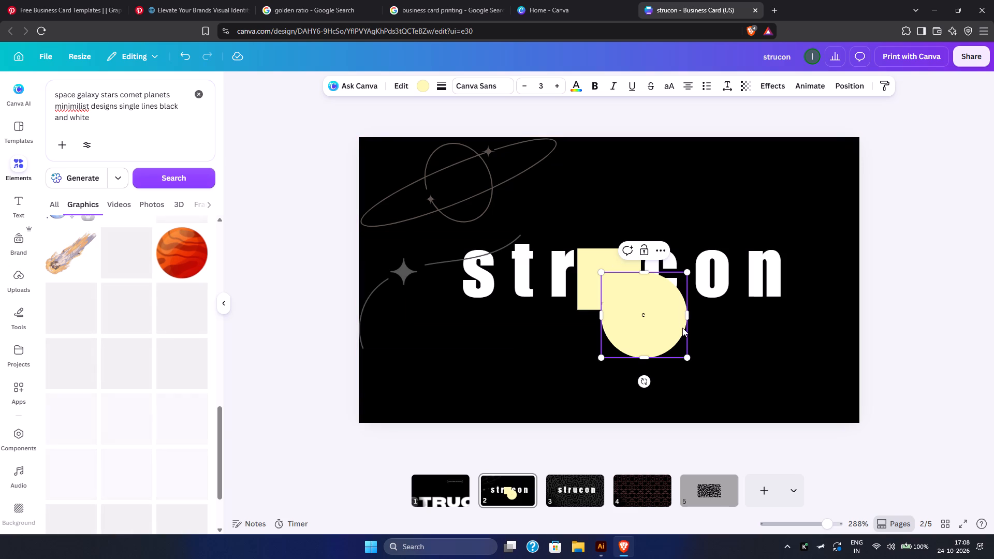
{"action": "key", "text": "Delete"}
{"action": "left_click", "coordinate": [634, 294]}
{"action": "key", "text": "Delete"}
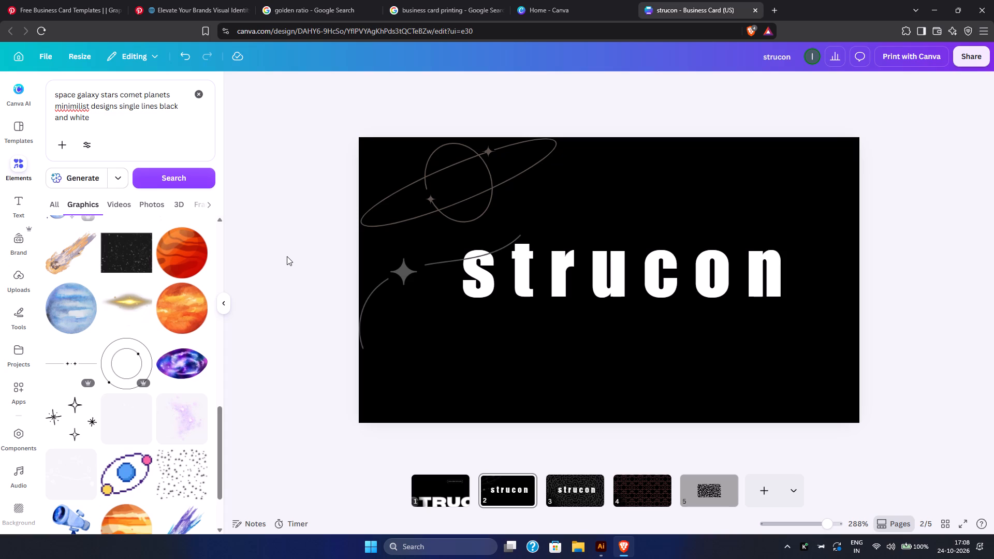
Look further through the space graphics results for a thin-line star or planet motif that suits the black card.
{"action": "scroll", "coordinate": [92, 342], "scroll_direction": "down", "scroll_amount": 2}
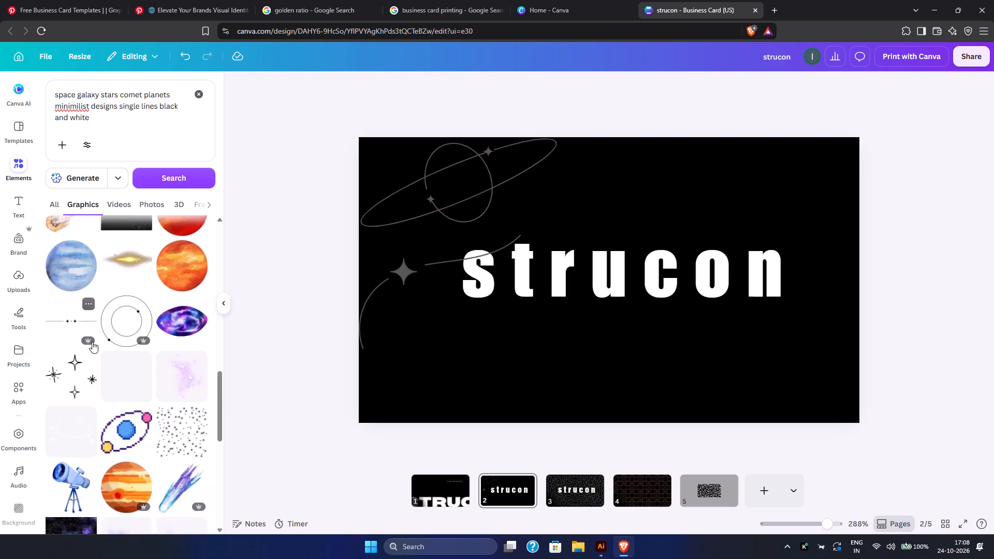
{"action": "scroll", "coordinate": [92, 342], "scroll_direction": "down", "scroll_amount": 5}
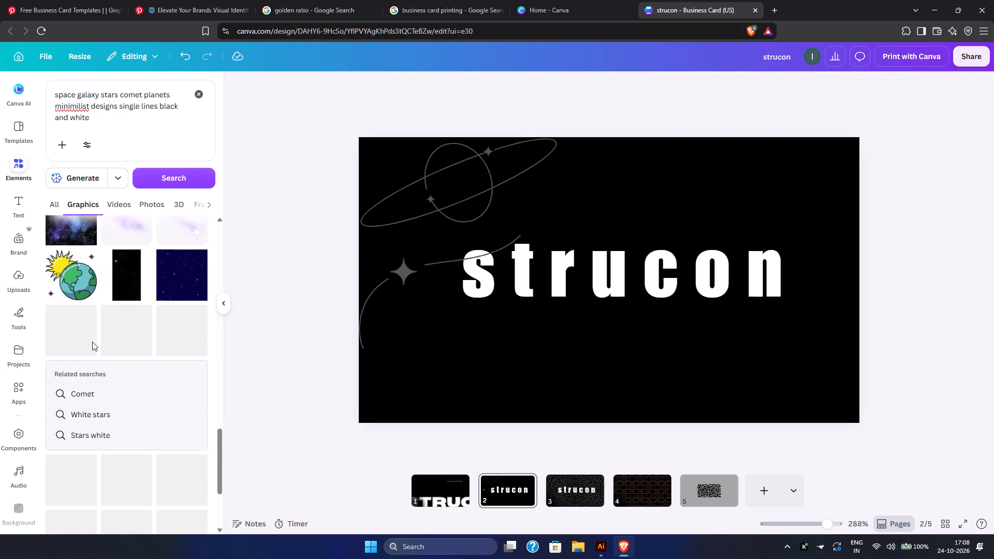
{"action": "scroll", "coordinate": [92, 342], "scroll_direction": "down", "scroll_amount": 2}
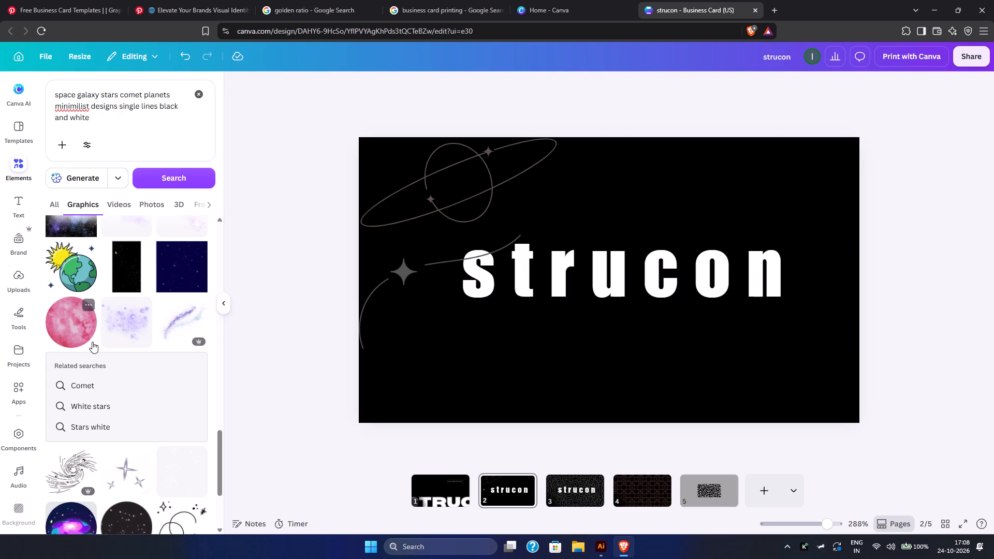
{"action": "scroll", "coordinate": [92, 342], "scroll_direction": "down", "scroll_amount": 4}
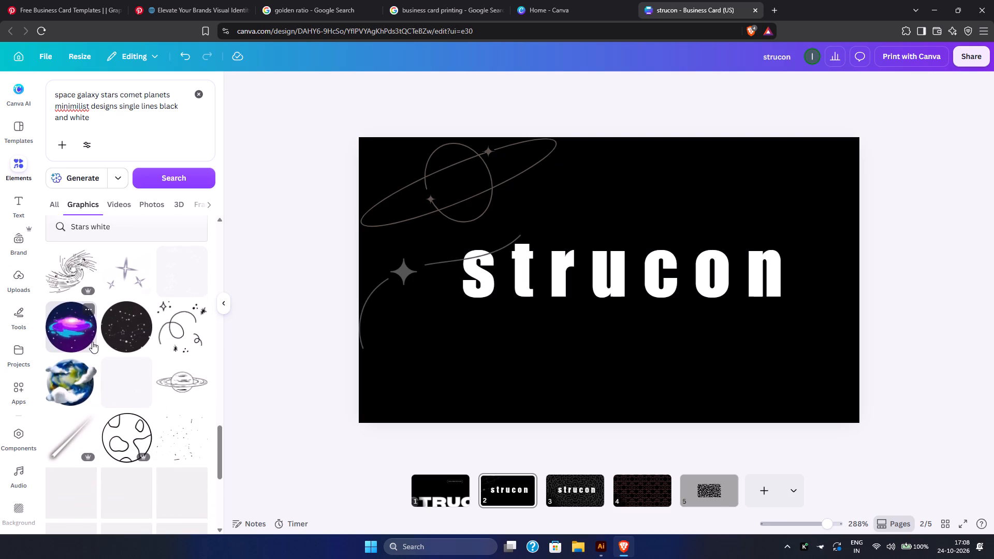
{"action": "scroll", "coordinate": [92, 342], "scroll_direction": "down", "scroll_amount": 1}
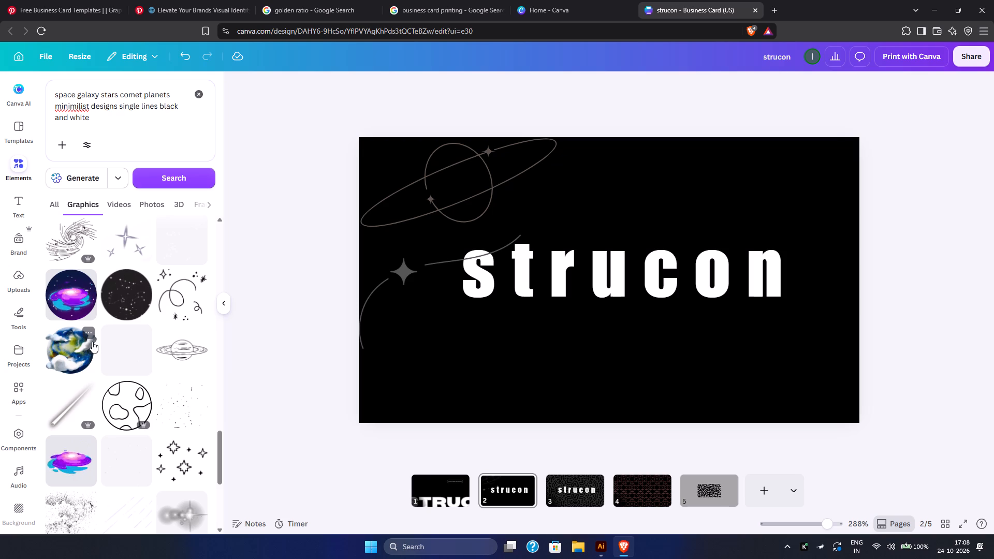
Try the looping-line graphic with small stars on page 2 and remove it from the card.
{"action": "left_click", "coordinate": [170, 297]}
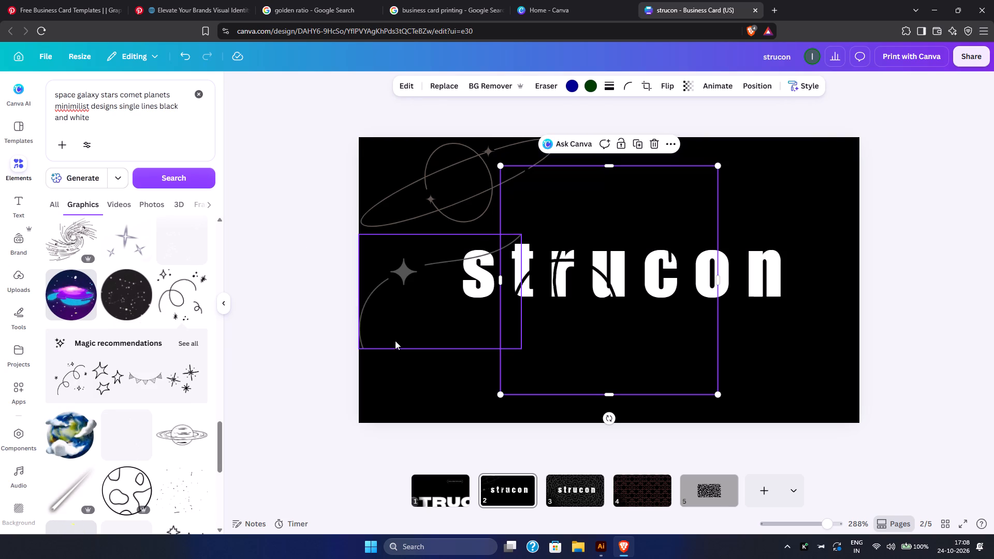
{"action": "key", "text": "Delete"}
Examine the remaining space graphics results for another star, comet or speckle motif for page 2.
{"action": "left_click_drag", "start_coordinate": [194, 419], "coordinate": [196, 383]}
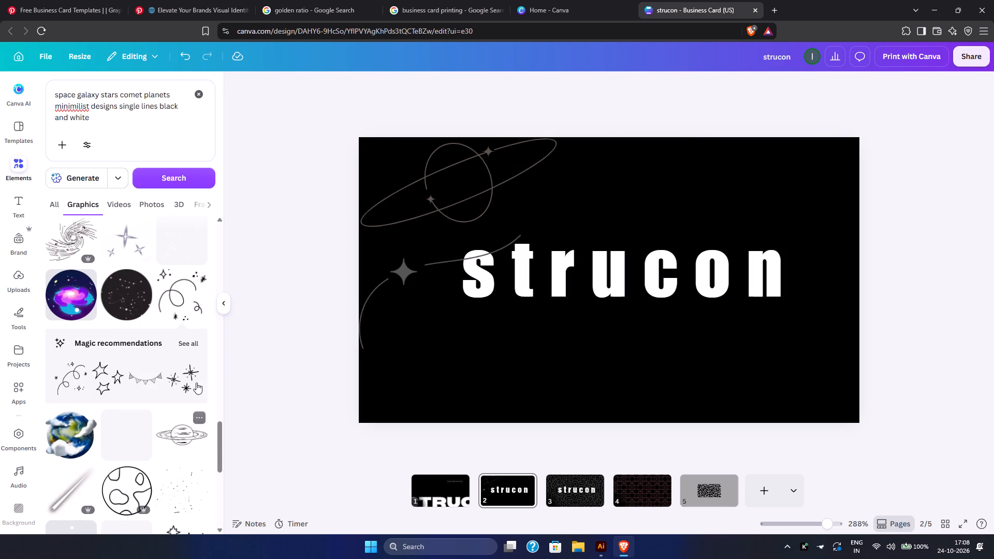
{"action": "left_click_drag", "start_coordinate": [196, 383], "coordinate": [154, 336]}
{"action": "scroll", "coordinate": [154, 336], "scroll_direction": "down", "scroll_amount": 3}
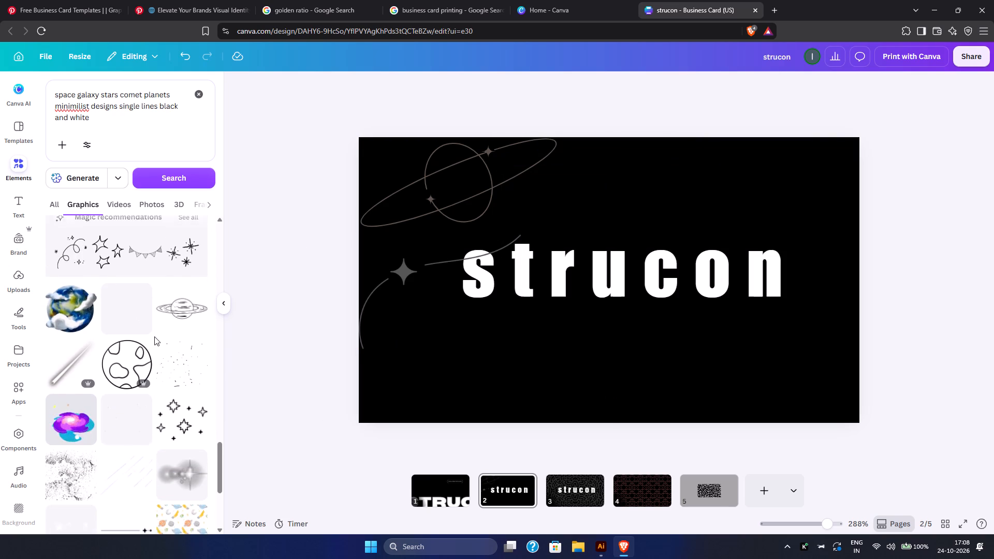
{"action": "scroll", "coordinate": [154, 336], "scroll_direction": "down", "scroll_amount": 1}
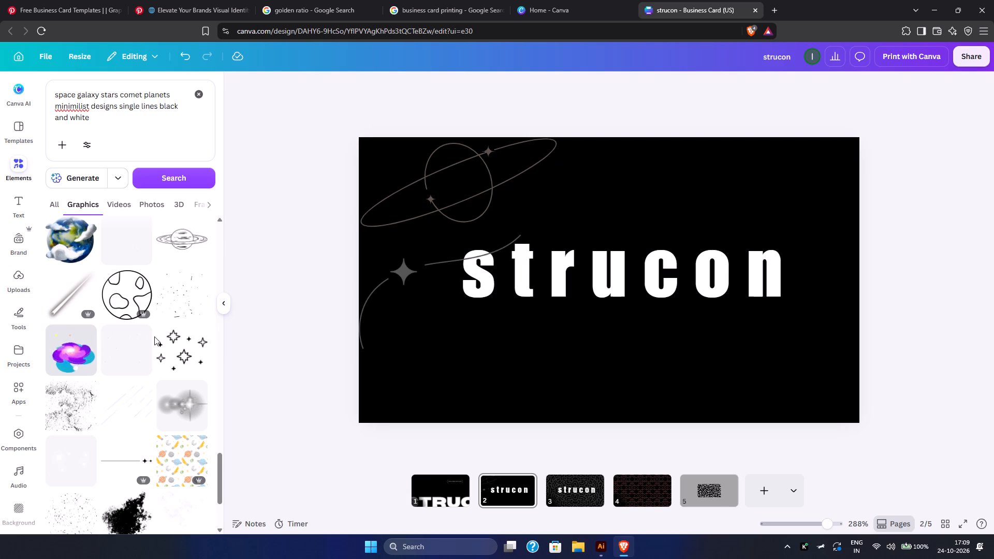
{"action": "scroll", "coordinate": [113, 352], "scroll_direction": "down", "scroll_amount": 7}
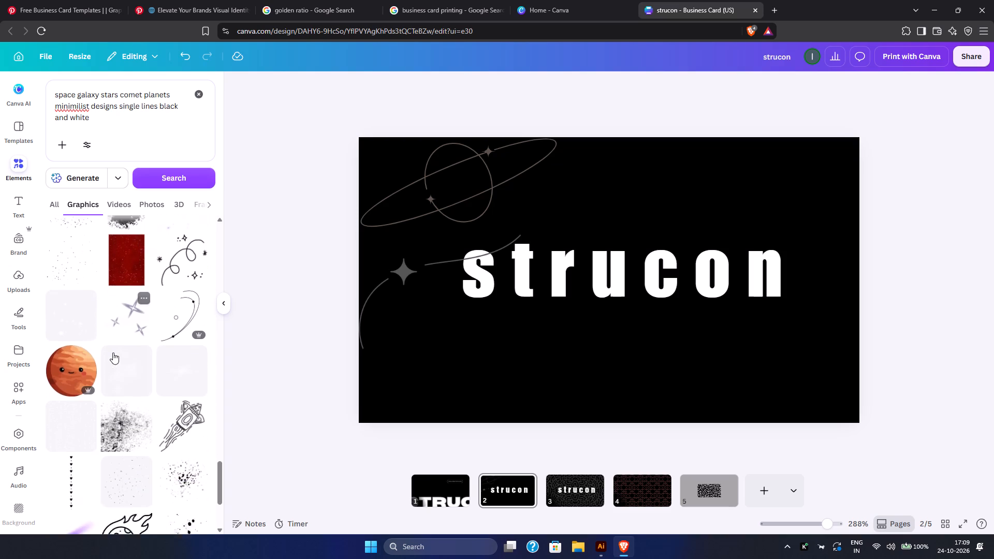
{"action": "scroll", "coordinate": [113, 352], "scroll_direction": "down", "scroll_amount": 1}
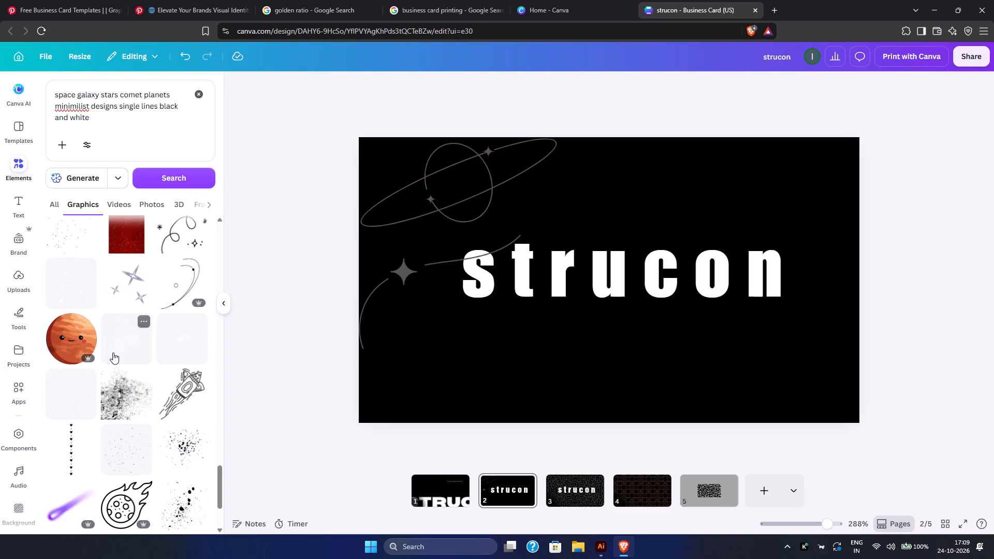
{"action": "scroll", "coordinate": [113, 352], "scroll_direction": "up", "scroll_amount": 1}
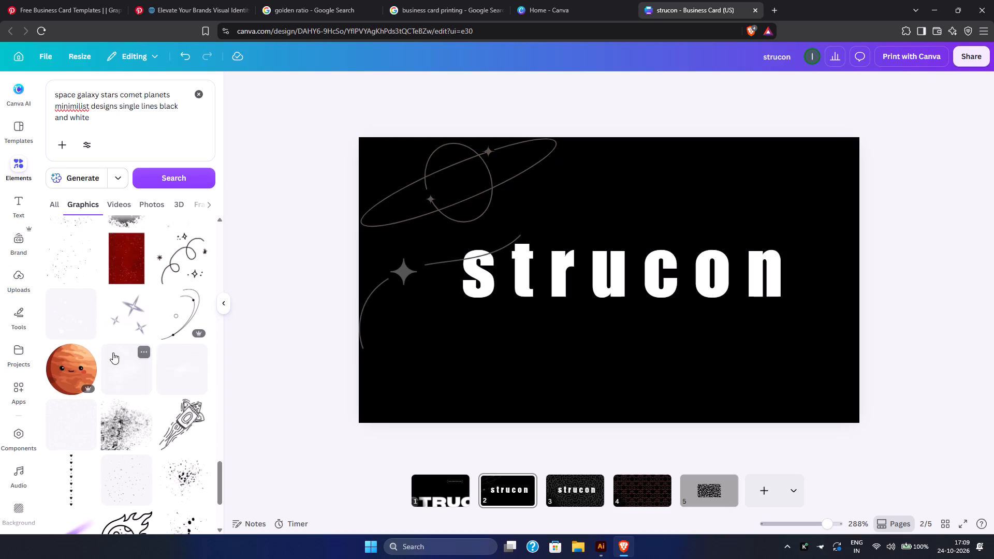
{"action": "scroll", "coordinate": [113, 352], "scroll_direction": "up", "scroll_amount": 1}
{"action": "scroll", "coordinate": [113, 352], "scroll_direction": "down", "scroll_amount": 5}
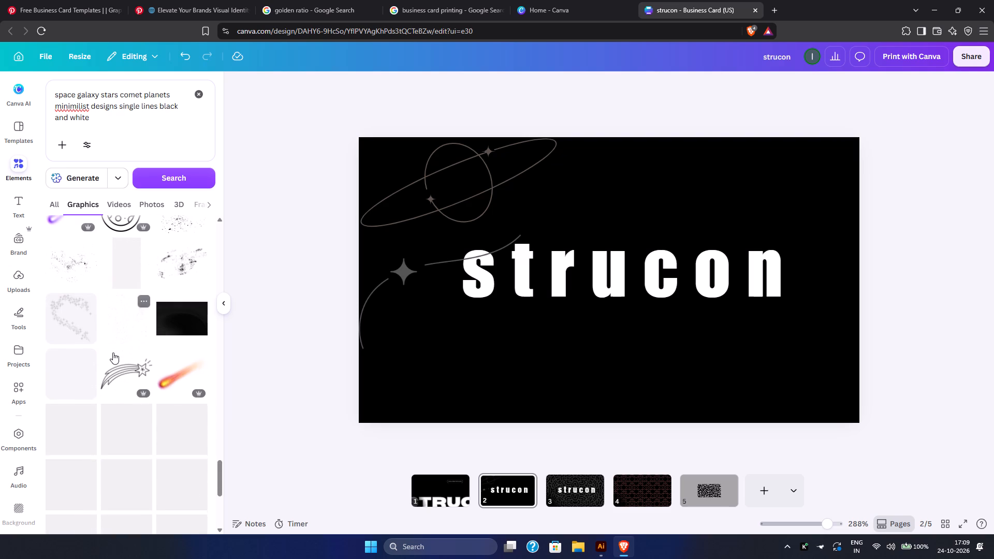
{"action": "scroll", "coordinate": [113, 352], "scroll_direction": "down", "scroll_amount": 3}
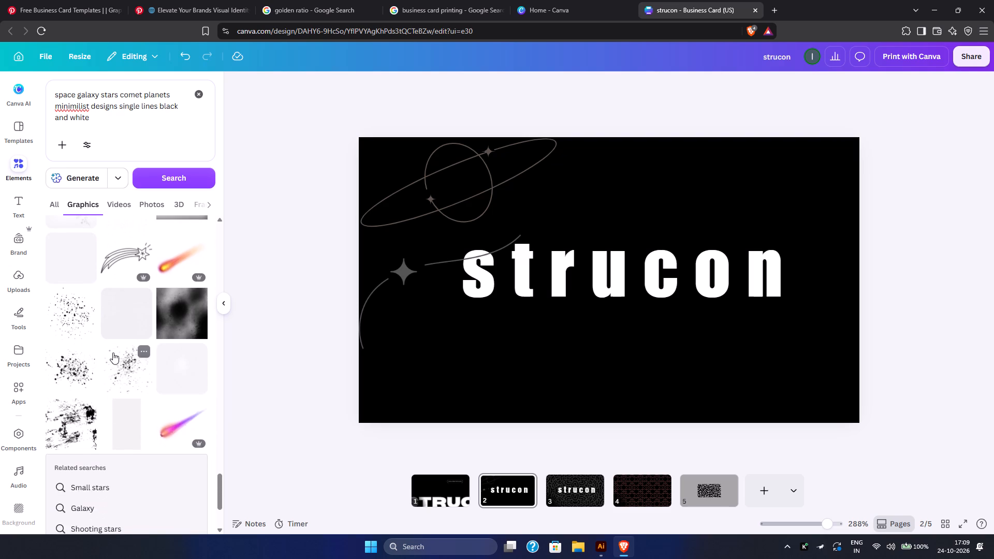
{"action": "scroll", "coordinate": [113, 352], "scroll_direction": "down", "scroll_amount": 1}
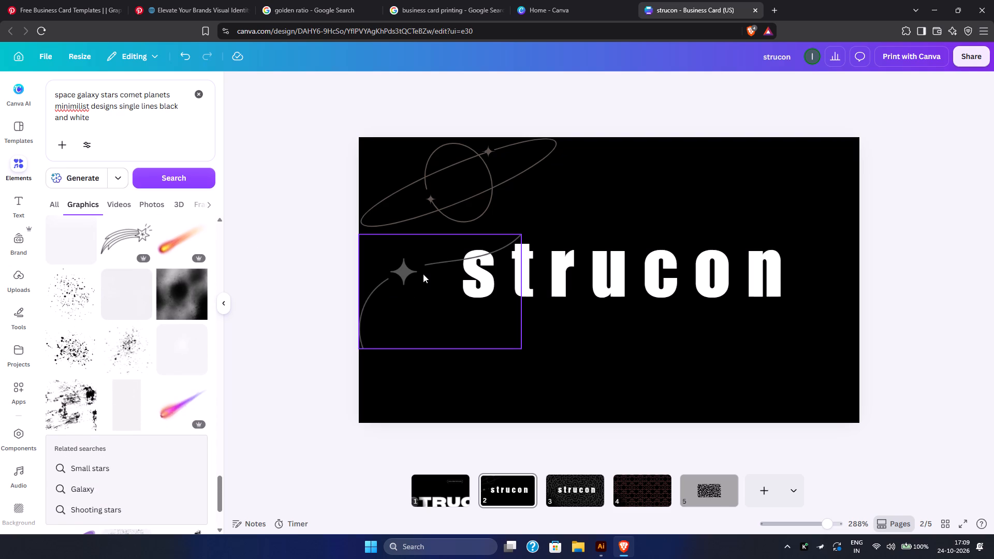
Delete the grey four-pointed star graphic with curved lines beside the strucon wordmark.
{"action": "left_click", "coordinate": [423, 274]}
{"action": "key", "text": "Delete"}
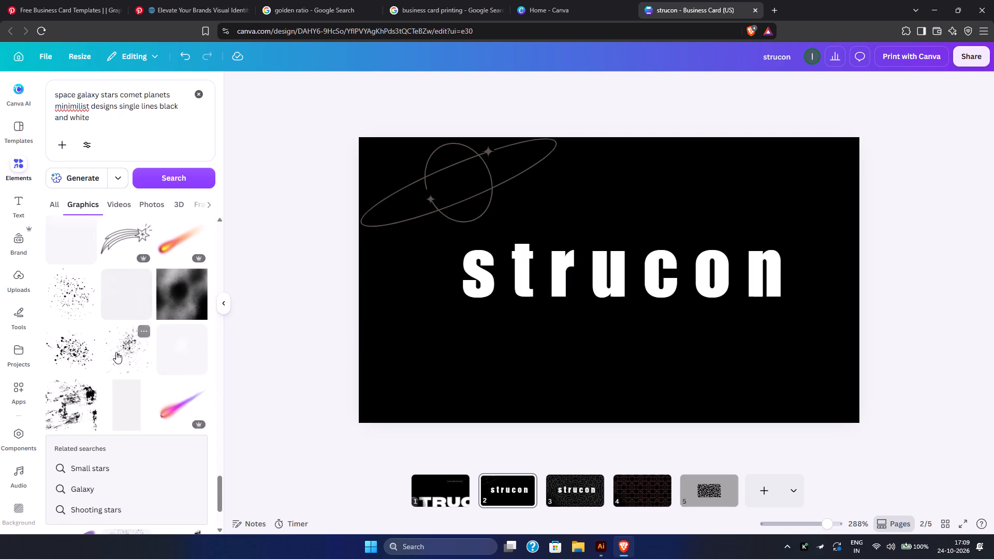
Add the black speckle splatter graphic to page 2, enlarge it and align it with the card's top-left corner.
{"action": "left_click", "coordinate": [89, 350]}
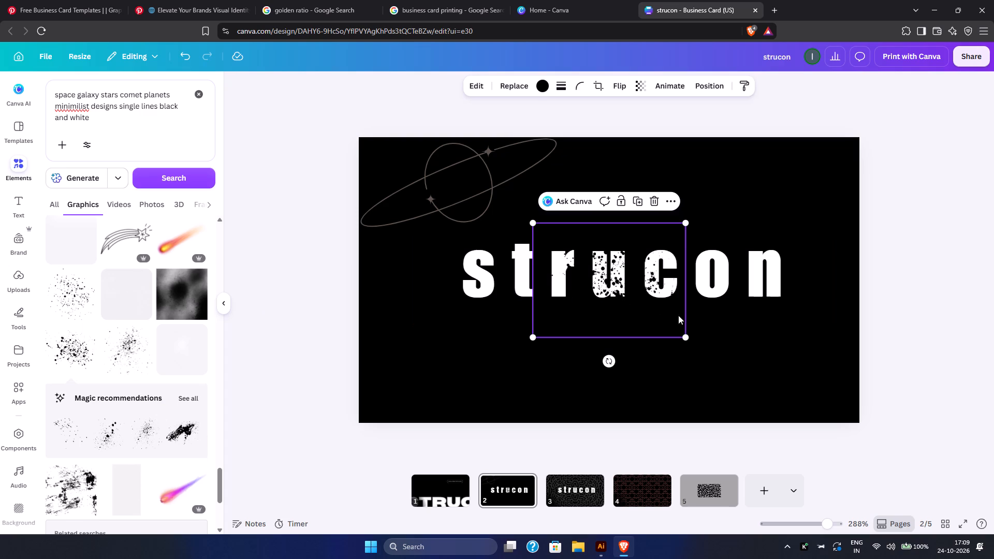
{"action": "left_click_drag", "start_coordinate": [686, 334], "coordinate": [690, 329]}
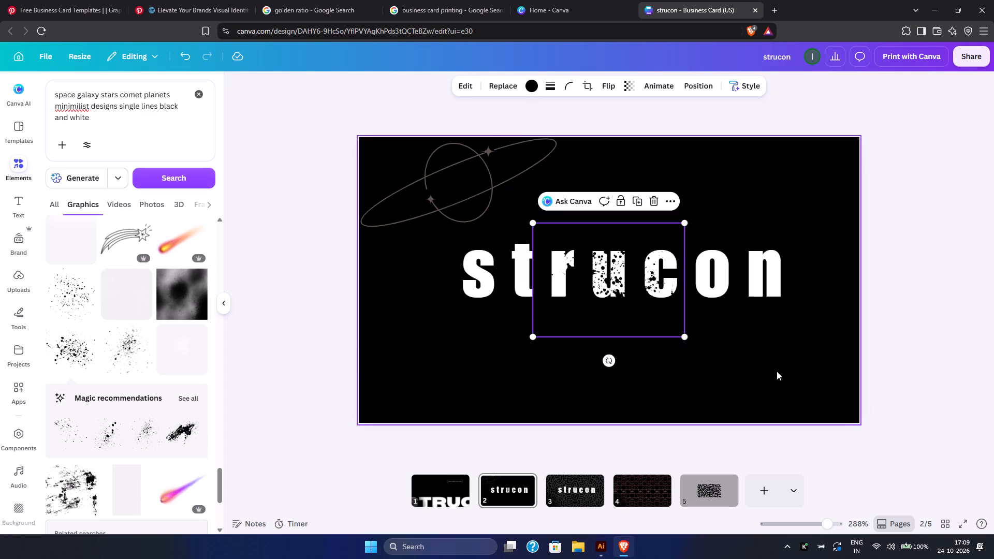
{"action": "left_click_drag", "start_coordinate": [685, 339], "coordinate": [779, 389]}
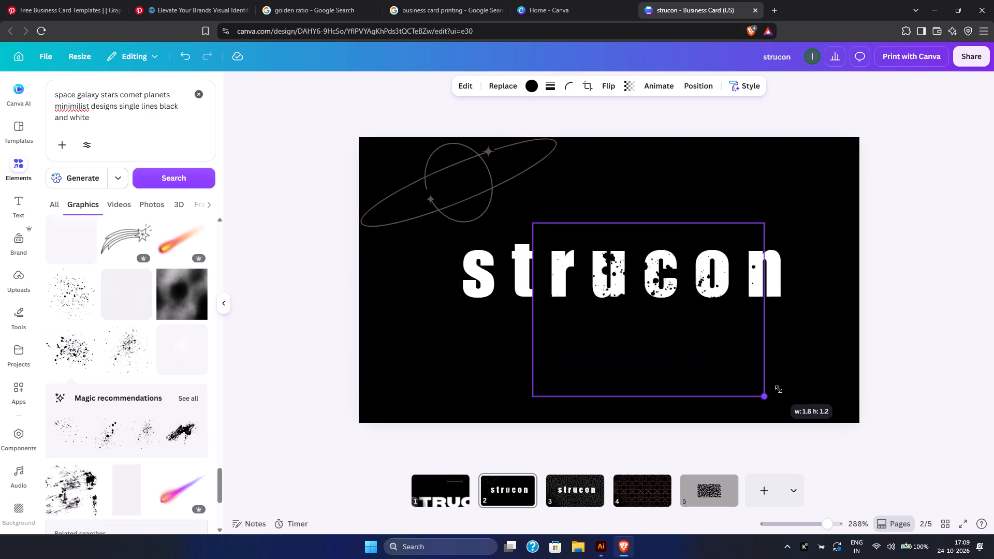
{"action": "left_click_drag", "start_coordinate": [779, 389], "coordinate": [810, 408]}
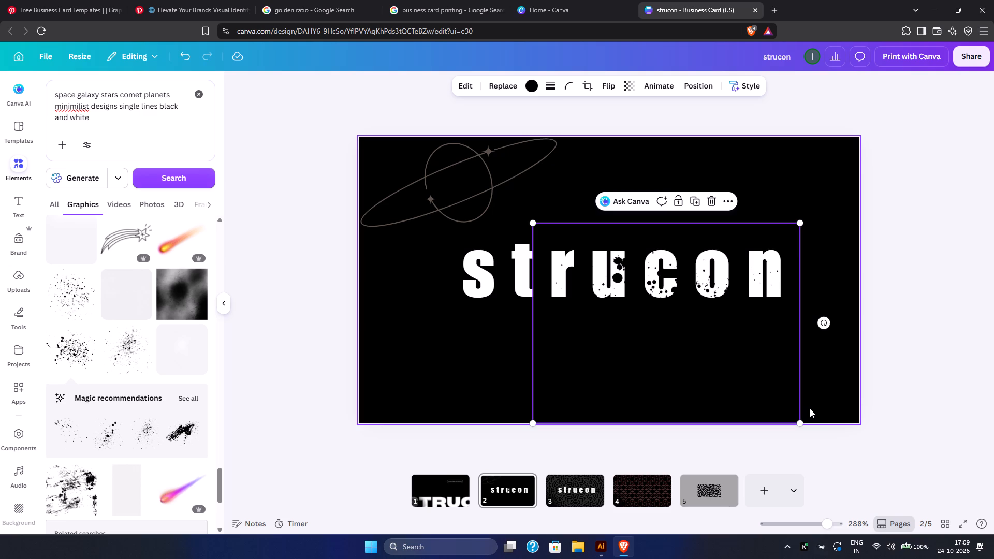
{"action": "left_click_drag", "start_coordinate": [702, 311], "coordinate": [520, 229]}
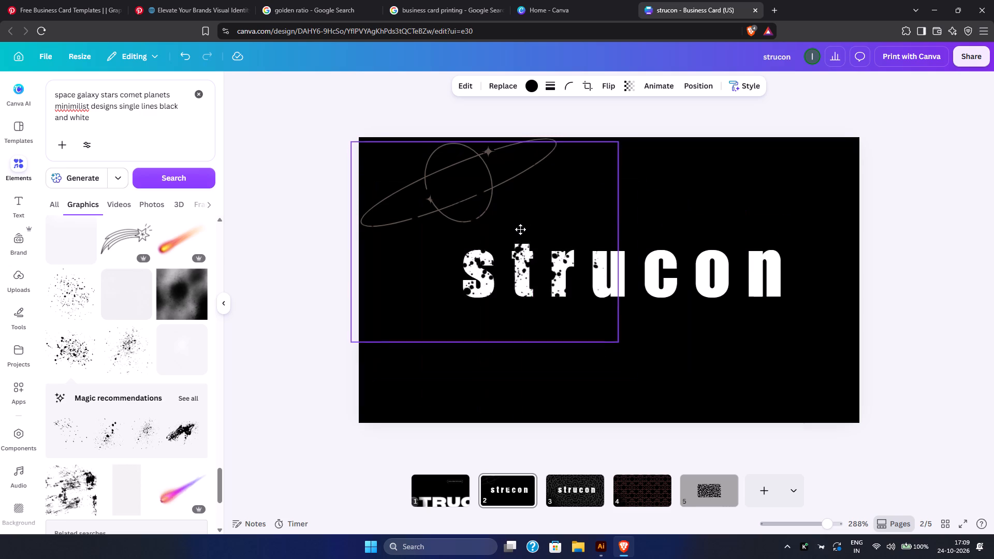
{"action": "left_click_drag", "start_coordinate": [520, 229], "coordinate": [527, 223]}
{"action": "left_click_drag", "start_coordinate": [527, 224], "coordinate": [527, 227]}
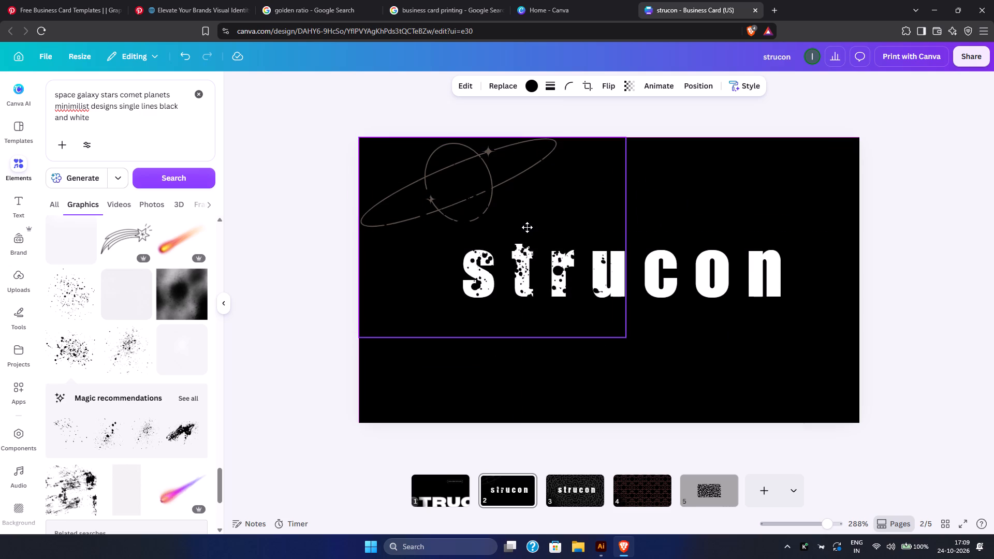
{"action": "left_click_drag", "start_coordinate": [527, 227], "coordinate": [528, 229]}
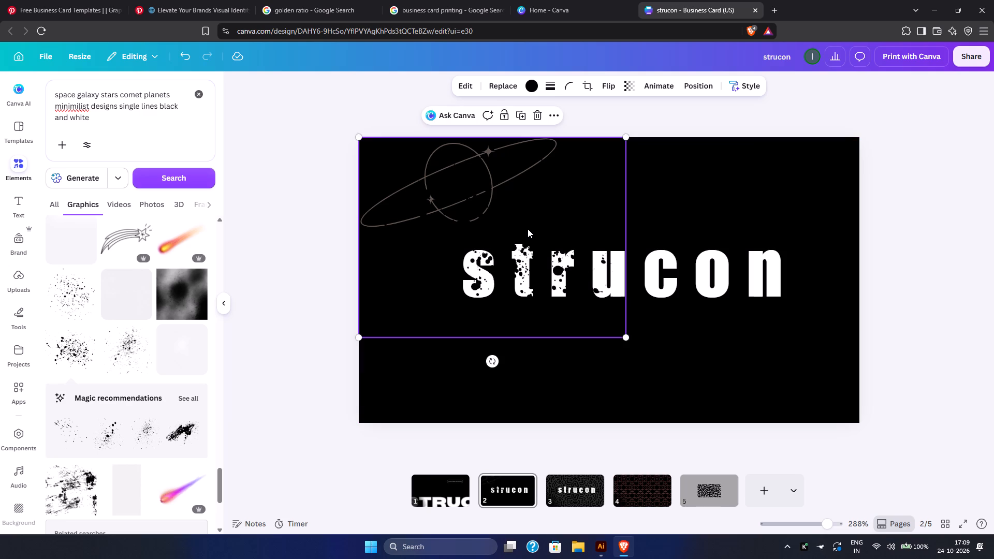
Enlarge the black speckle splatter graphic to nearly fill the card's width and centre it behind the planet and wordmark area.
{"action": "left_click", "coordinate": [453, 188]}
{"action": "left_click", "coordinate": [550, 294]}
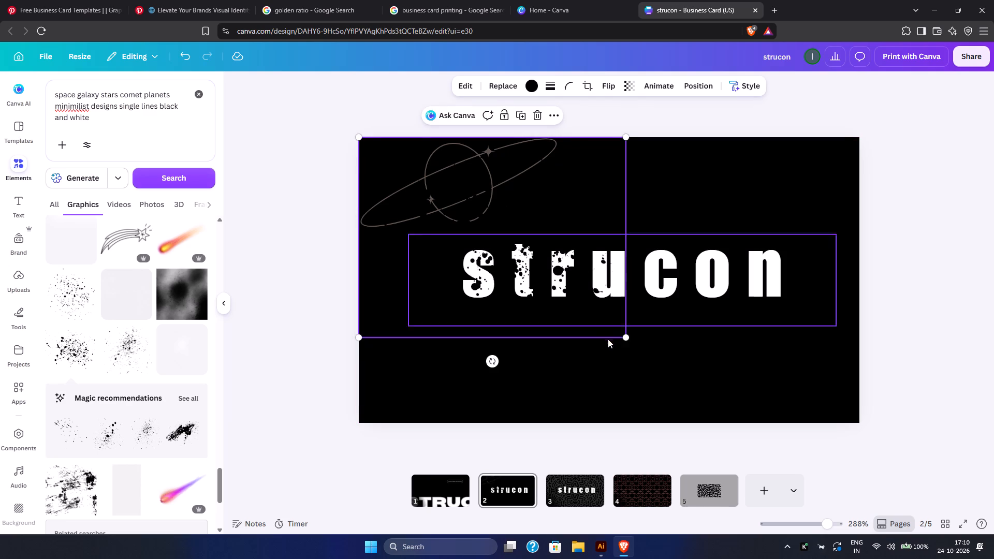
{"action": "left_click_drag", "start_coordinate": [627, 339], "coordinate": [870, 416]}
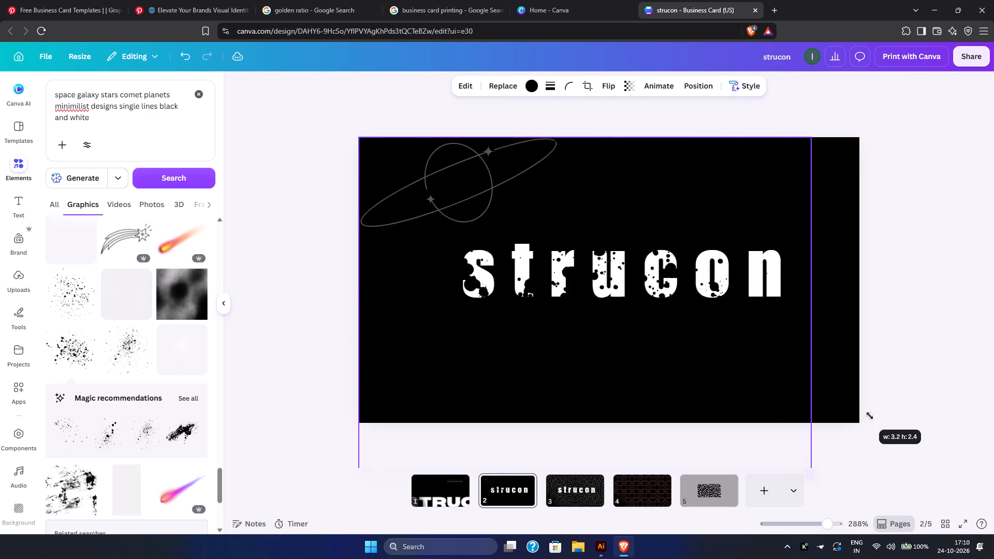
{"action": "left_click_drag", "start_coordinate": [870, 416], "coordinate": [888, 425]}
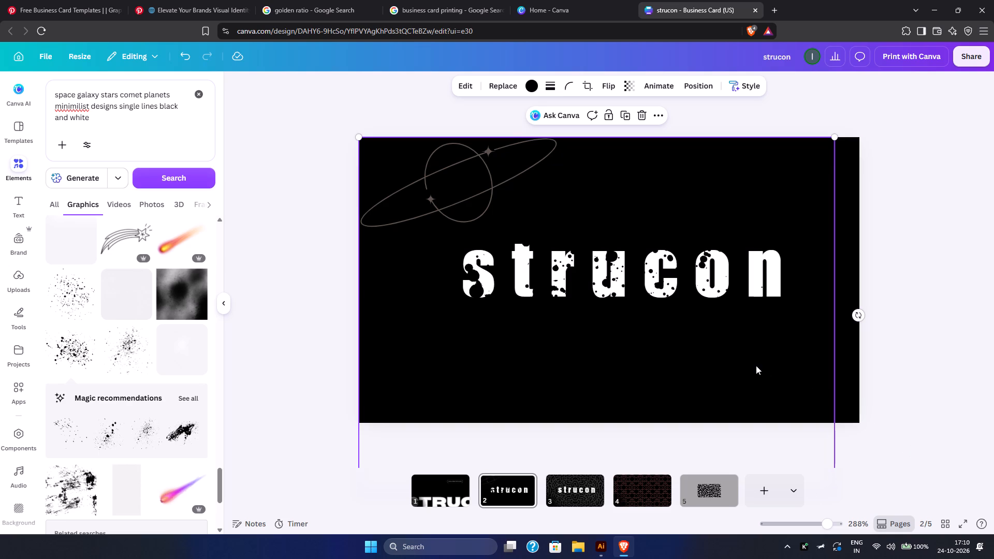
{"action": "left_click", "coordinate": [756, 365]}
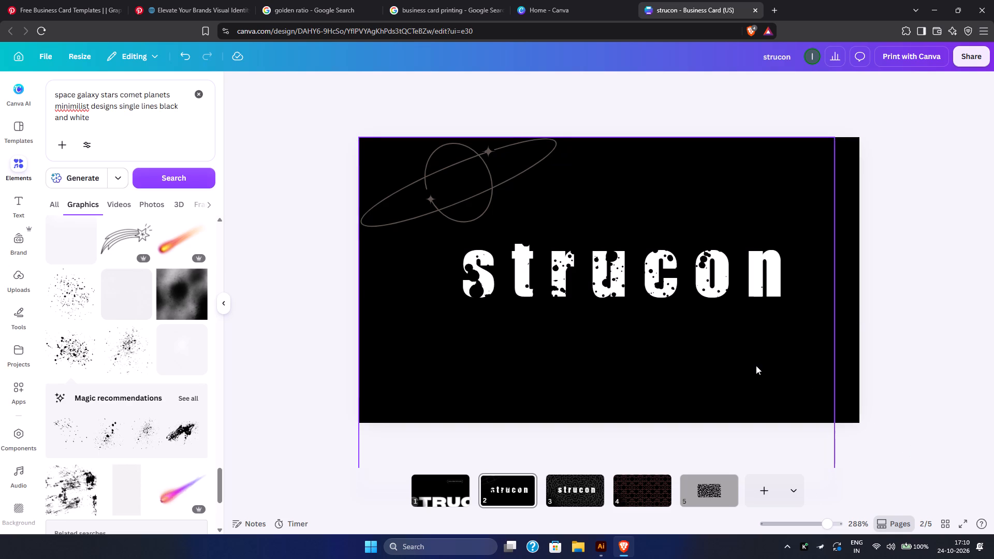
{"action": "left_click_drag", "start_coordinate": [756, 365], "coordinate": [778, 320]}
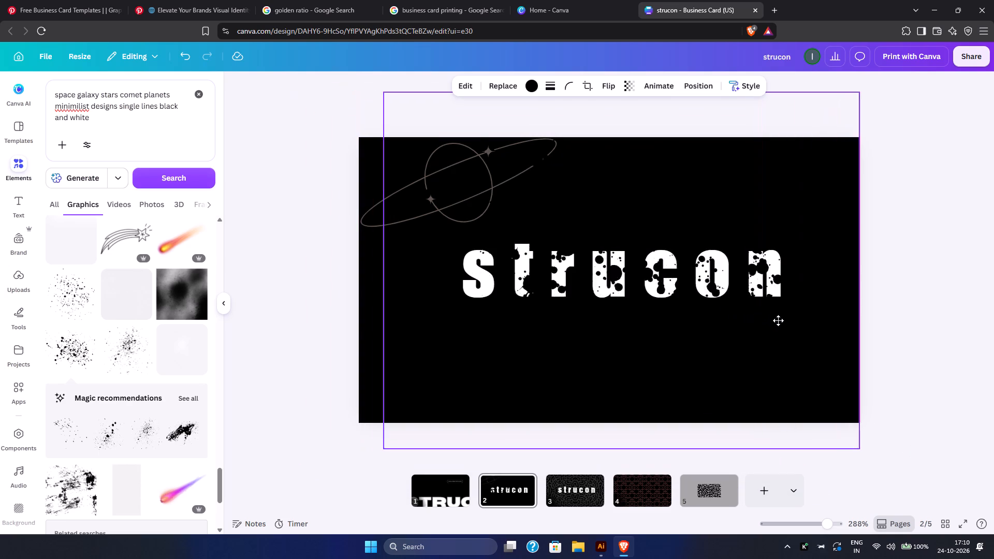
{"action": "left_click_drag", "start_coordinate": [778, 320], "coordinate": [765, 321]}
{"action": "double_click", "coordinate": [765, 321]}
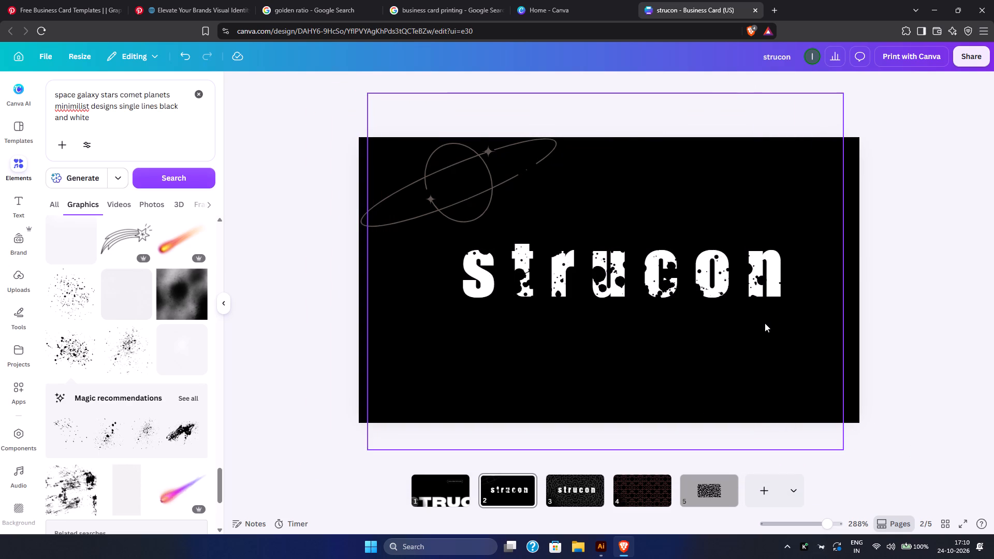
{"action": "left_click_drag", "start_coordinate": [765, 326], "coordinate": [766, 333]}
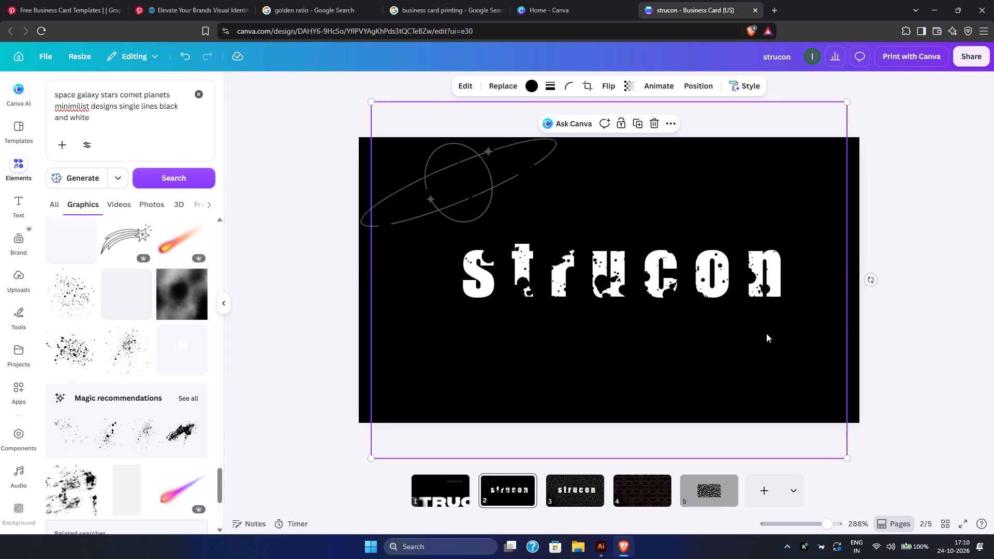
Move the strucon text layer to the top of the layer order, above the speckle graphic.
{"action": "left_click", "coordinate": [683, 90]}
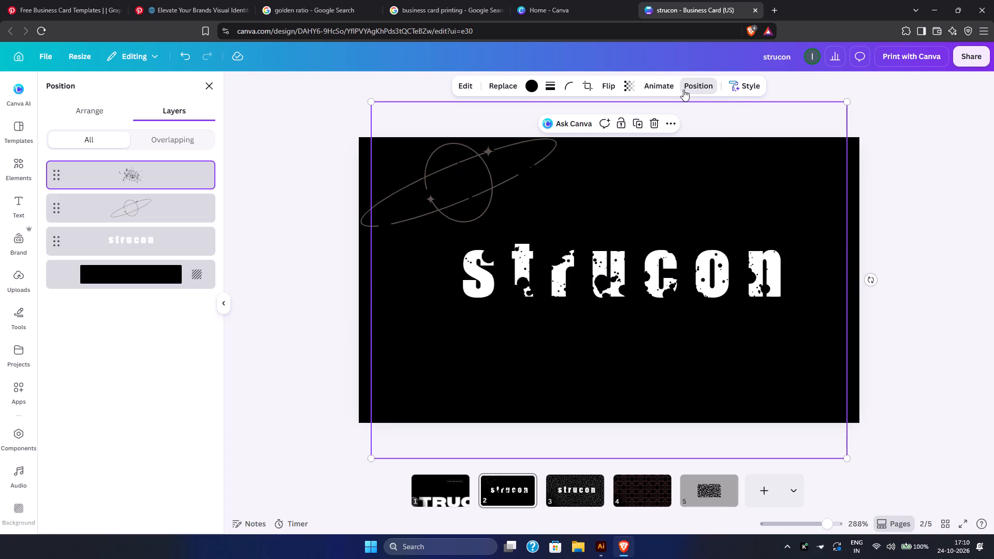
{"action": "left_click_drag", "start_coordinate": [131, 241], "coordinate": [125, 152]}
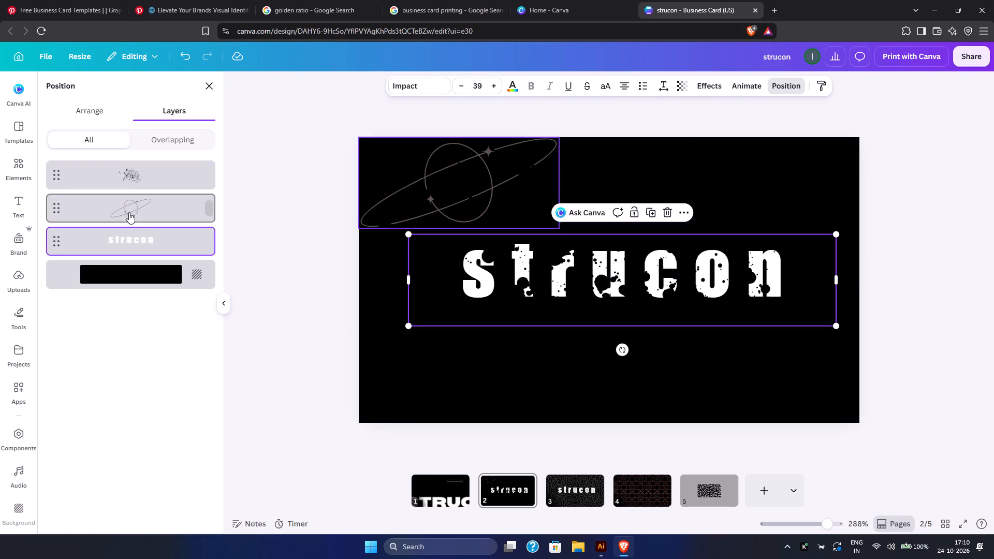
{"action": "left_click_drag", "start_coordinate": [128, 227], "coordinate": [129, 161]}
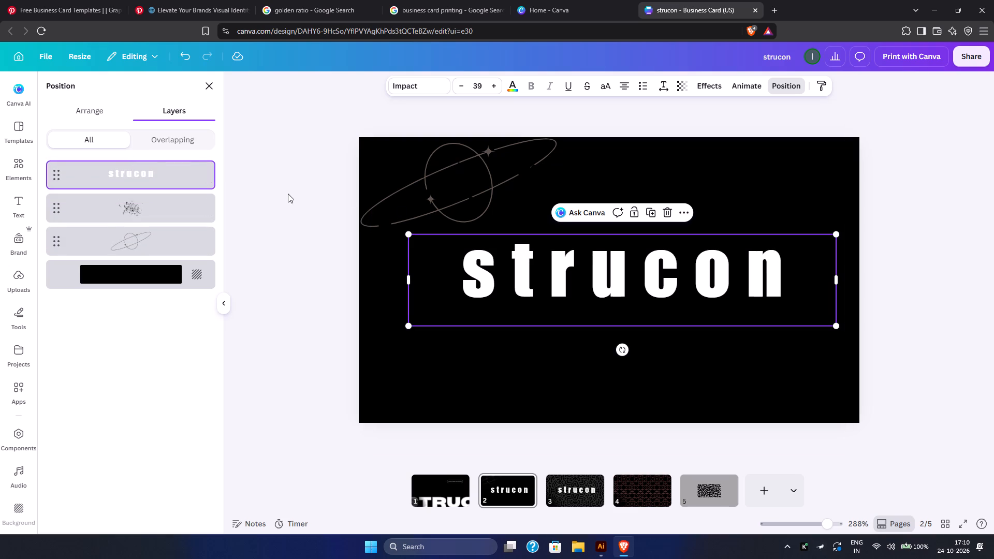
Examine the uploaded images as possible replacements for the speckle graphic.
{"action": "left_click", "coordinate": [181, 201]}
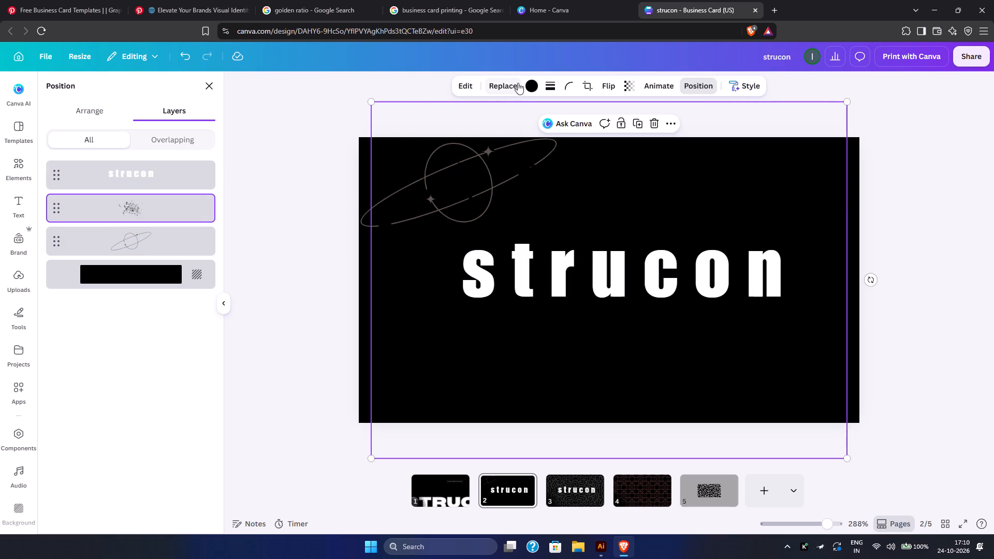
{"action": "left_click", "coordinate": [518, 83]}
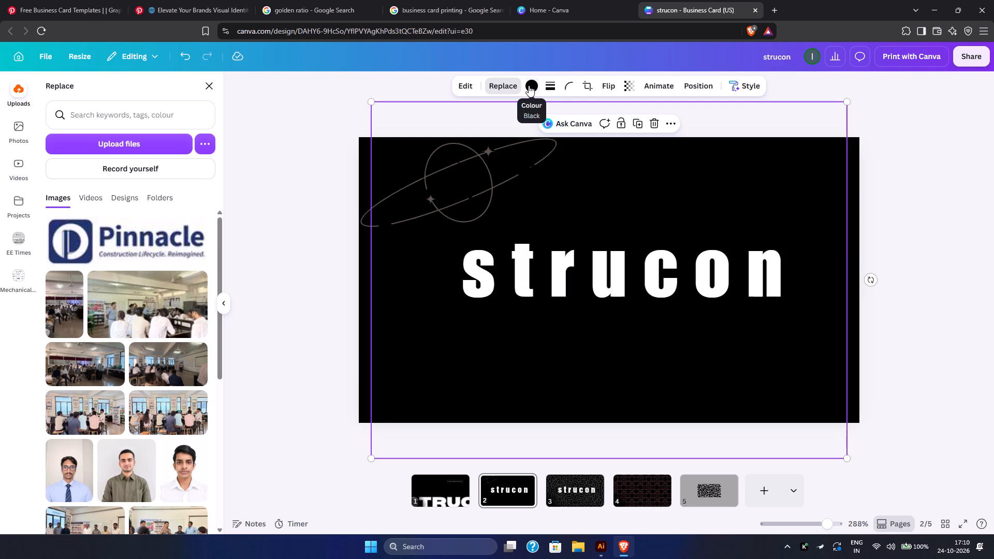
{"action": "scroll", "coordinate": [176, 279], "scroll_direction": "down", "scroll_amount": 1}
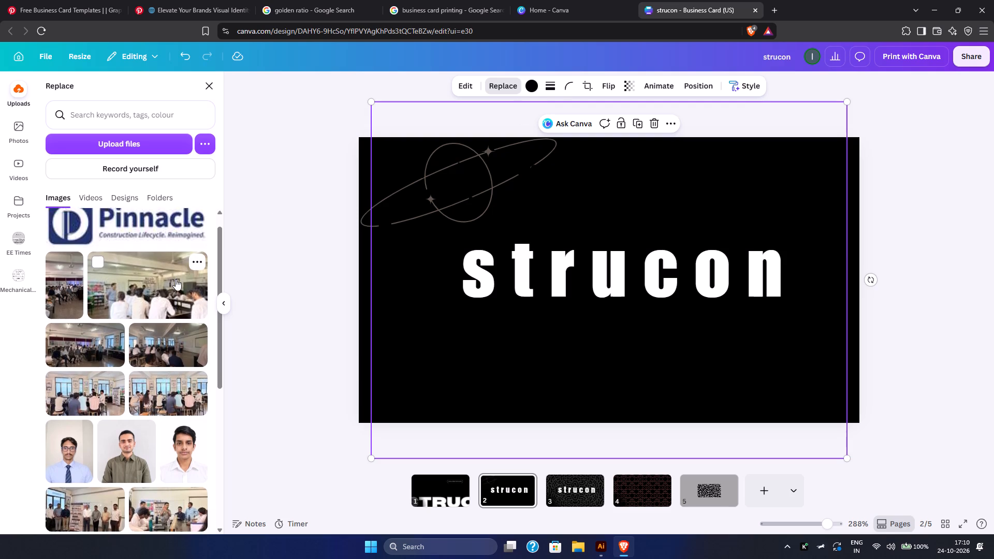
{"action": "scroll", "coordinate": [176, 279], "scroll_direction": "down", "scroll_amount": 1}
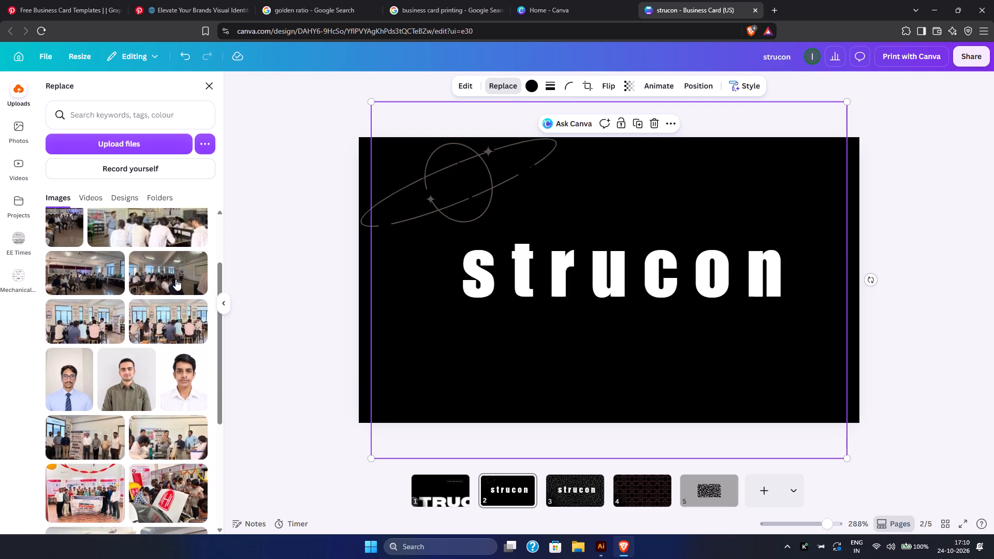
{"action": "scroll", "coordinate": [176, 279], "scroll_direction": "down", "scroll_amount": 1}
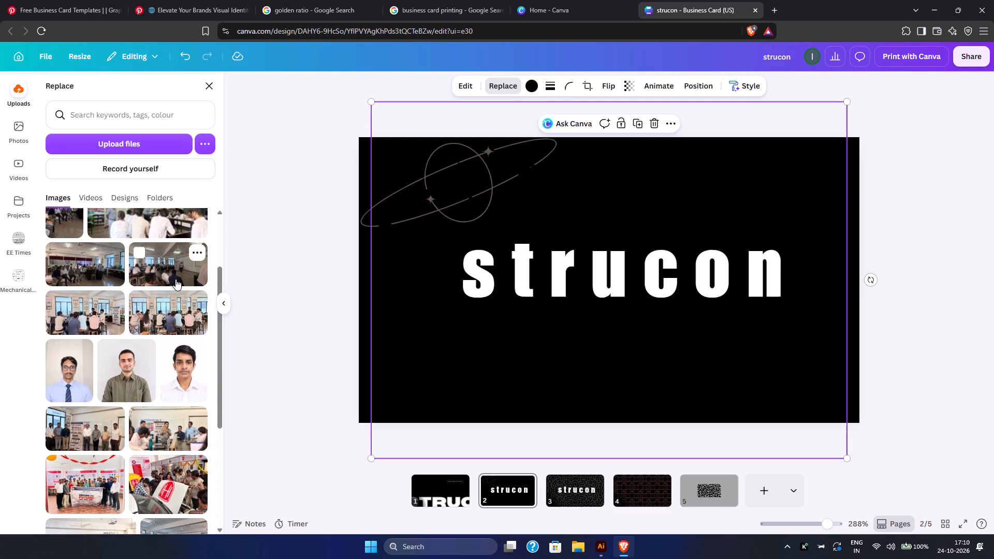
{"action": "scroll", "coordinate": [176, 279], "scroll_direction": "down", "scroll_amount": 1}
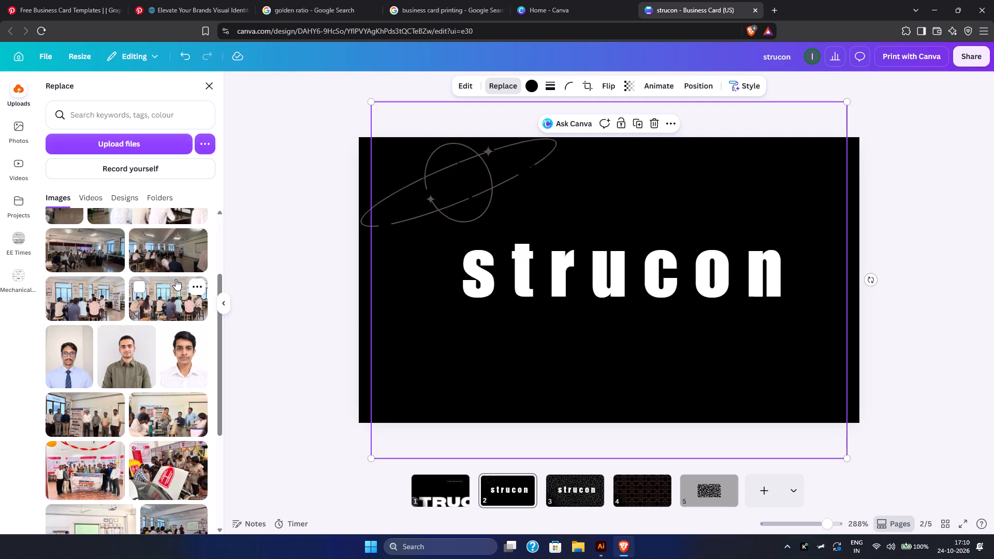
{"action": "scroll", "coordinate": [176, 279], "scroll_direction": "down", "scroll_amount": 3}
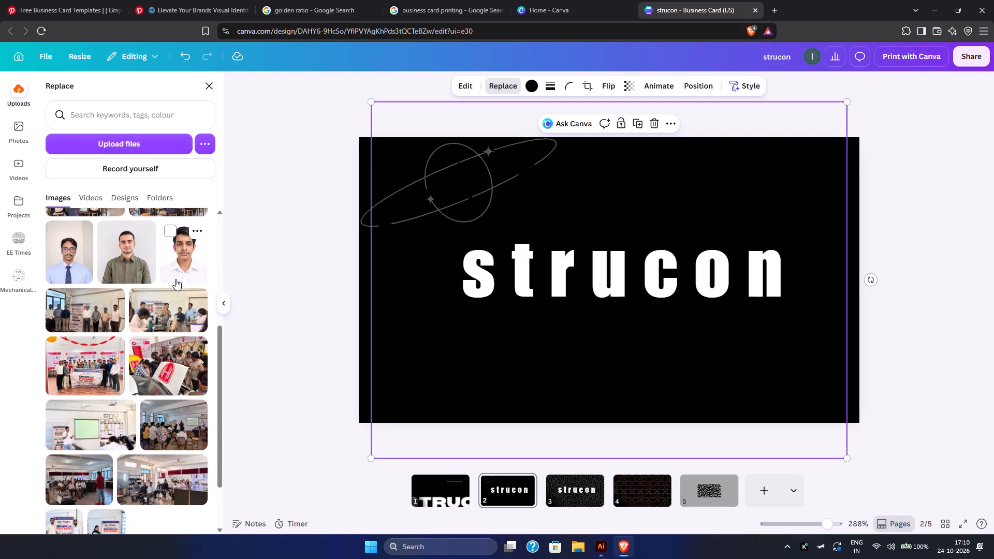
{"action": "scroll", "coordinate": [176, 279], "scroll_direction": "down", "scroll_amount": 2}
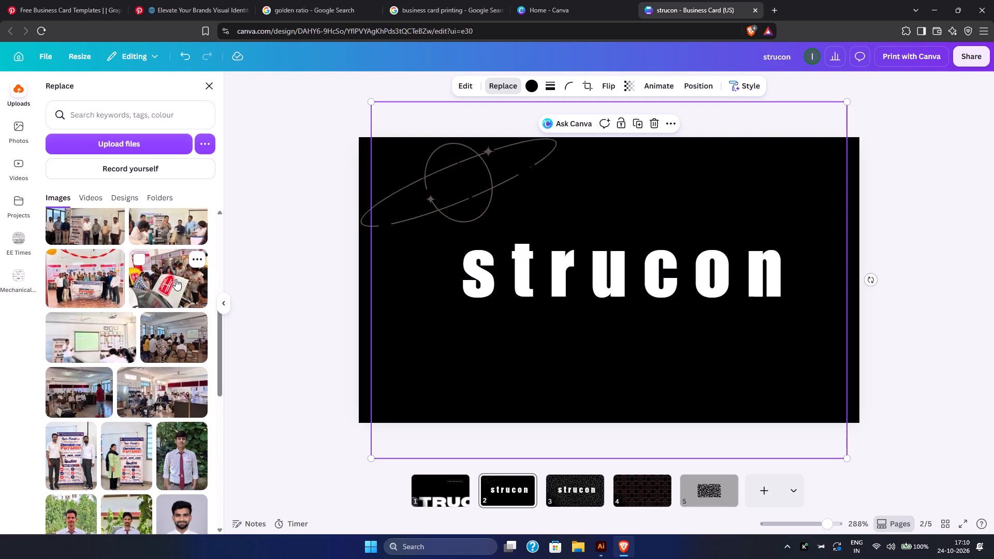
{"action": "scroll", "coordinate": [176, 279], "scroll_direction": "down", "scroll_amount": 3}
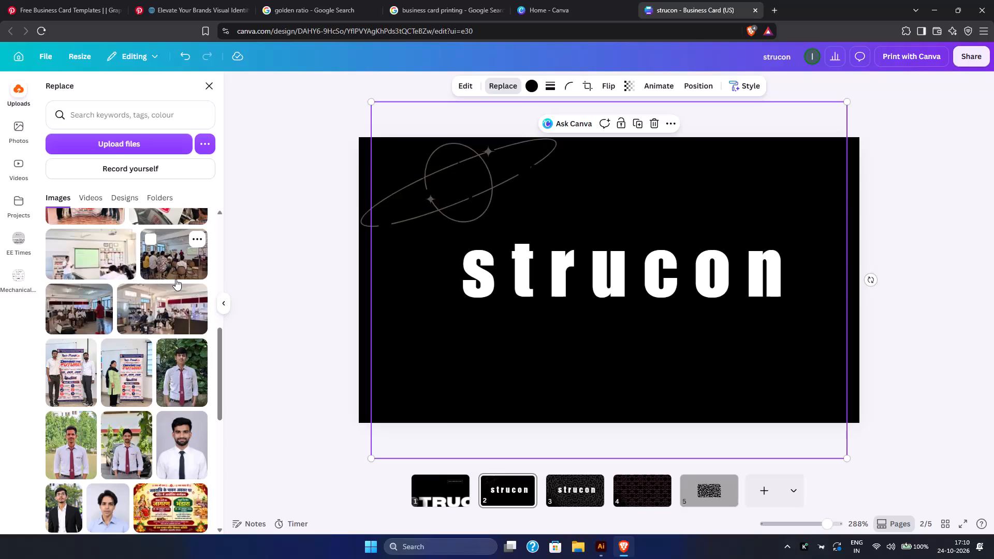
{"action": "scroll", "coordinate": [176, 279], "scroll_direction": "down", "scroll_amount": 1}
{"action": "scroll", "coordinate": [154, 377], "scroll_direction": "down", "scroll_amount": 5}
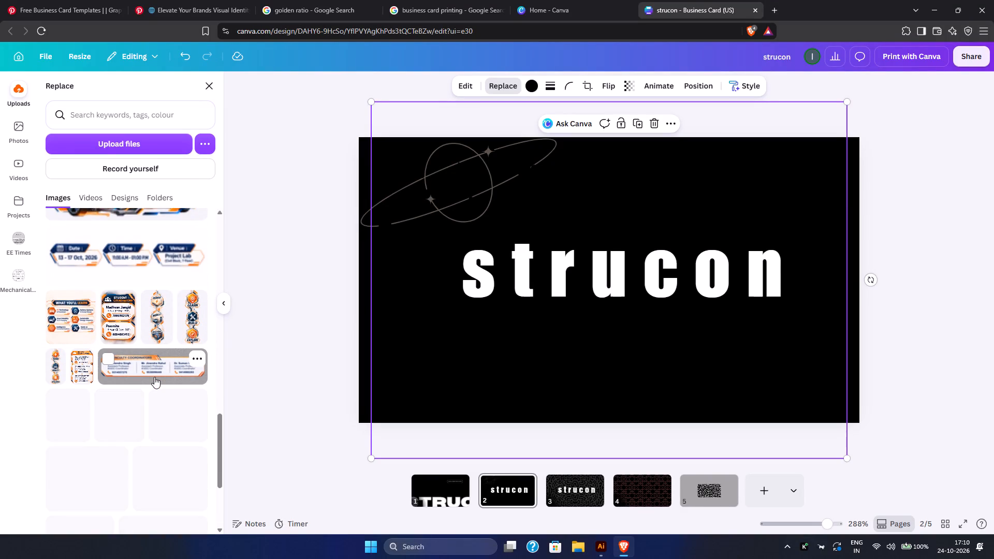
{"action": "left_click", "coordinate": [220, 302]}
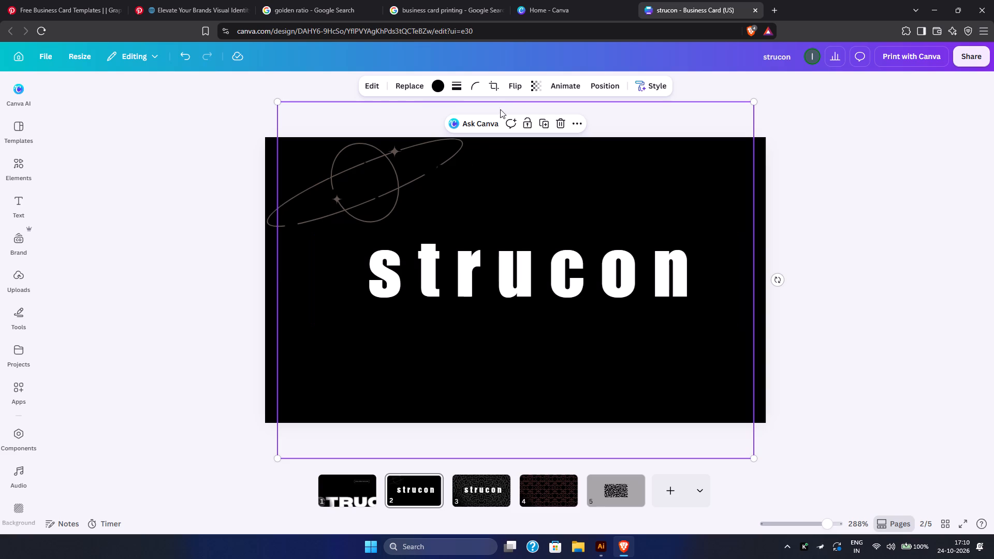
Recolour the speckle splatter graphic from the design's own colours to light grey.
{"action": "scroll", "coordinate": [436, 84], "scroll_direction": "down", "scroll_amount": 1}
{"action": "left_click", "coordinate": [434, 84]}
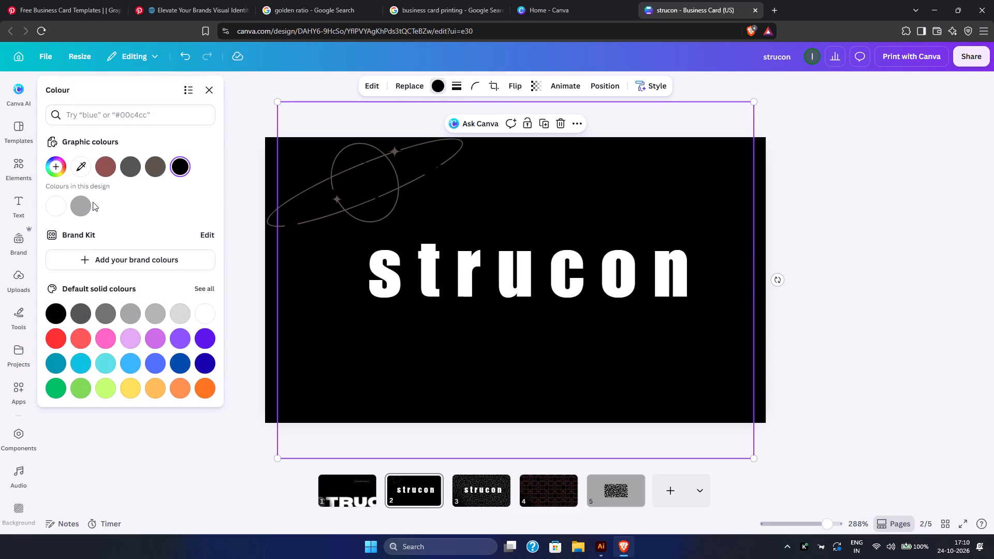
{"action": "left_click", "coordinate": [79, 204]}
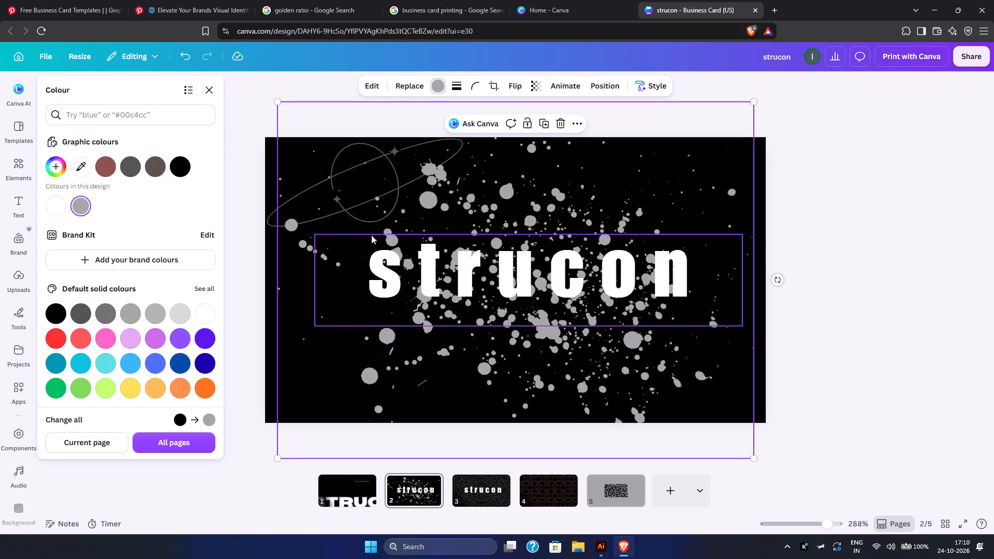
Shrink the grey speckle graphic to about the planet graphic's width and place it over the planet in the card's top-left corner.
{"action": "left_click_drag", "start_coordinate": [496, 179], "coordinate": [448, 173]}
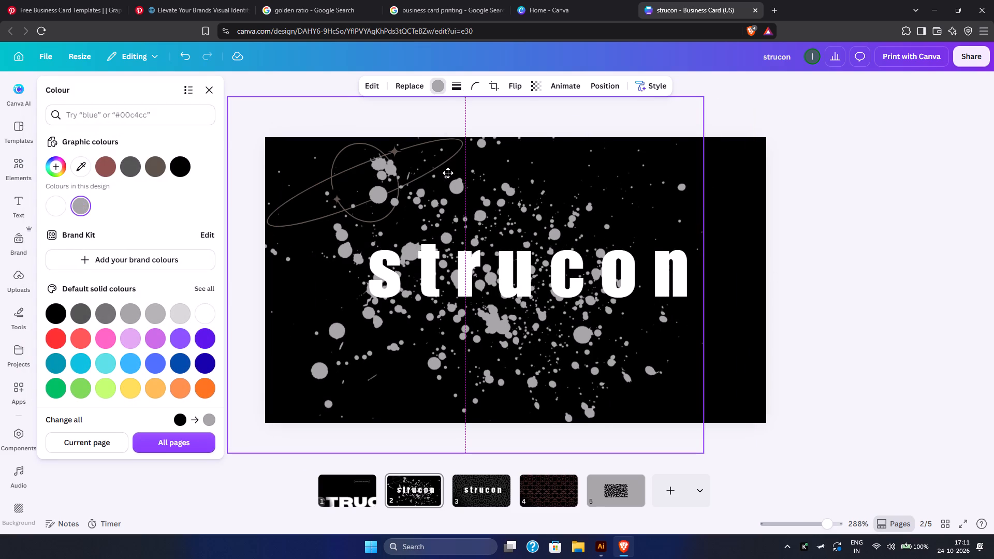
{"action": "left_click_drag", "start_coordinate": [448, 173], "coordinate": [449, 172]}
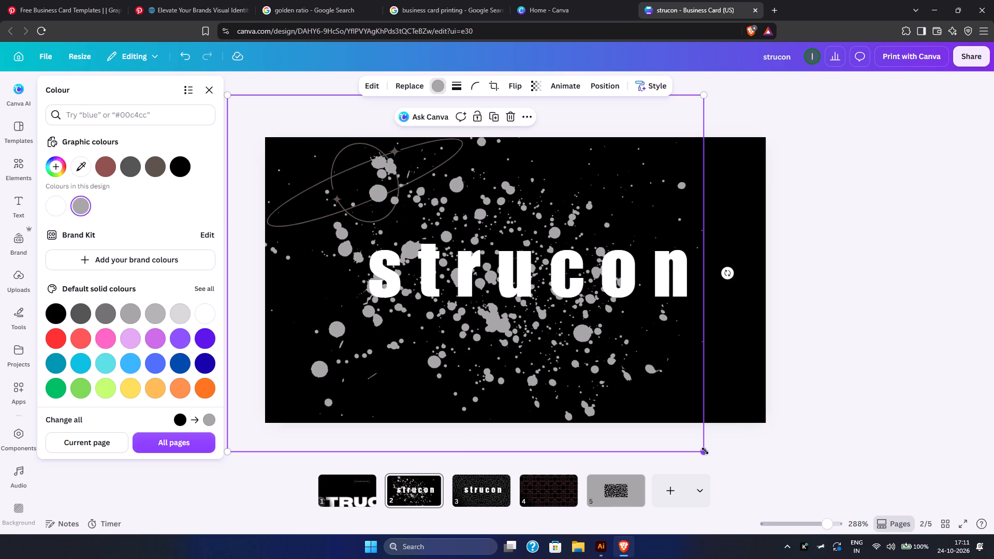
{"action": "left_click_drag", "start_coordinate": [705, 448], "coordinate": [578, 339]}
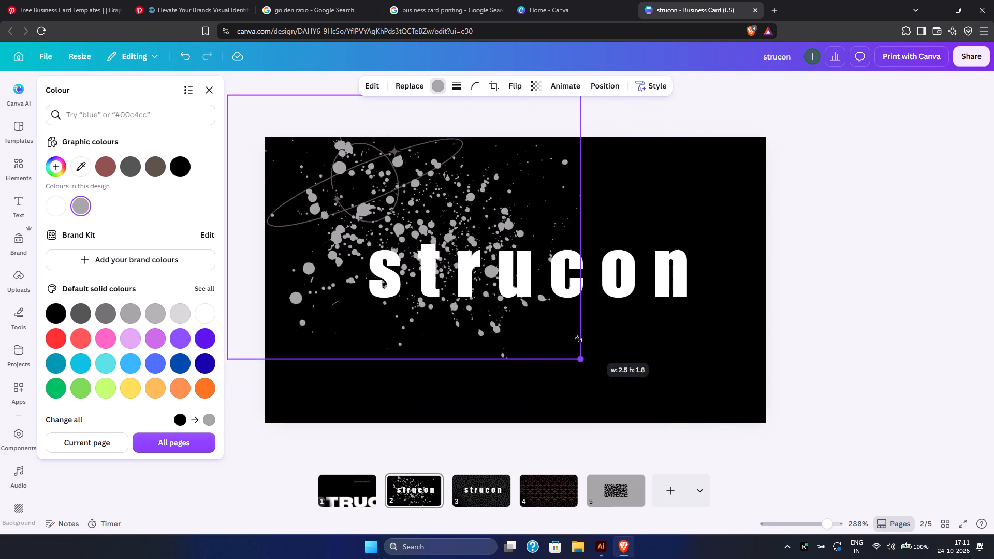
{"action": "left_click_drag", "start_coordinate": [578, 339], "coordinate": [419, 239]}
{"action": "scroll", "coordinate": [471, 271], "scroll_direction": "left", "scroll_amount": 1}
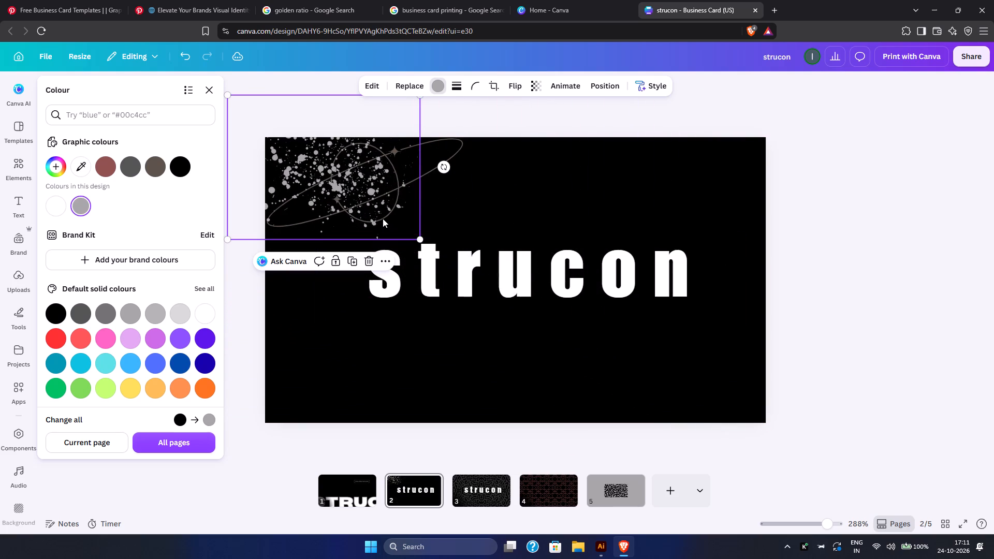
{"action": "key", "text": "Delete"}
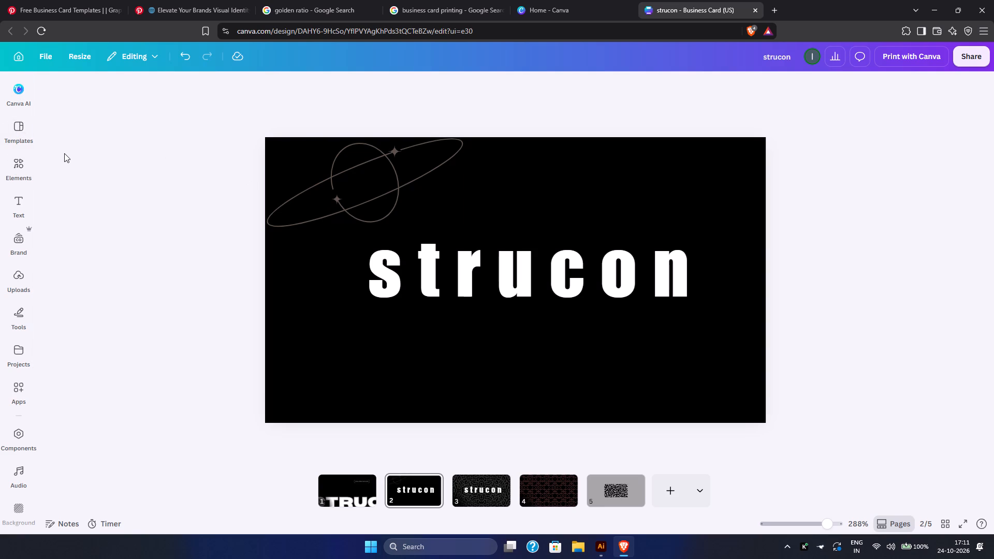
{"action": "key", "text": "ctrl+z"}
{"action": "left_click", "coordinate": [316, 172]}
{"action": "left_click_drag", "start_coordinate": [316, 172], "coordinate": [512, 82]}
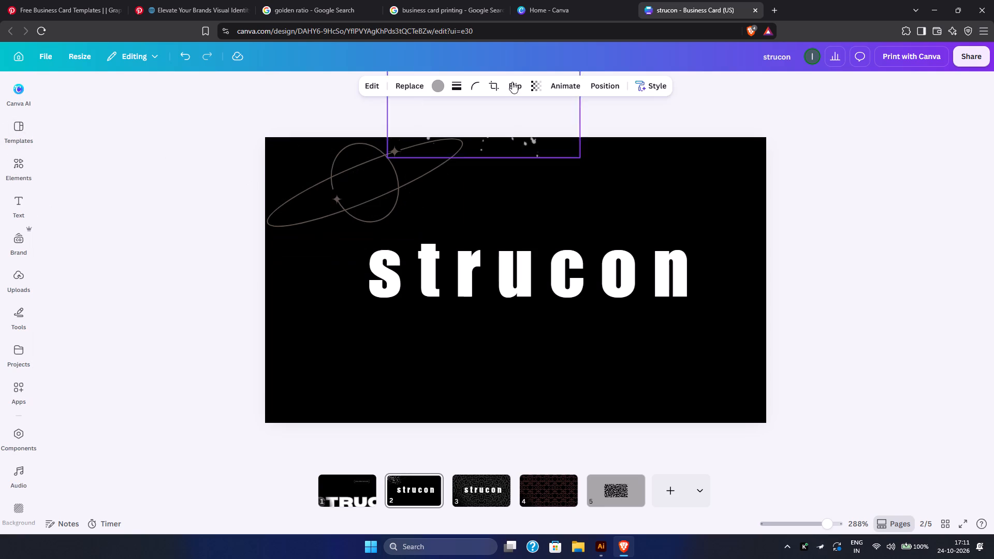
{"action": "left_click_drag", "start_coordinate": [512, 82], "coordinate": [354, 213]}
Set the grey speckle graphic's transparency to 18.
{"action": "left_click", "coordinate": [535, 90]}
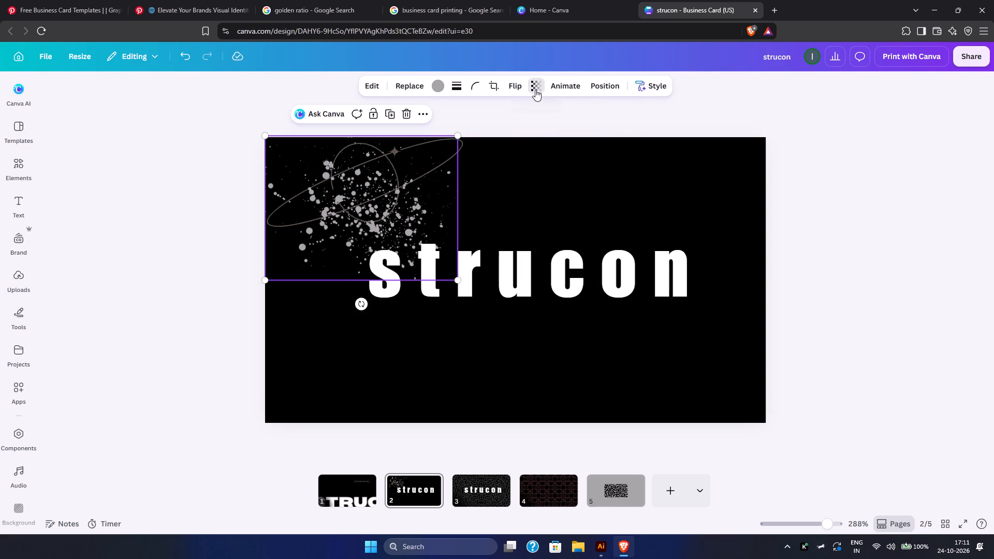
{"action": "left_click", "coordinate": [521, 133]}
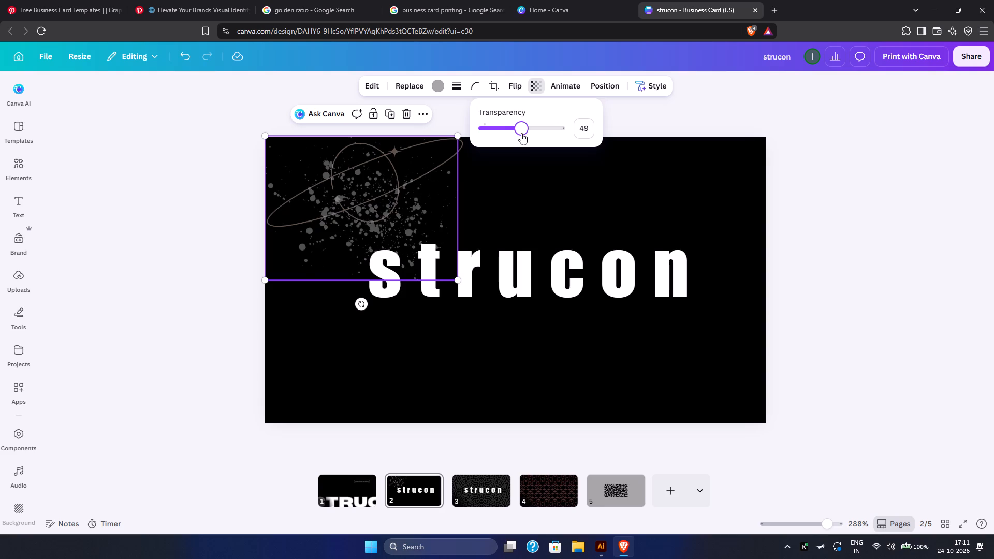
{"action": "left_click", "coordinate": [521, 133]}
{"action": "left_click_drag", "start_coordinate": [521, 133], "coordinate": [501, 133]}
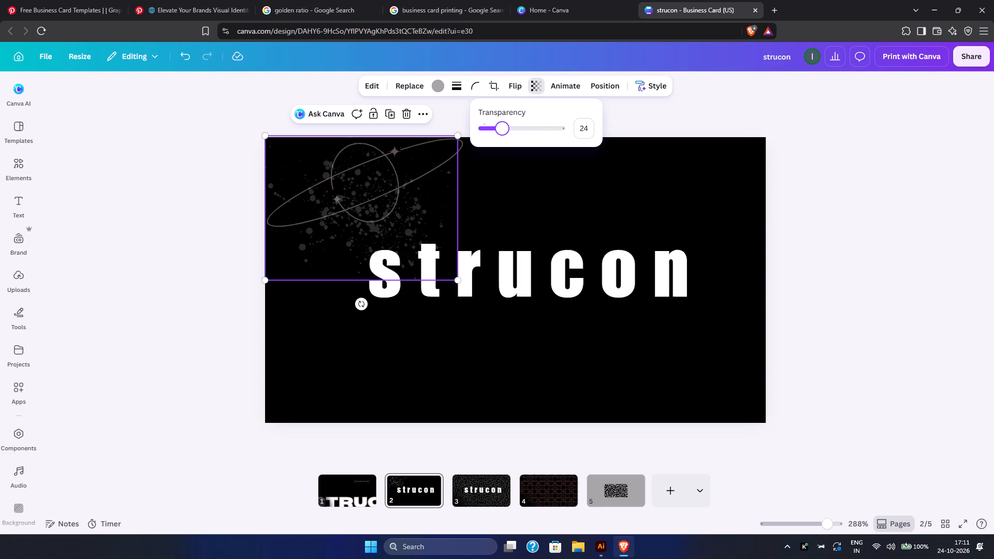
{"action": "left_click_drag", "start_coordinate": [501, 133], "coordinate": [496, 133]}
Set the grey speckle graphic's transparency to 28.
{"action": "left_click_drag", "start_coordinate": [496, 133], "coordinate": [503, 130]}
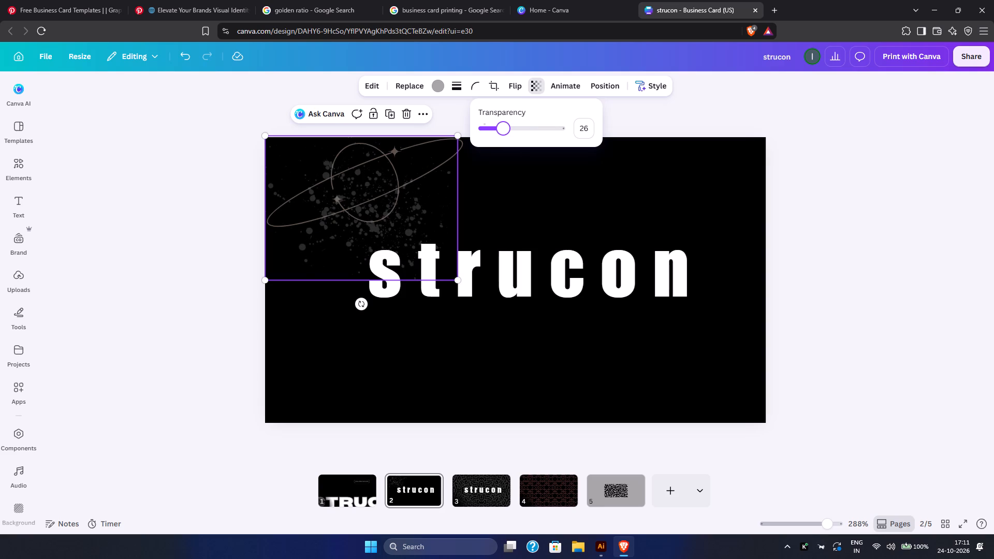
{"action": "left_click_drag", "start_coordinate": [503, 130], "coordinate": [504, 129]}
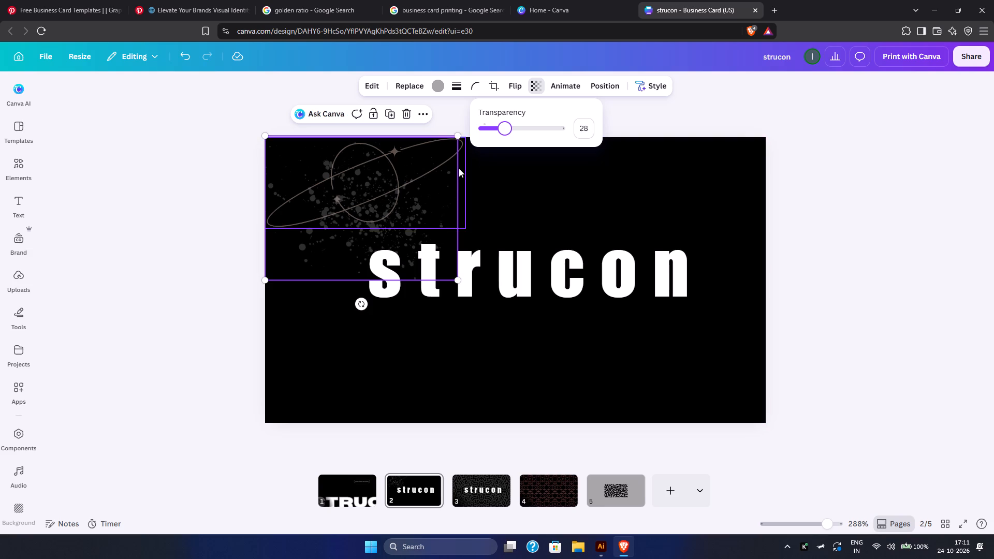
{"action": "left_click", "coordinate": [459, 168]}
Move the grey speckle graphic off the planet to the card's upper centre-right, above the "strucon" text.
{"action": "left_click", "coordinate": [399, 207]}
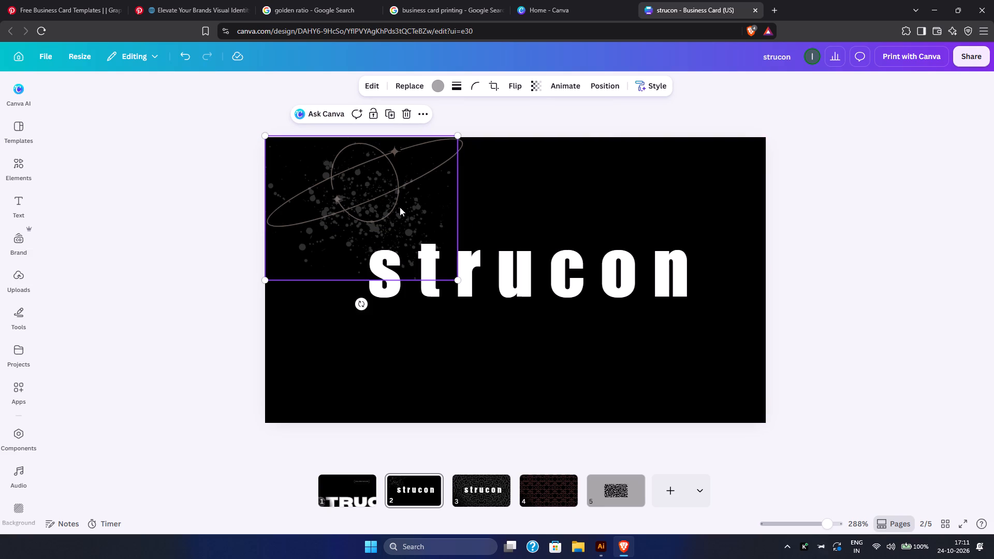
{"action": "left_click_drag", "start_coordinate": [400, 207], "coordinate": [608, 211]}
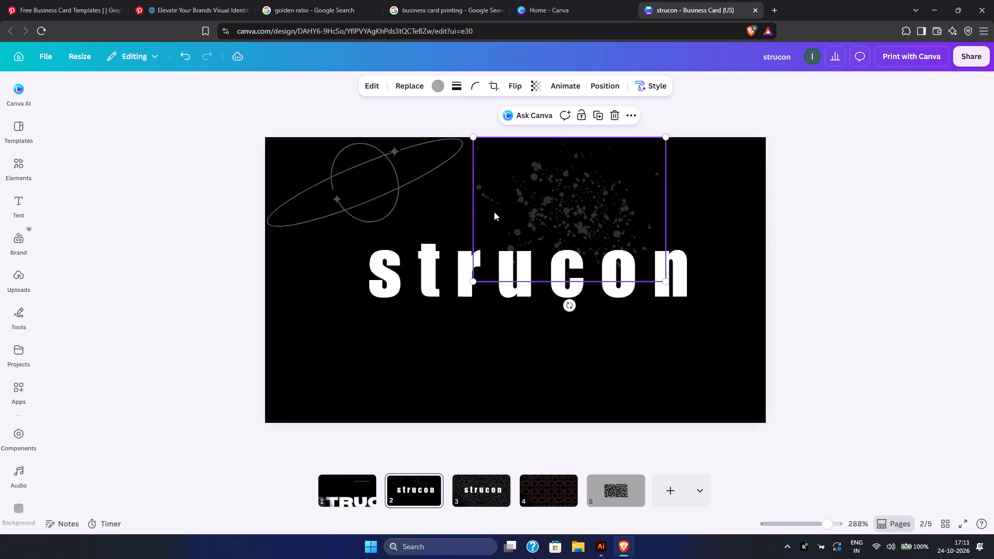
Delete the slim-line planet graphic from the card's top-left corner.
{"action": "left_click", "coordinate": [386, 186]}
{"action": "key", "text": "Delete"}
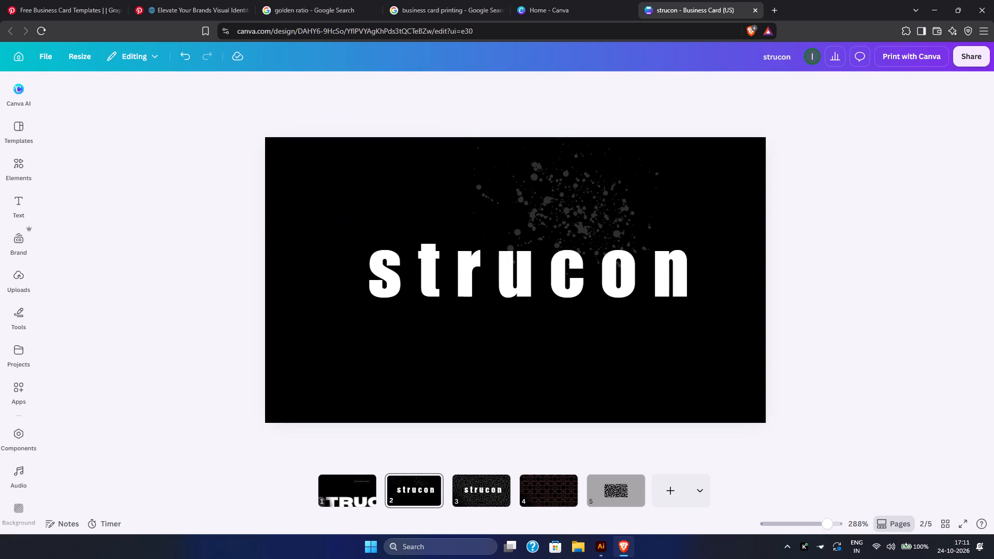
Switch to Pinterest and search for "lining composition ideas for buisness cards canva".
{"action": "left_click", "coordinate": [97, 0]}
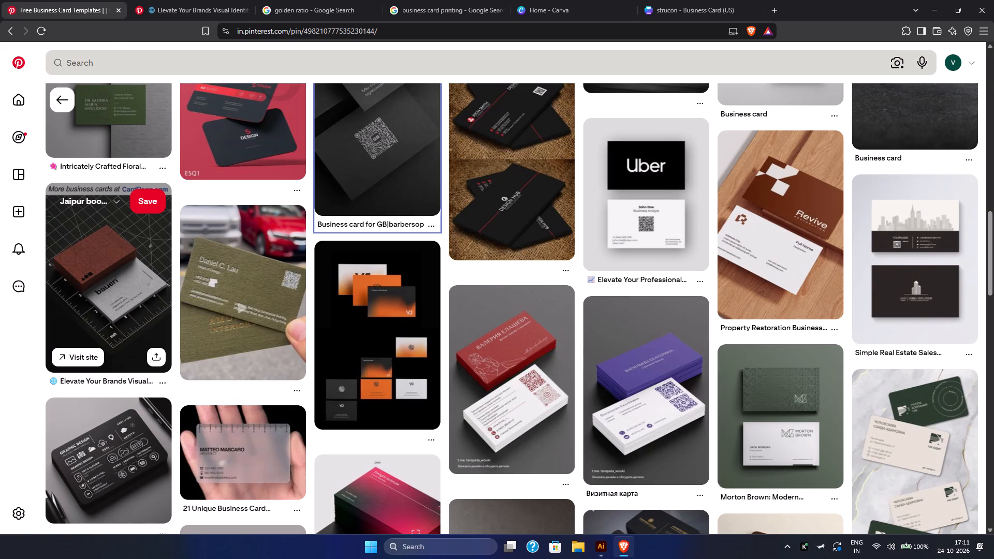
{"action": "left_click", "coordinate": [128, 75]}
{"action": "type", "text": "lining composition ideas f"}
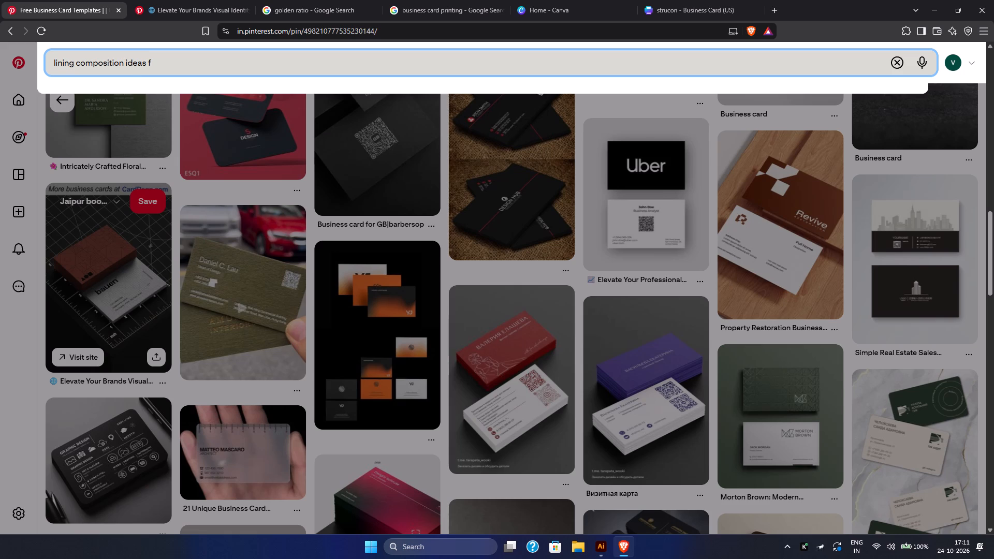
{"action": "type", "text": "or"}
{"action": "key", "text": "space"}
{"action": "type", "text": "buisness cards"}
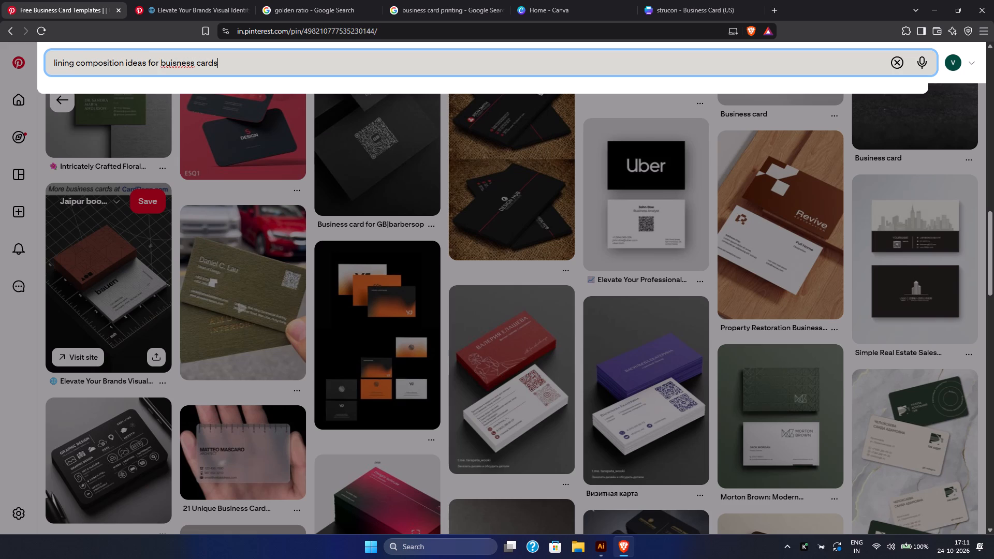
{"action": "key", "text": "space"}
{"action": "type", "text": "canva"}
{"action": "key", "text": "Return"}
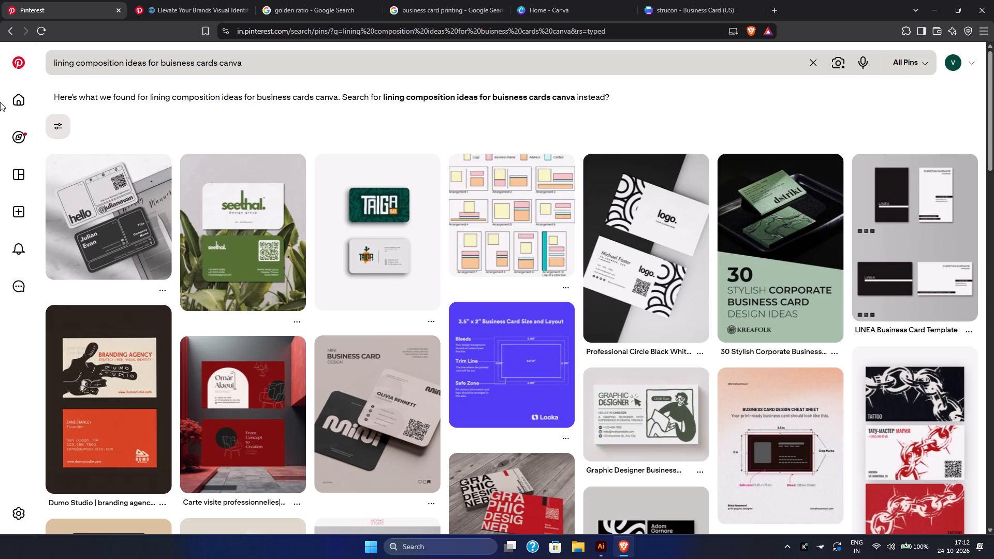
Review the strucon card against the open bauen card, golden ratio and business card printing references, ending on the Pinterest results.
{"action": "left_click", "coordinate": [229, 0]}
{"action": "left_click", "coordinate": [565, 0]}
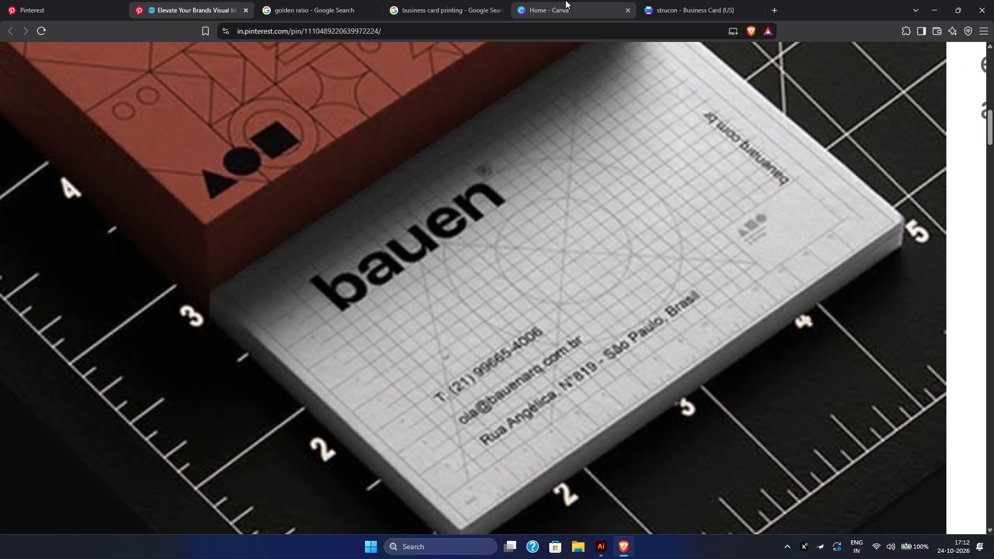
{"action": "left_click", "coordinate": [688, 0]}
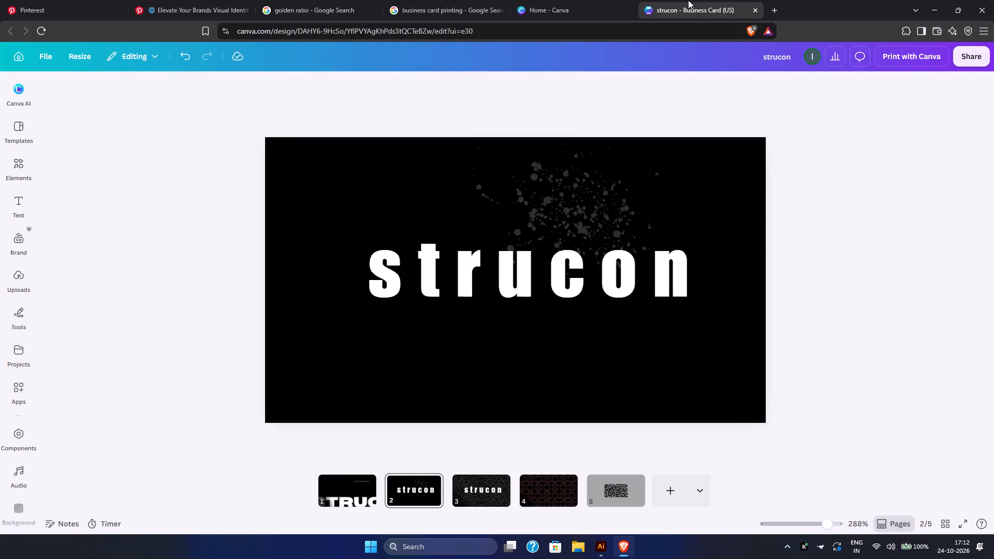
{"action": "left_click", "coordinate": [572, 182]}
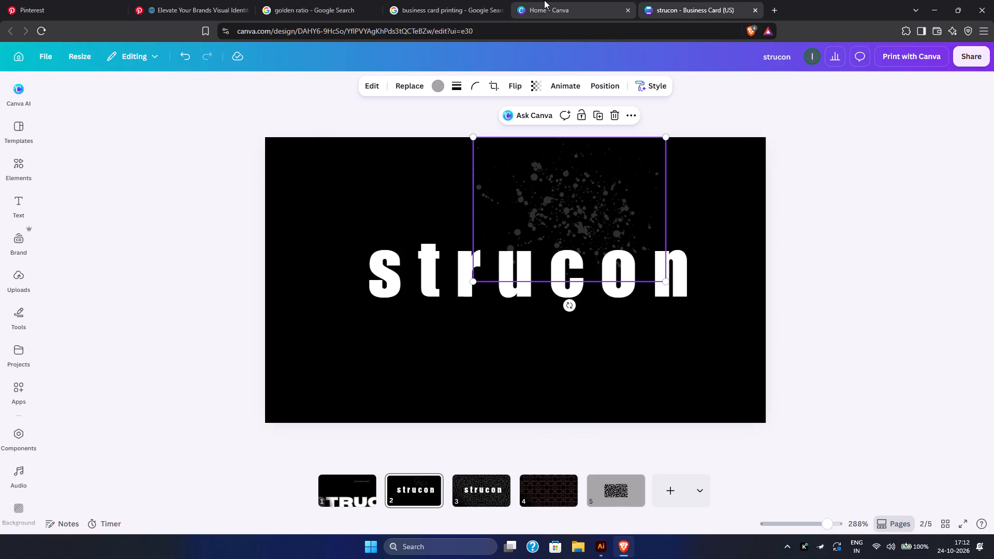
{"action": "left_click", "coordinate": [544, 0]}
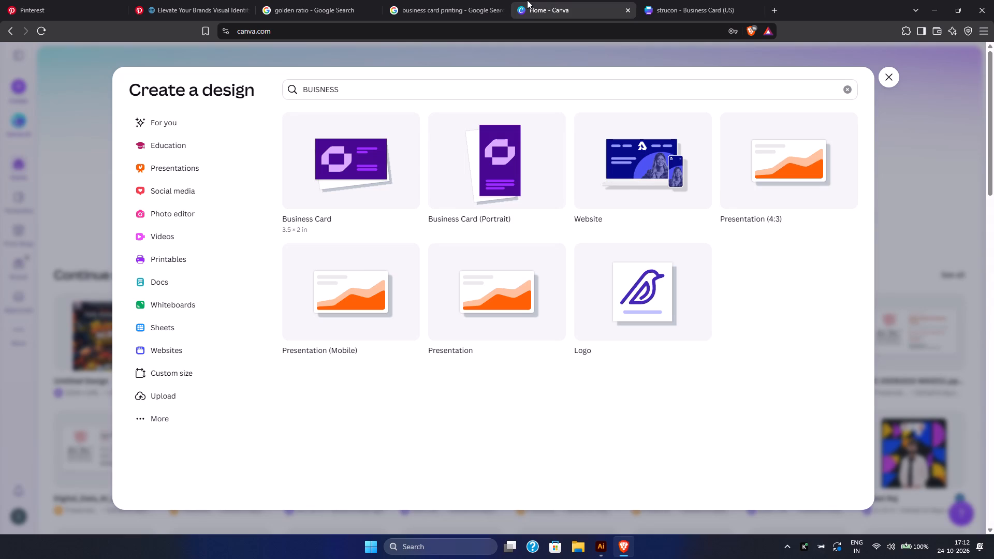
{"action": "left_click", "coordinate": [509, 0]}
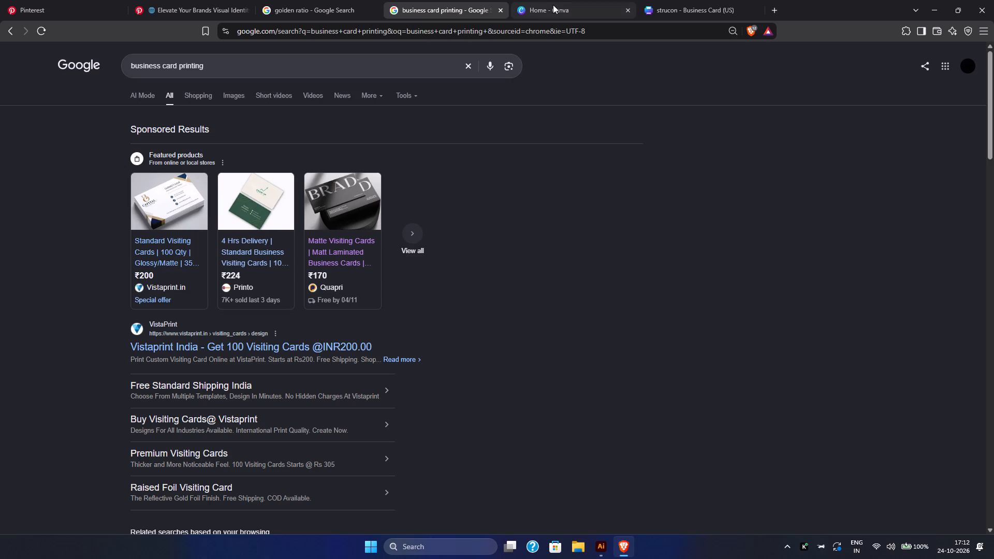
{"action": "left_click", "coordinate": [553, 5]}
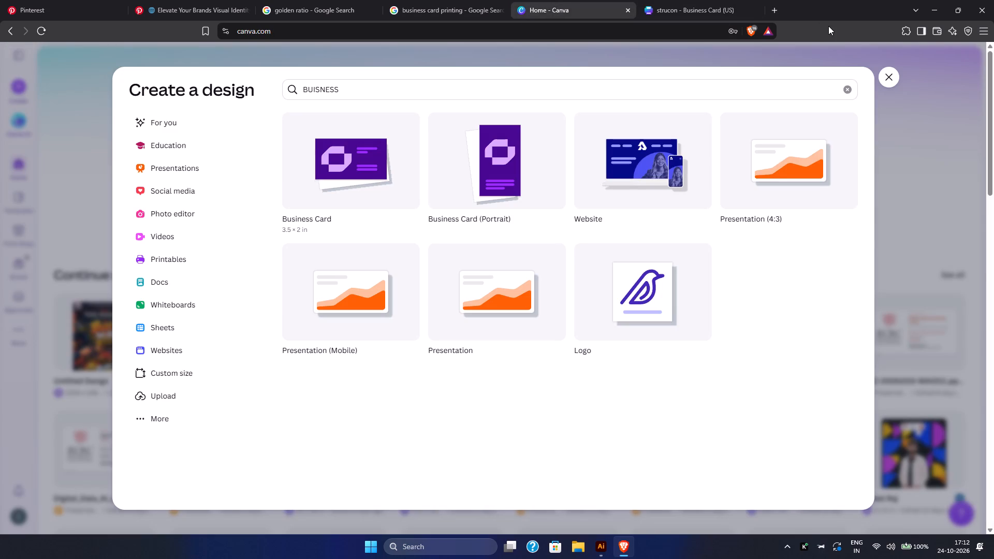
{"action": "left_click", "coordinate": [677, 0]}
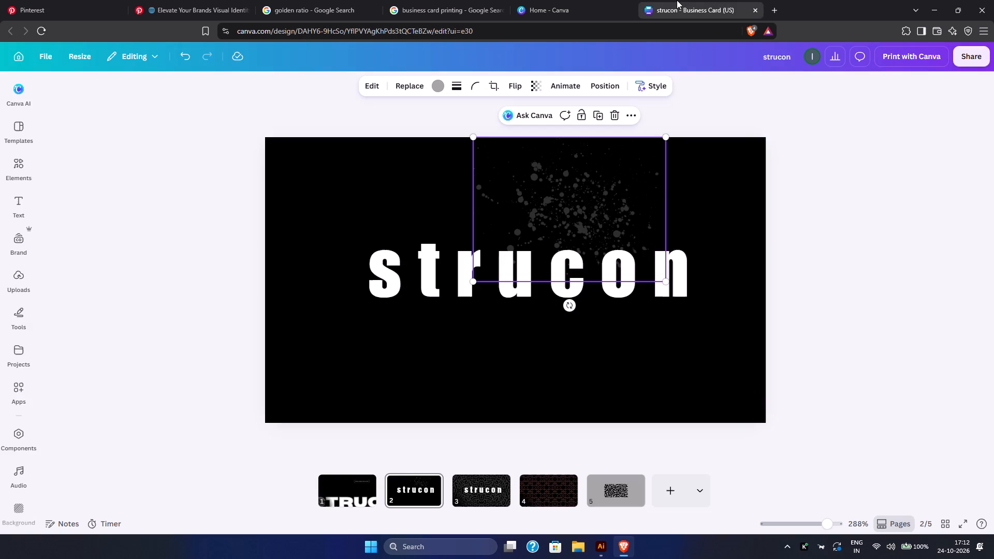
{"action": "left_click", "coordinate": [564, 0]}
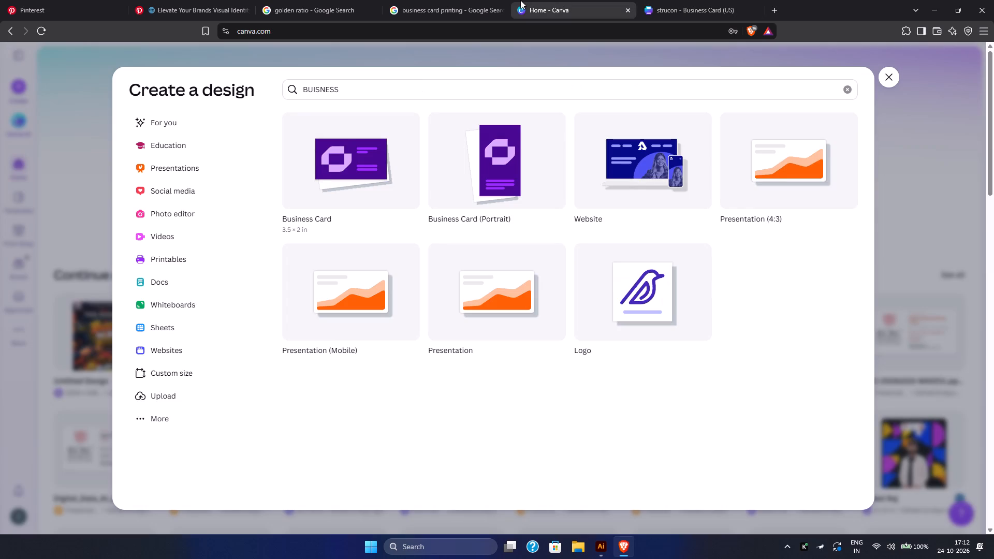
{"action": "left_click", "coordinate": [520, 0]}
{"action": "left_click", "coordinate": [486, 0]}
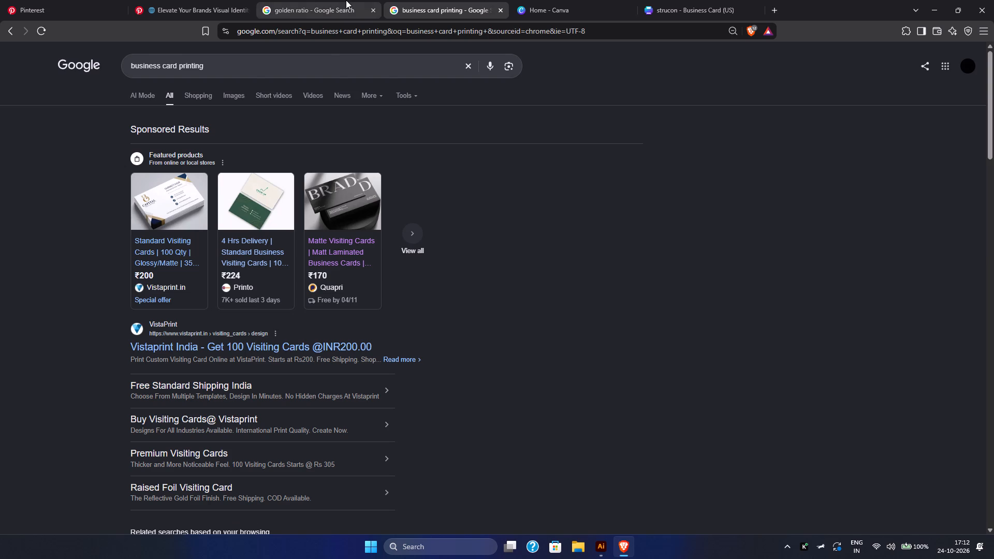
{"action": "left_click", "coordinate": [346, 0]}
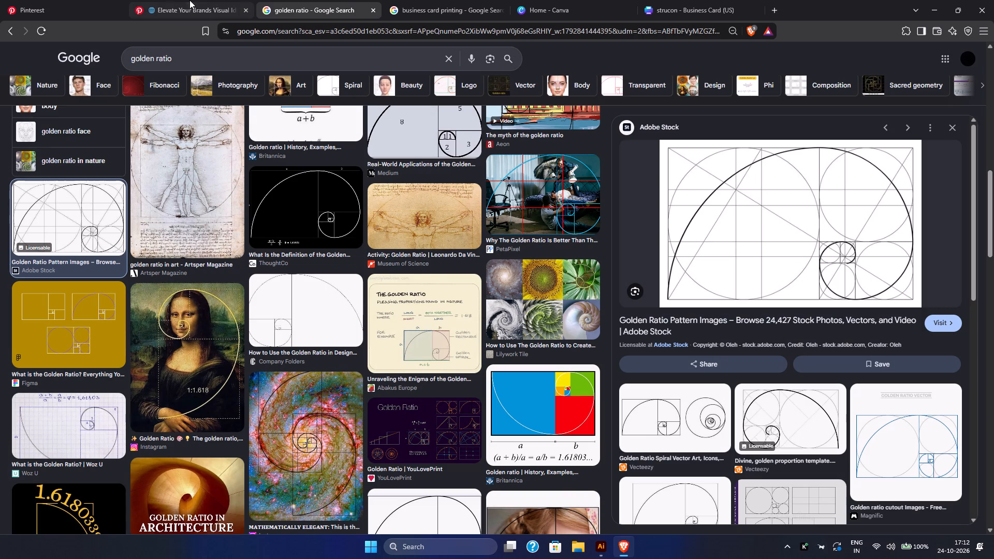
{"action": "left_click", "coordinate": [189, 0]}
{"action": "left_click", "coordinate": [50, 0]}
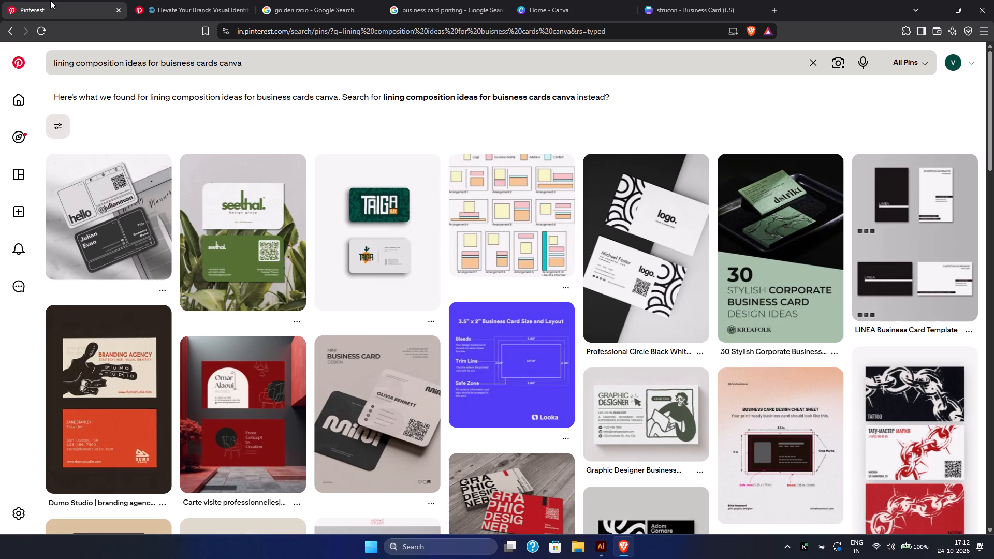
{"action": "scroll", "coordinate": [50, 0], "scroll_direction": "right", "scroll_amount": 6}
{"action": "left_click", "coordinate": [449, 0]}
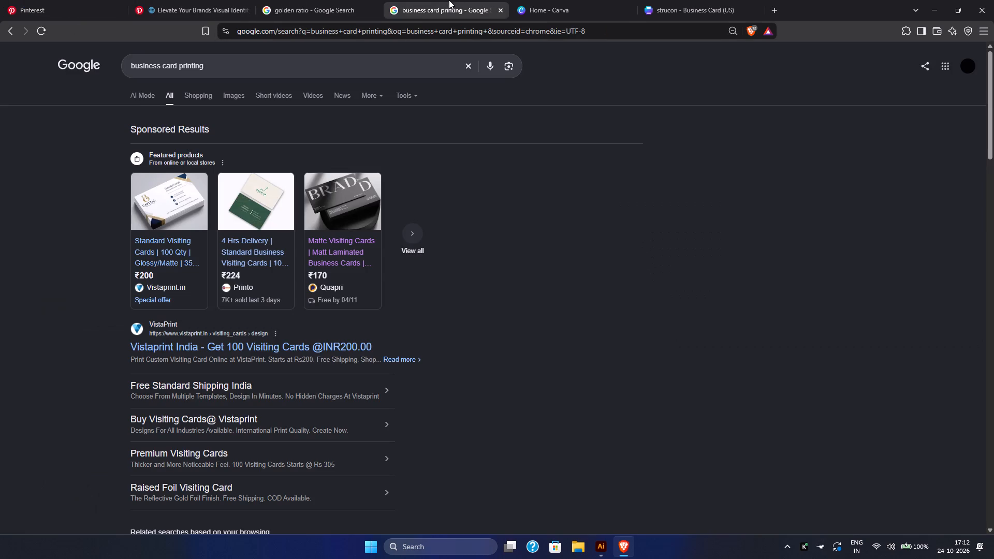
{"action": "left_click", "coordinate": [587, 7]}
{"action": "left_click", "coordinate": [698, 10]}
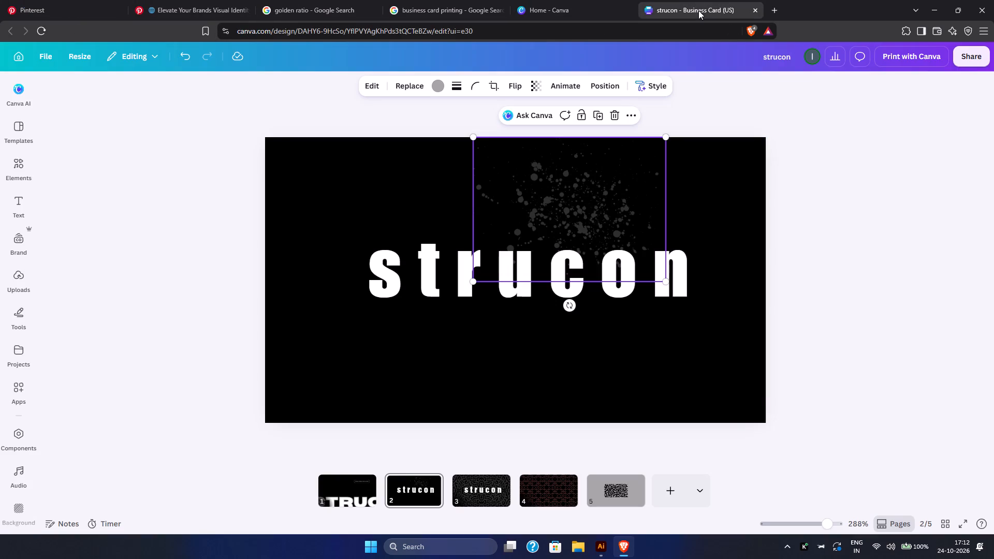
{"action": "left_click", "coordinate": [52, 0]}
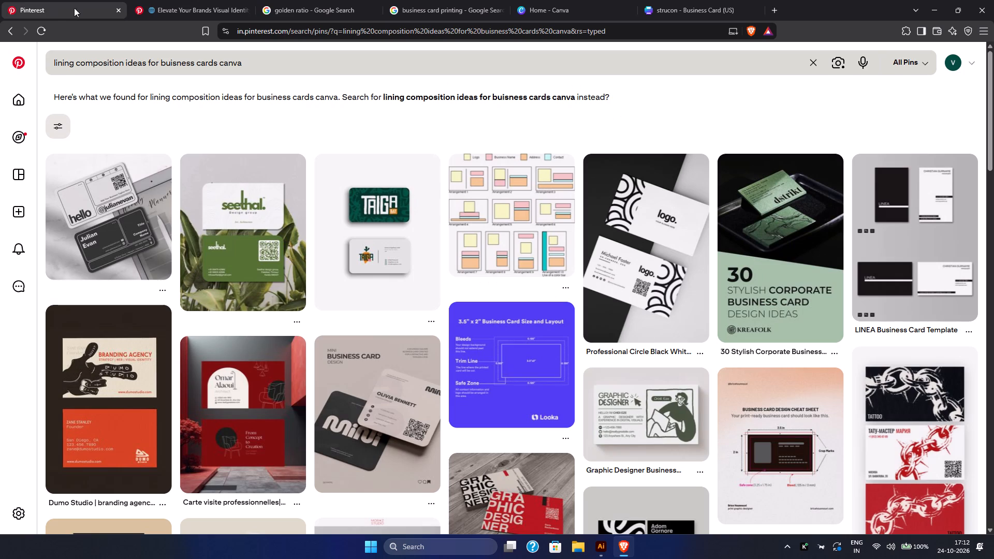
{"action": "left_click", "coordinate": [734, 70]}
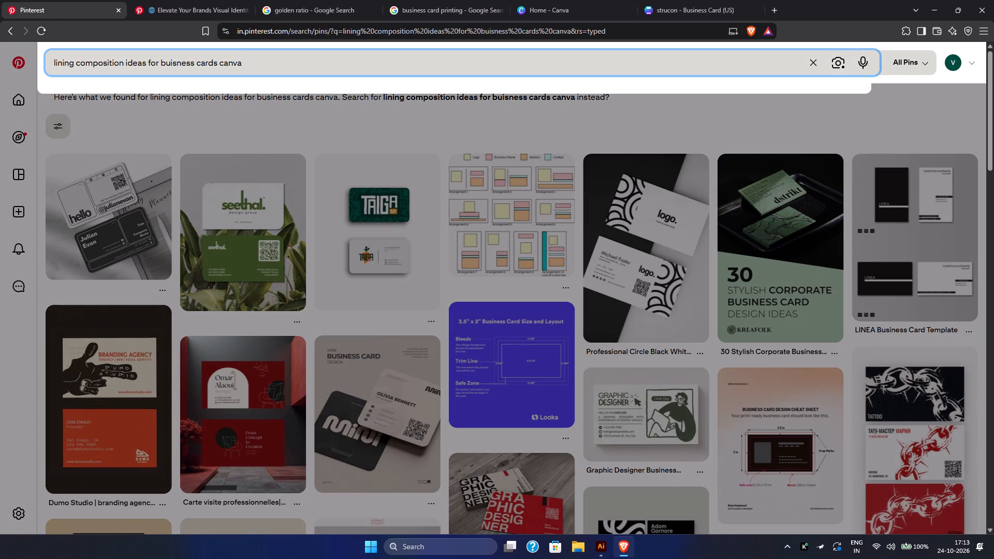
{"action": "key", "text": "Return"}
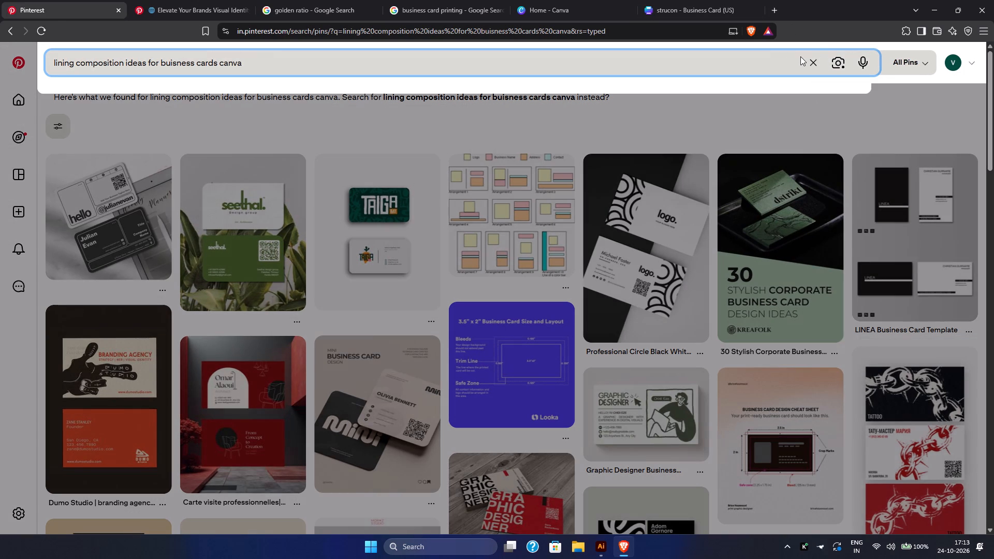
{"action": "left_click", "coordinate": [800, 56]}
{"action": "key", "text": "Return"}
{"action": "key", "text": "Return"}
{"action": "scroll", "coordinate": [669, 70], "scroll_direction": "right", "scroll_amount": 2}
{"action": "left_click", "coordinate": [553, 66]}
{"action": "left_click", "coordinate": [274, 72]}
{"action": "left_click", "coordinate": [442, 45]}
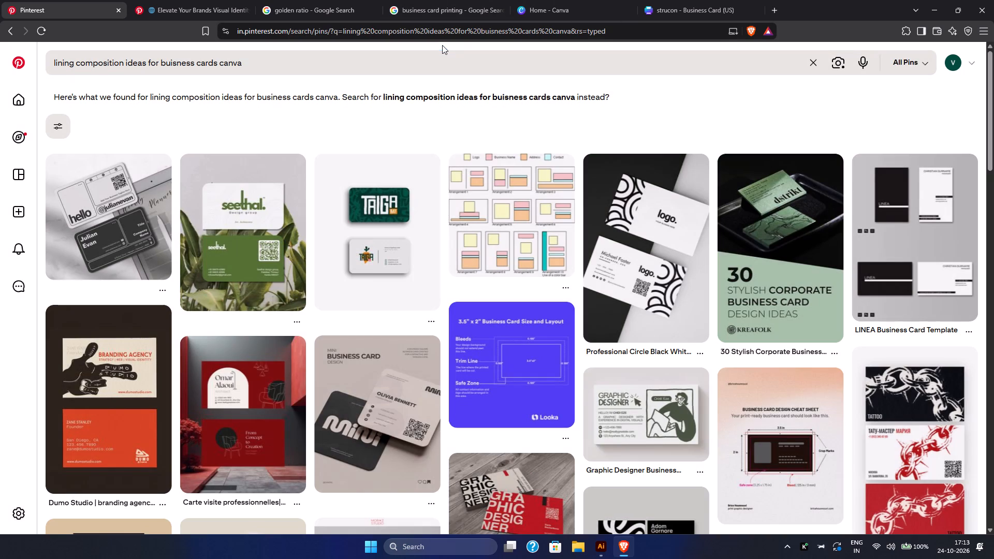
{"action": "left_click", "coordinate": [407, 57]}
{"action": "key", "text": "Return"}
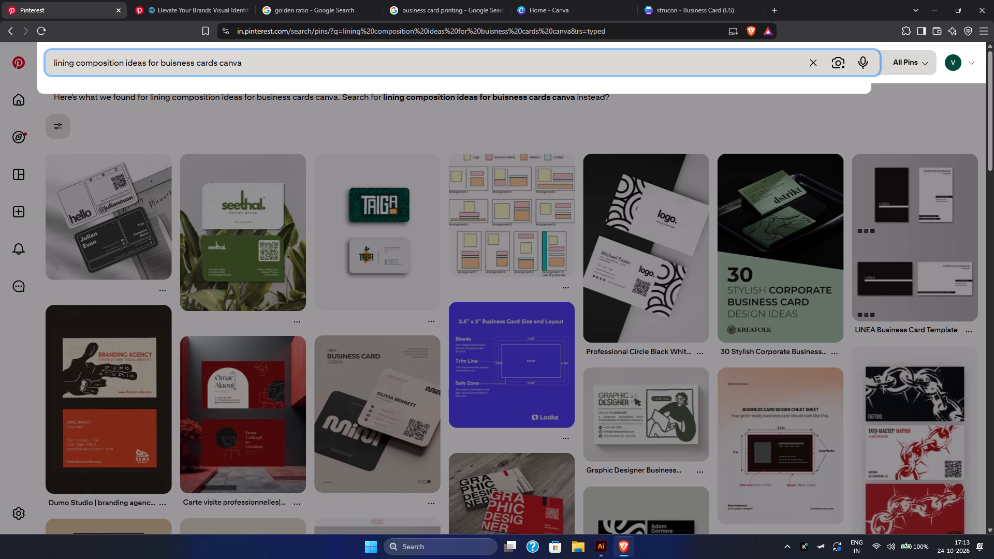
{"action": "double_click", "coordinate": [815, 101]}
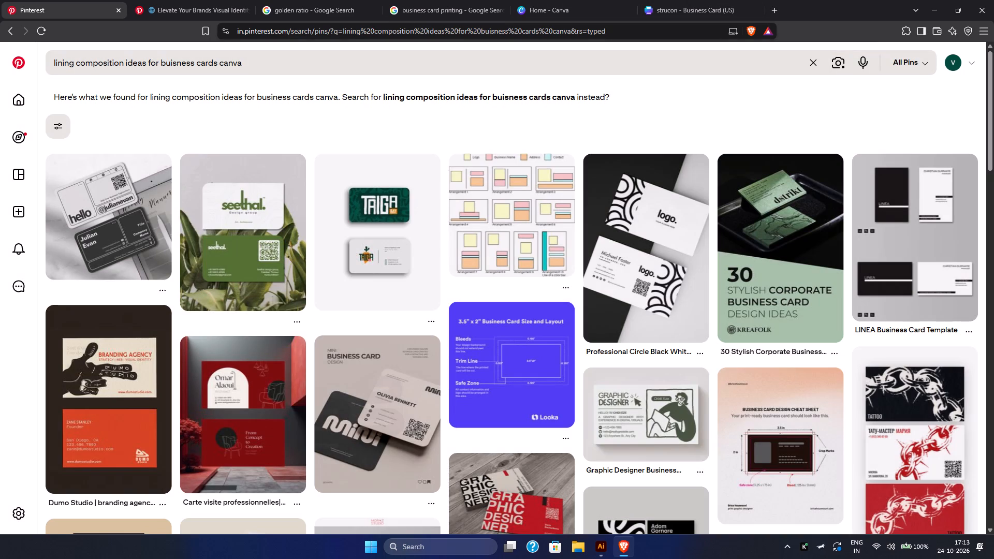
Shorten the Pinterest search to "lining composition ideas for buisness cards" and run it.
{"action": "left_click", "coordinate": [273, 62]}
{"action": "key", "text": "BackSpace"}
{"action": "key", "text": "BackSpace"}
{"action": "key", "text": "BackSpace"}
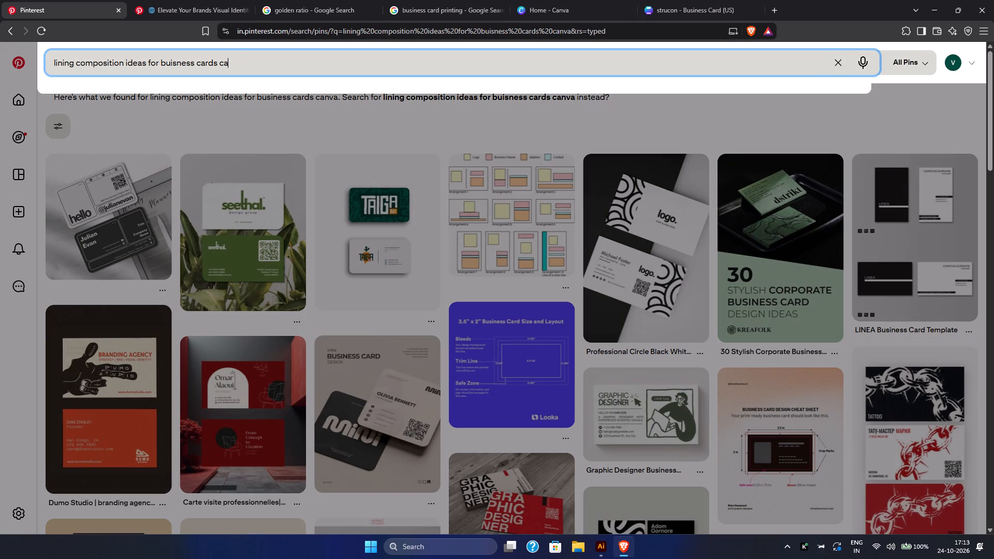
{"action": "key", "text": "BackSpace"}
{"action": "key", "text": "BackSpace"}
{"action": "key", "text": "Return"}
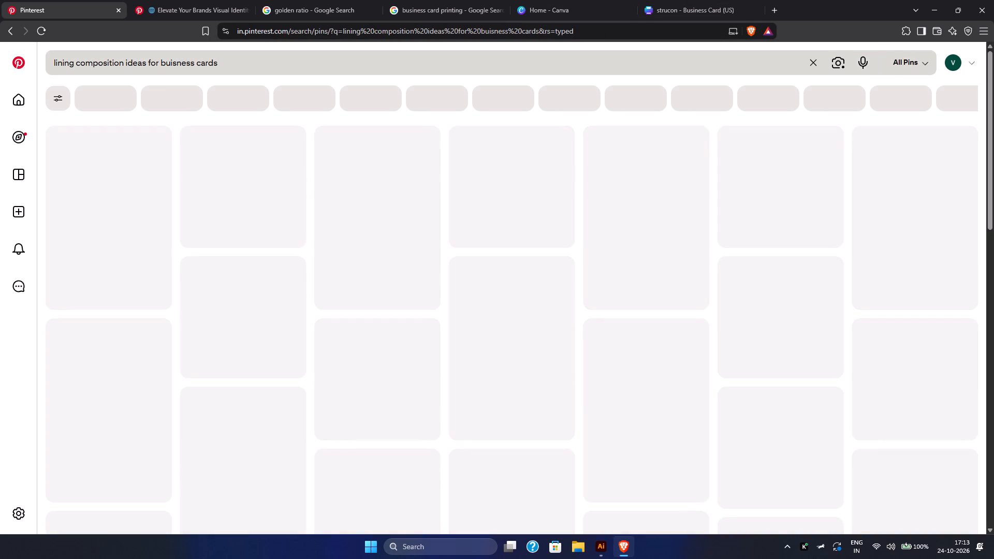
Extend the Pinterest search to "lining composition ideas for buisness cards for canva" and run it.
{"action": "left_click", "coordinate": [232, 56]}
{"action": "key", "text": "space"}
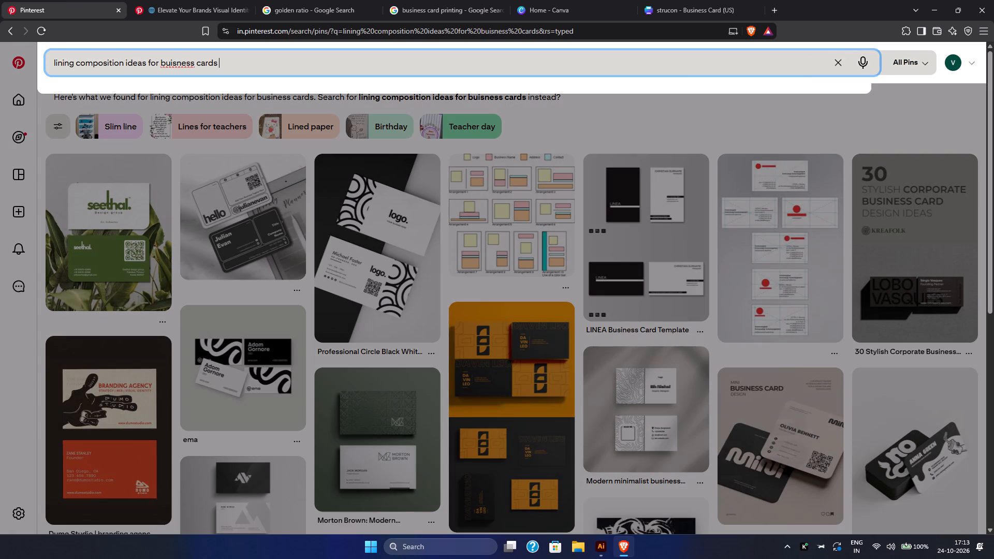
{"action": "type", "text": "for"}
{"action": "key", "text": "space"}
{"action": "type", "text": "canva"}
{"action": "key", "text": "Return"}
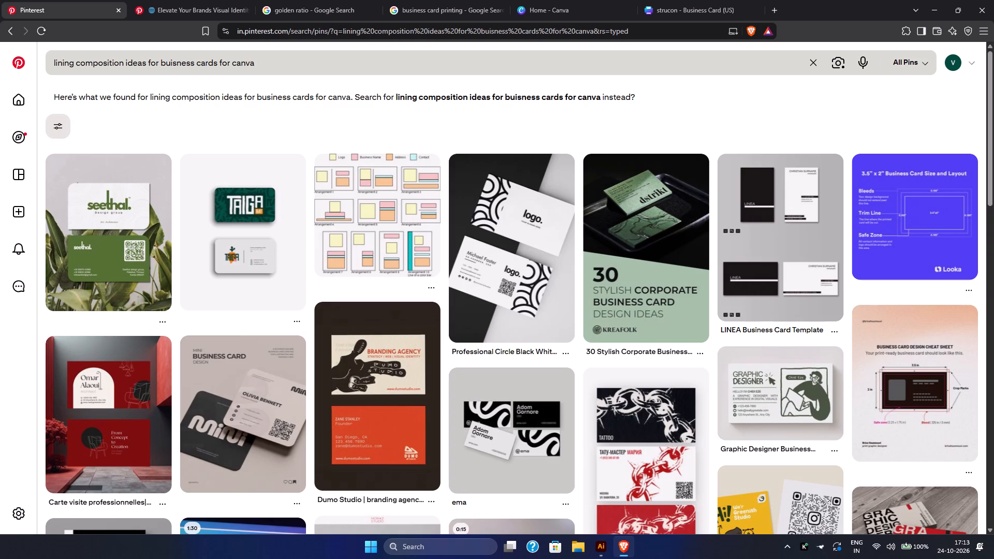
Browse the Pinterest results for business card layouts and line compositions, down to the first related searches section.
{"action": "scroll", "coordinate": [587, 170], "scroll_direction": "down", "scroll_amount": 1}
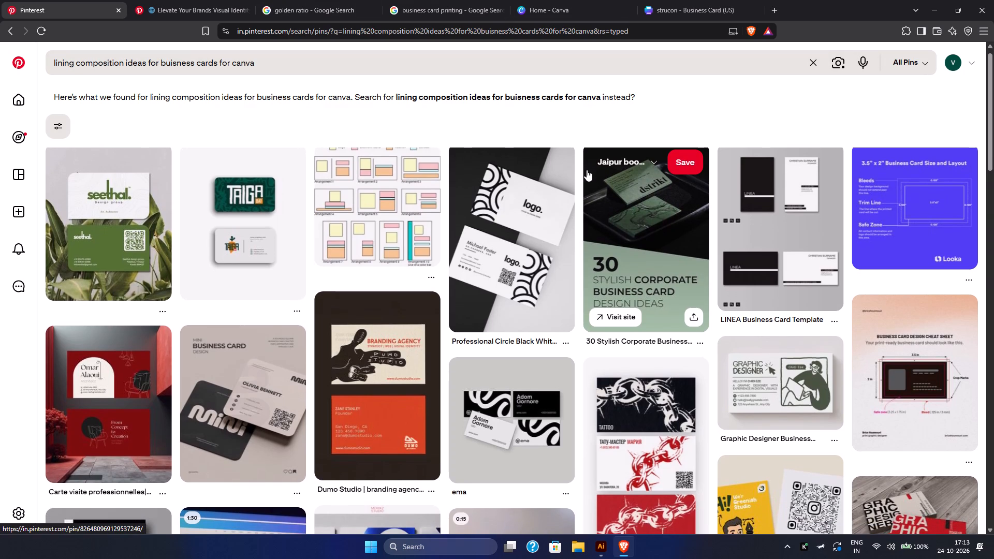
{"action": "scroll", "coordinate": [587, 170], "scroll_direction": "down", "scroll_amount": 3}
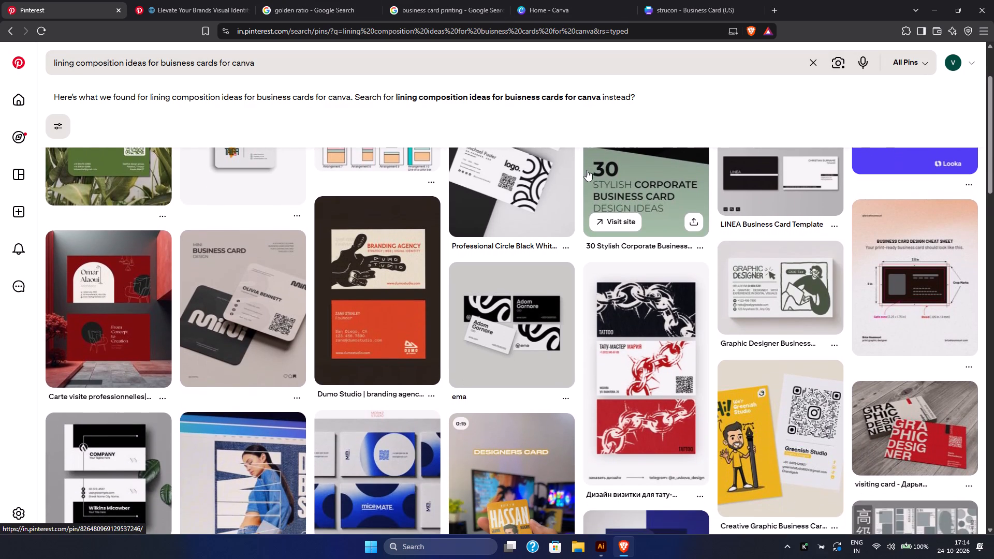
{"action": "scroll", "coordinate": [587, 170], "scroll_direction": "down", "scroll_amount": 4}
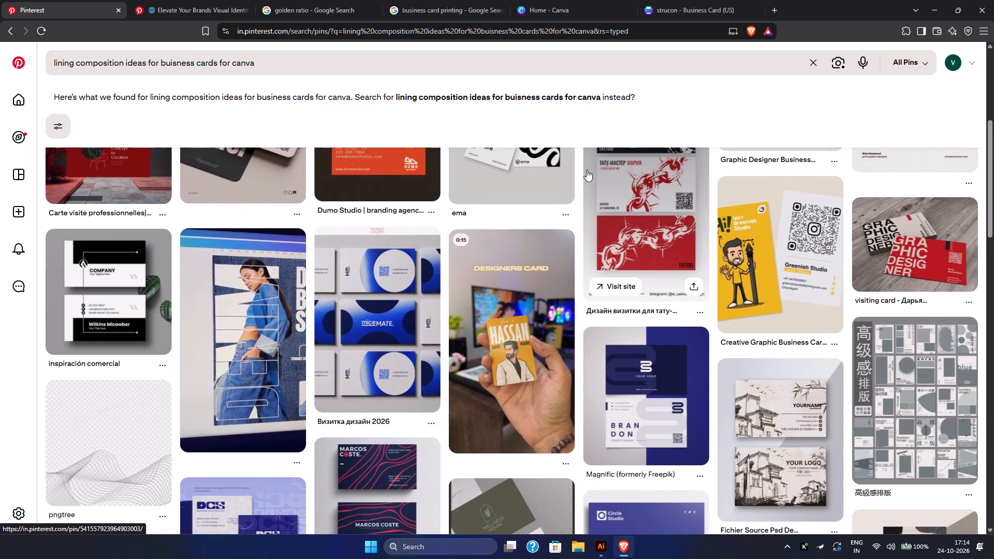
{"action": "scroll", "coordinate": [587, 170], "scroll_direction": "down", "scroll_amount": 3}
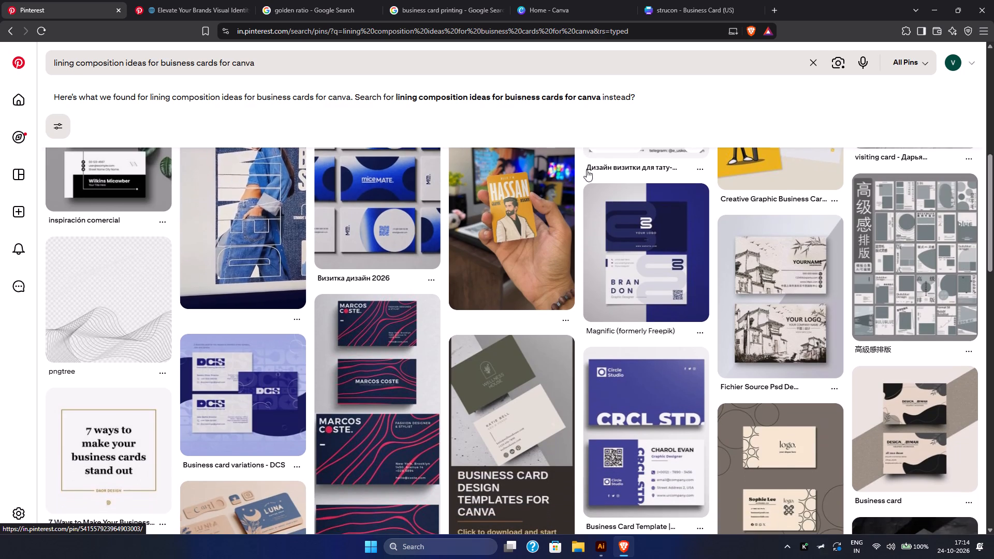
{"action": "scroll", "coordinate": [587, 170], "scroll_direction": "down", "scroll_amount": 4}
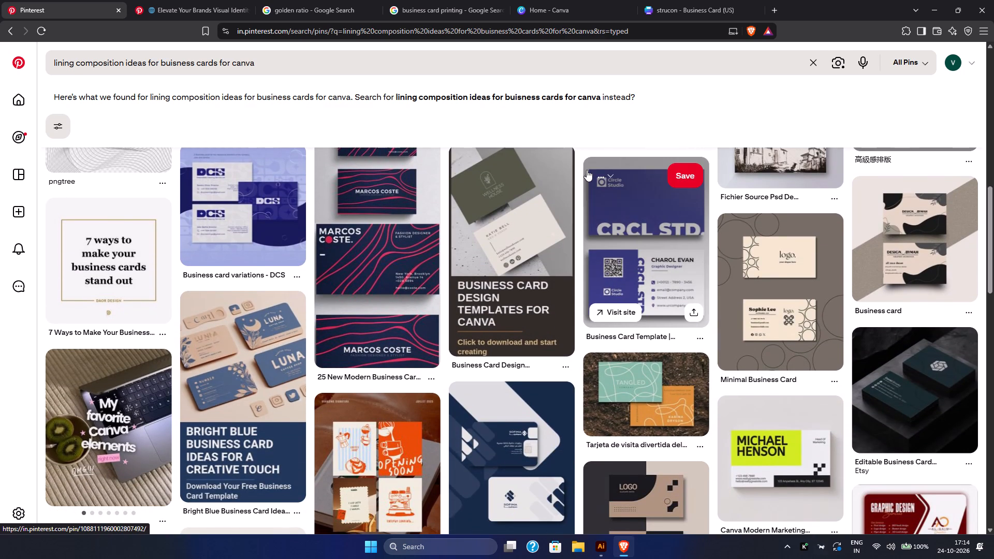
{"action": "scroll", "coordinate": [587, 170], "scroll_direction": "down", "scroll_amount": 3}
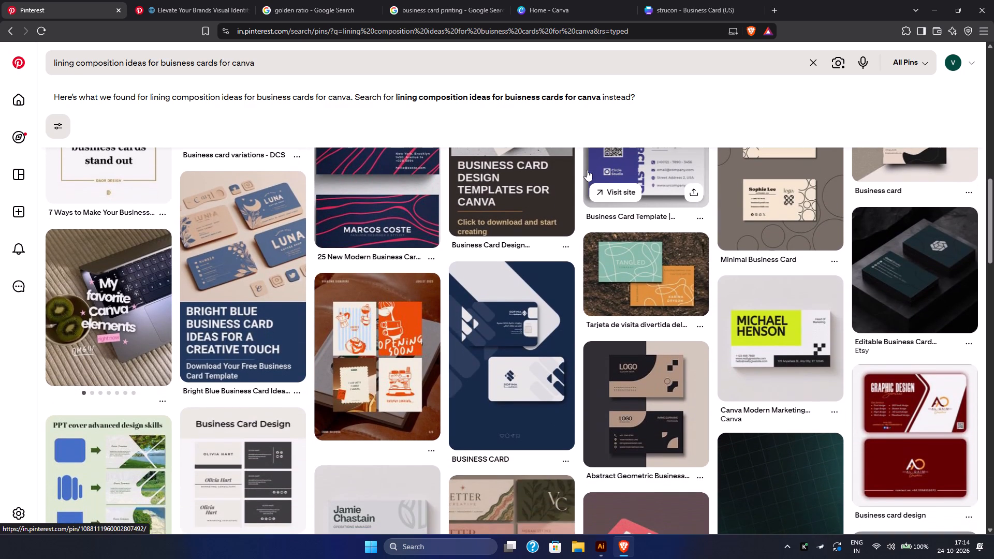
{"action": "scroll", "coordinate": [587, 170], "scroll_direction": "down", "scroll_amount": 1}
{"action": "scroll", "coordinate": [587, 170], "scroll_direction": "up", "scroll_amount": 3}
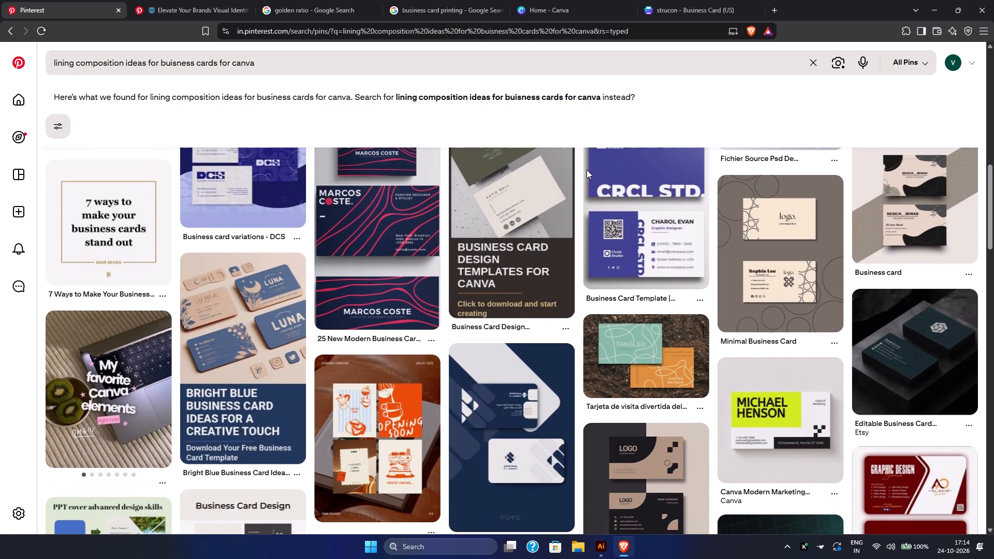
{"action": "scroll", "coordinate": [587, 170], "scroll_direction": "down", "scroll_amount": 6}
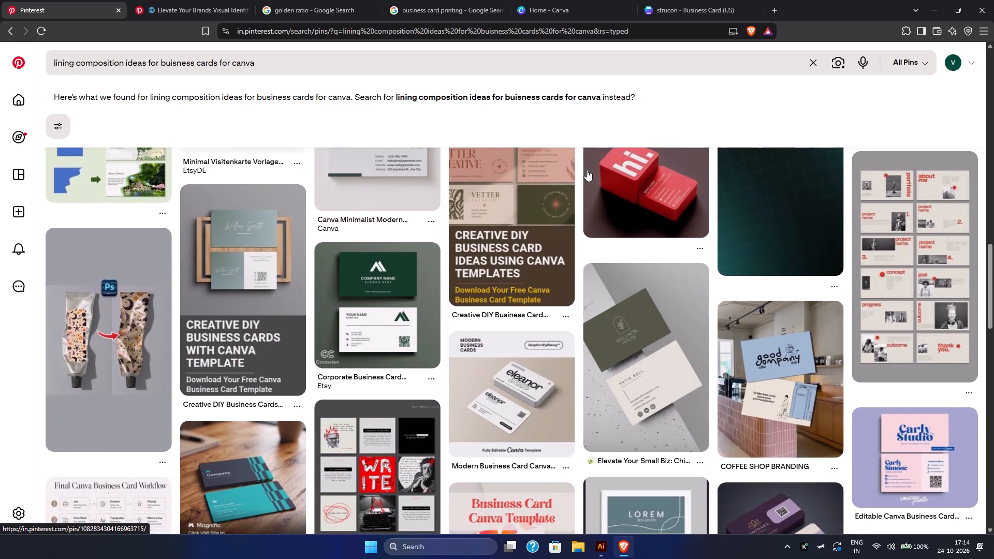
{"action": "scroll", "coordinate": [587, 170], "scroll_direction": "down", "scroll_amount": 7}
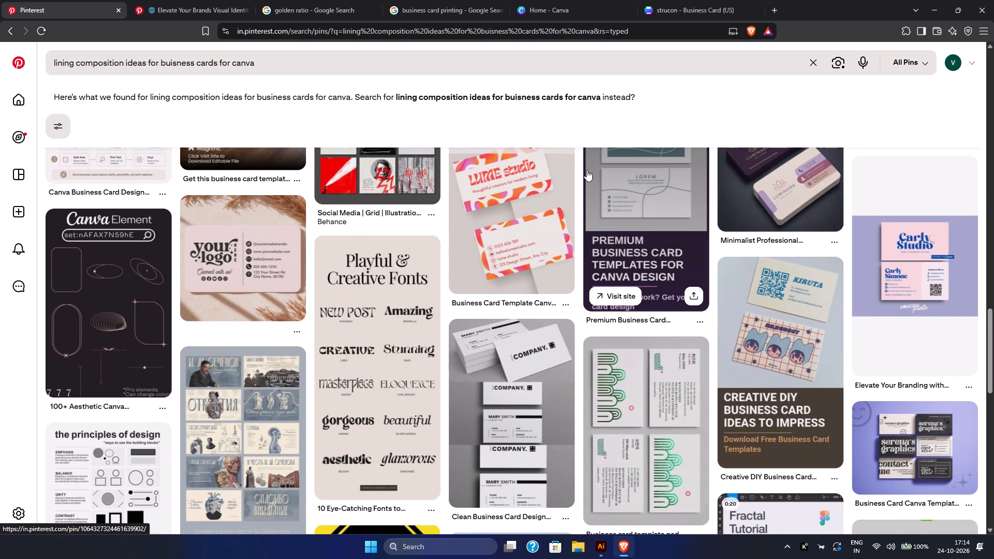
{"action": "scroll", "coordinate": [587, 170], "scroll_direction": "down", "scroll_amount": 1}
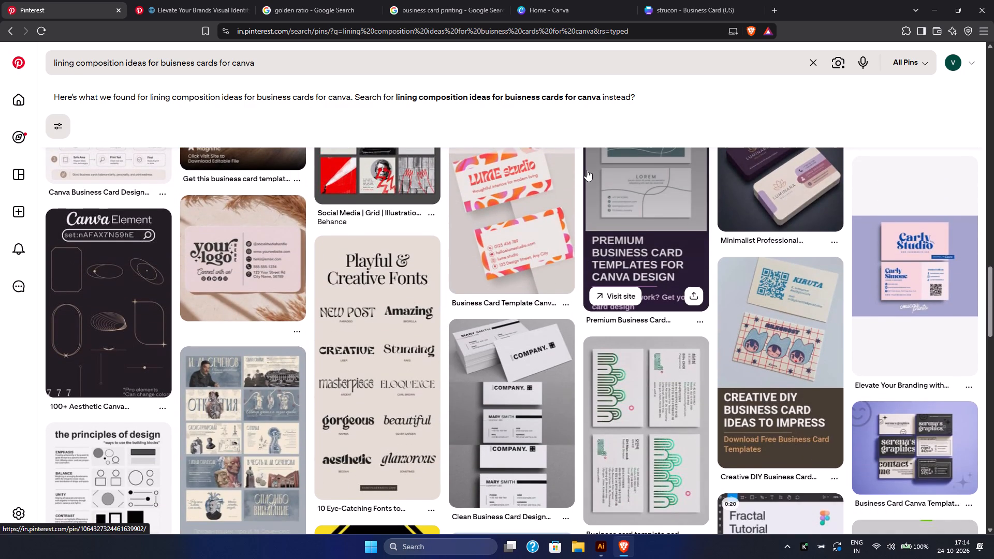
{"action": "scroll", "coordinate": [587, 170], "scroll_direction": "down", "scroll_amount": 1}
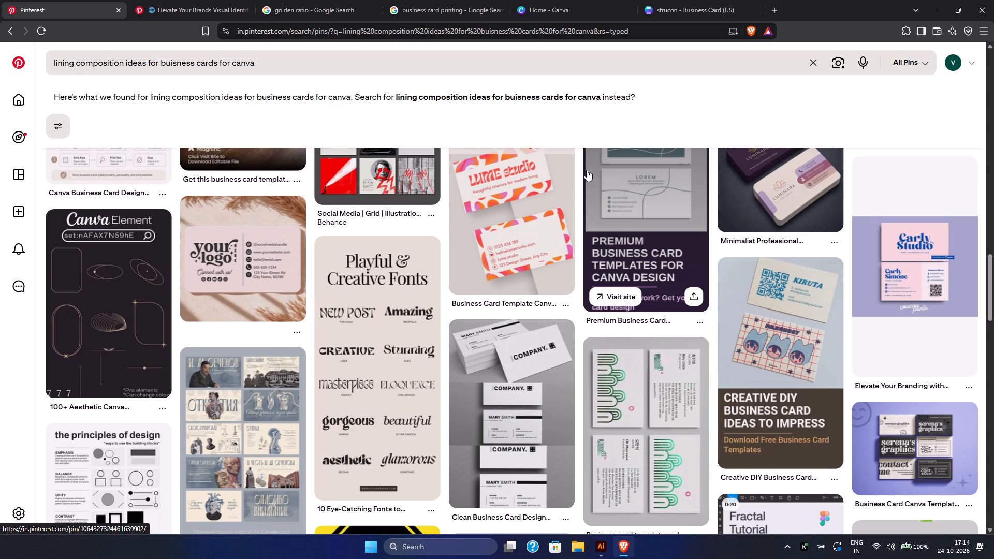
{"action": "scroll", "coordinate": [587, 170], "scroll_direction": "down", "scroll_amount": 6}
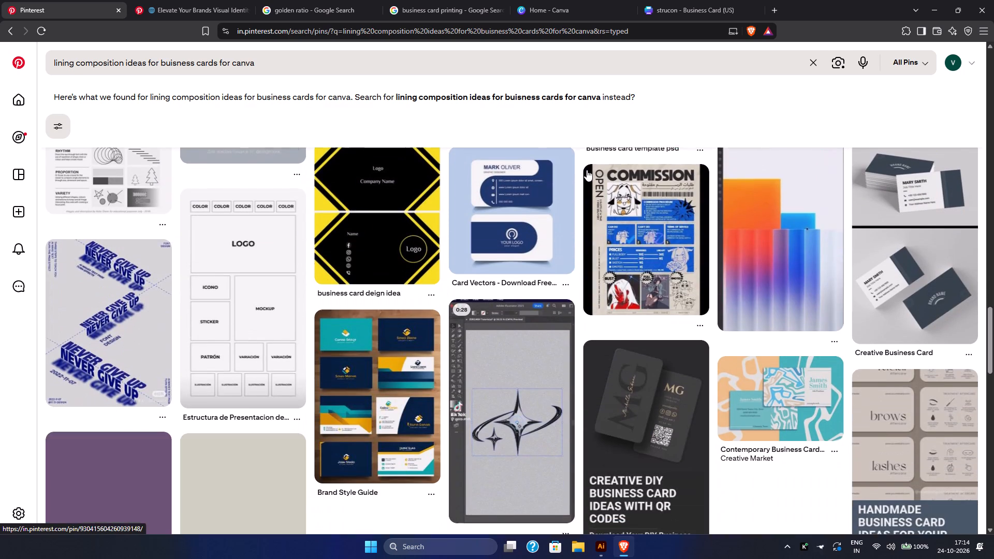
{"action": "scroll", "coordinate": [587, 170], "scroll_direction": "down", "scroll_amount": 1}
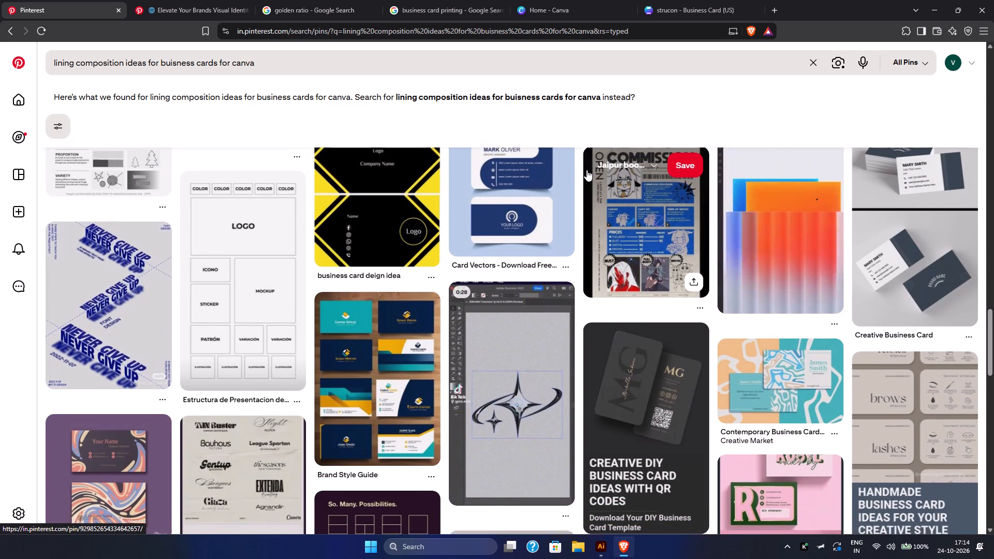
{"action": "scroll", "coordinate": [587, 170], "scroll_direction": "down", "scroll_amount": 1}
{"action": "left_click_drag", "start_coordinate": [587, 170], "coordinate": [591, 95]}
{"action": "scroll", "coordinate": [533, 219], "scroll_direction": "down", "scroll_amount": 1}
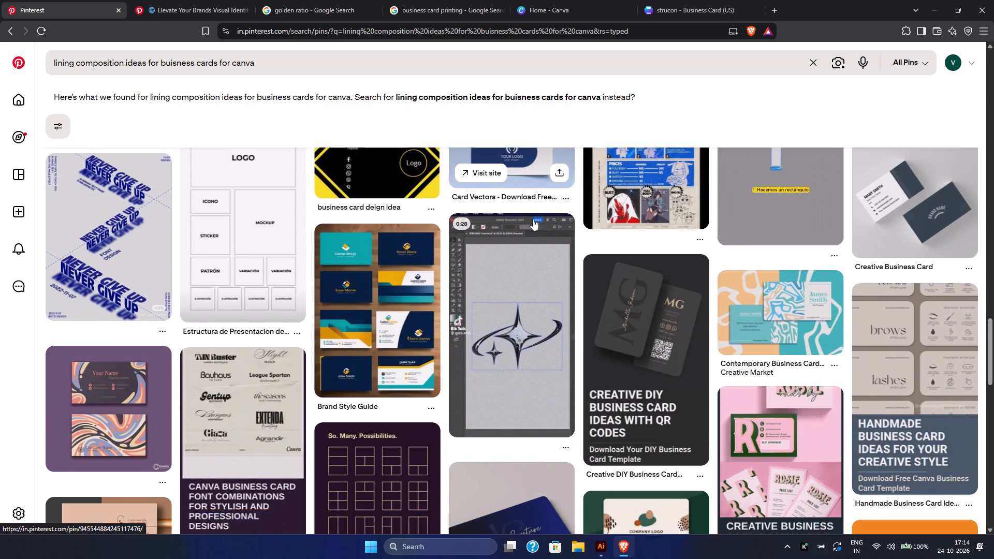
{"action": "scroll", "coordinate": [533, 219], "scroll_direction": "down", "scroll_amount": 6}
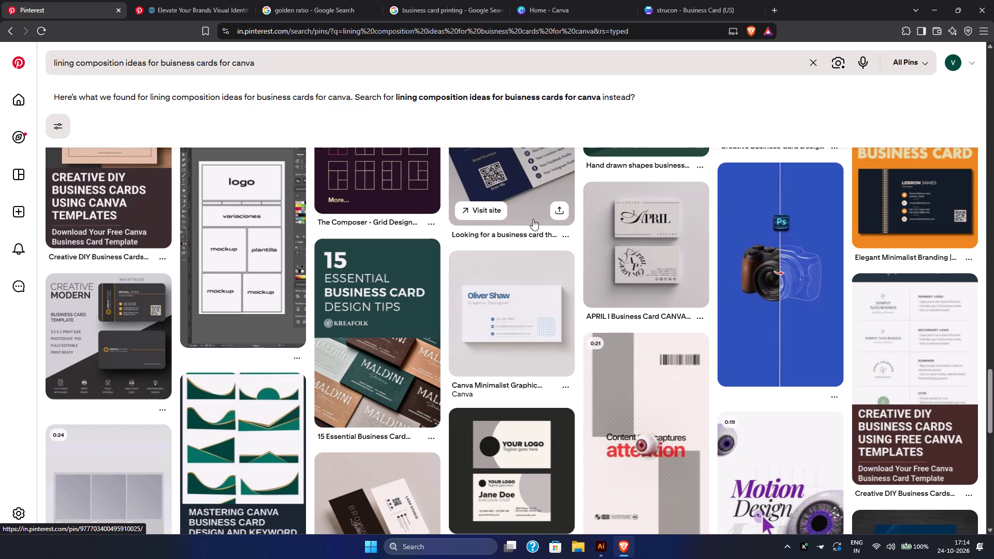
{"action": "scroll", "coordinate": [533, 219], "scroll_direction": "down", "scroll_amount": 4}
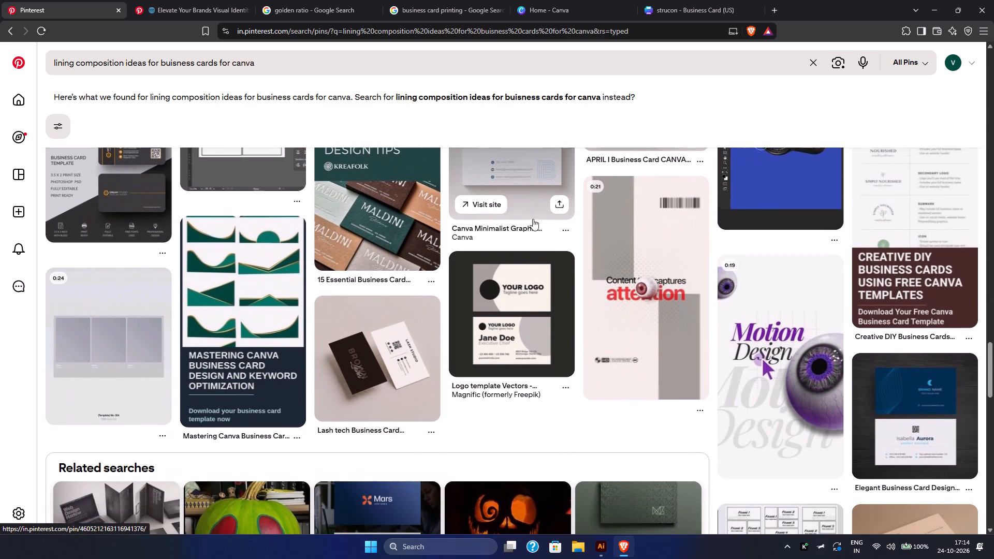
{"action": "scroll", "coordinate": [533, 219], "scroll_direction": "down", "scroll_amount": 4}
Go back up the results to re-examine the pins around the Canva line elements and the principles of design chart.
{"action": "scroll", "coordinate": [533, 219], "scroll_direction": "up", "scroll_amount": 11}
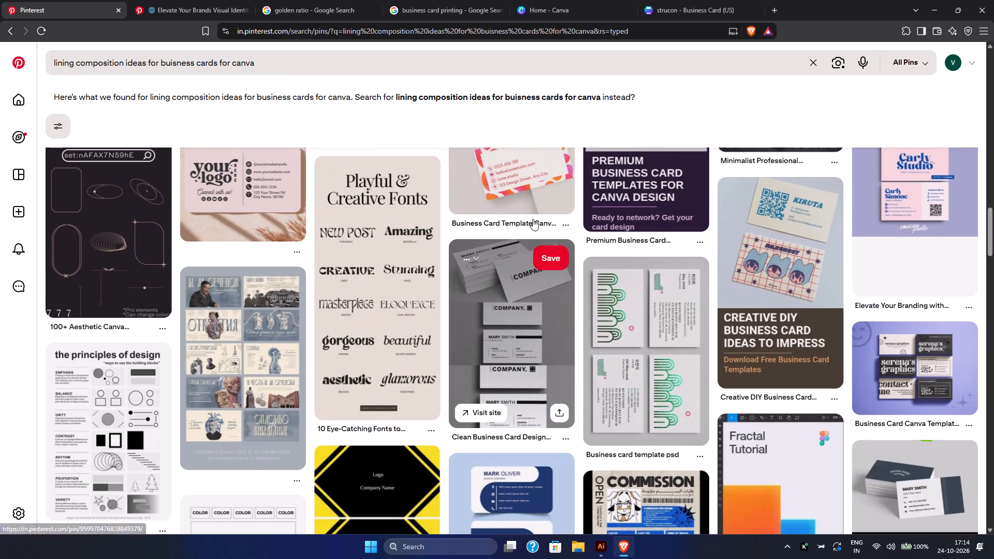
{"action": "scroll", "coordinate": [533, 219], "scroll_direction": "up", "scroll_amount": 2}
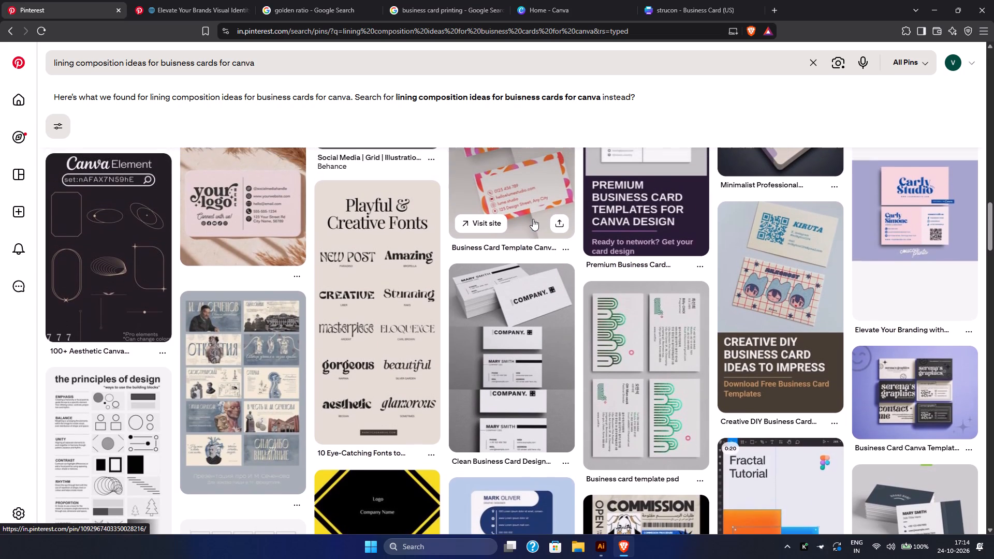
{"action": "scroll", "coordinate": [533, 219], "scroll_direction": "up", "scroll_amount": 1}
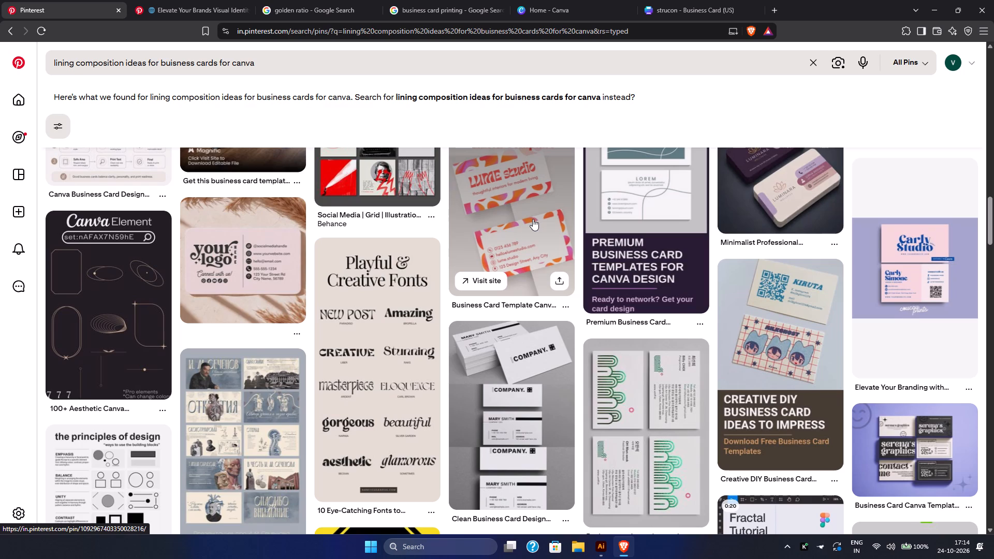
{"action": "scroll", "coordinate": [533, 219], "scroll_direction": "down", "scroll_amount": 2}
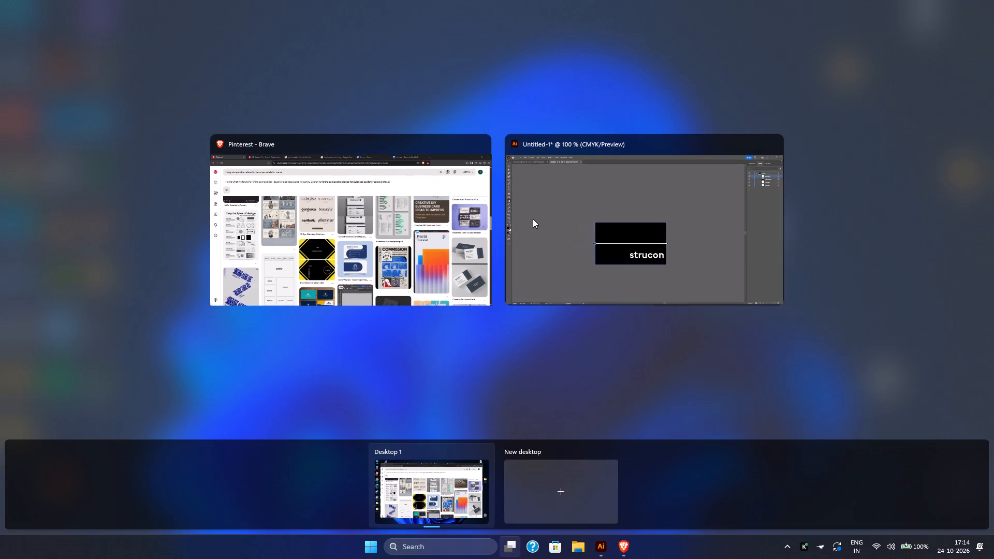
Switch to Illustrator to check the black strucon card, and return to the Pinterest results.
{"action": "left_click", "coordinate": [533, 219]}
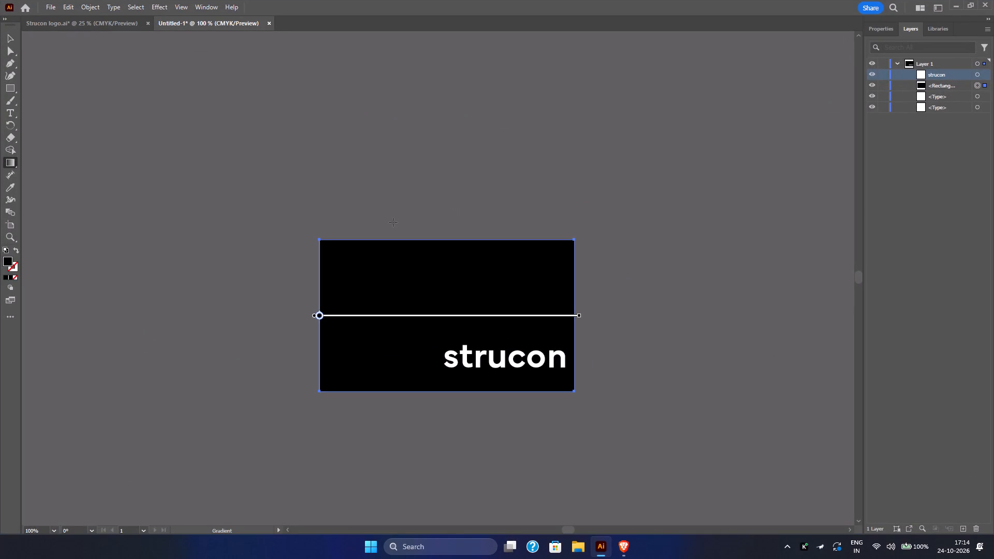
{"action": "key", "text": "alt+Tab"}
Examine further Pinterest results for composition references, from the grid design pin through the business card pins below both related searches sections.
{"action": "scroll", "coordinate": [383, 297], "scroll_direction": "down", "scroll_amount": 1}
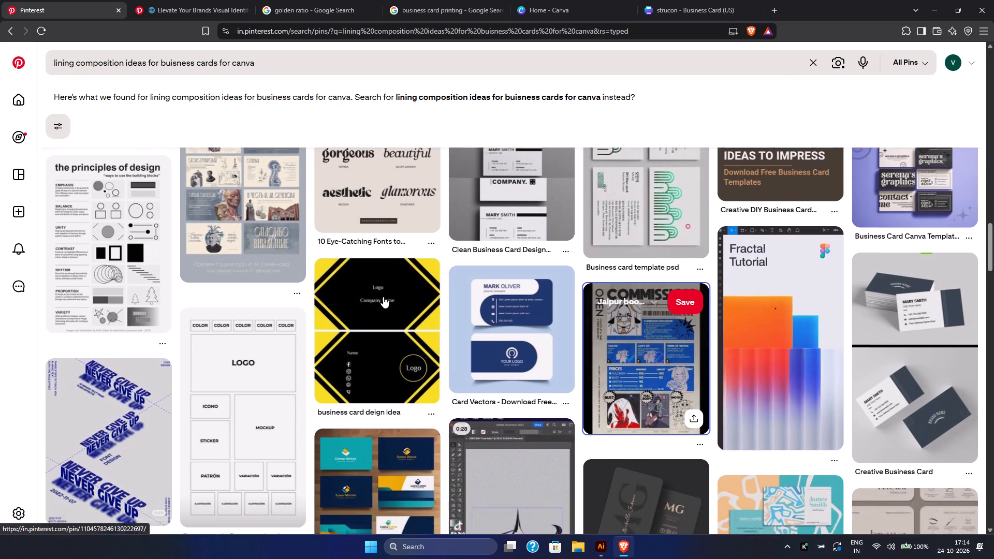
{"action": "scroll", "coordinate": [383, 297], "scroll_direction": "down", "scroll_amount": 5}
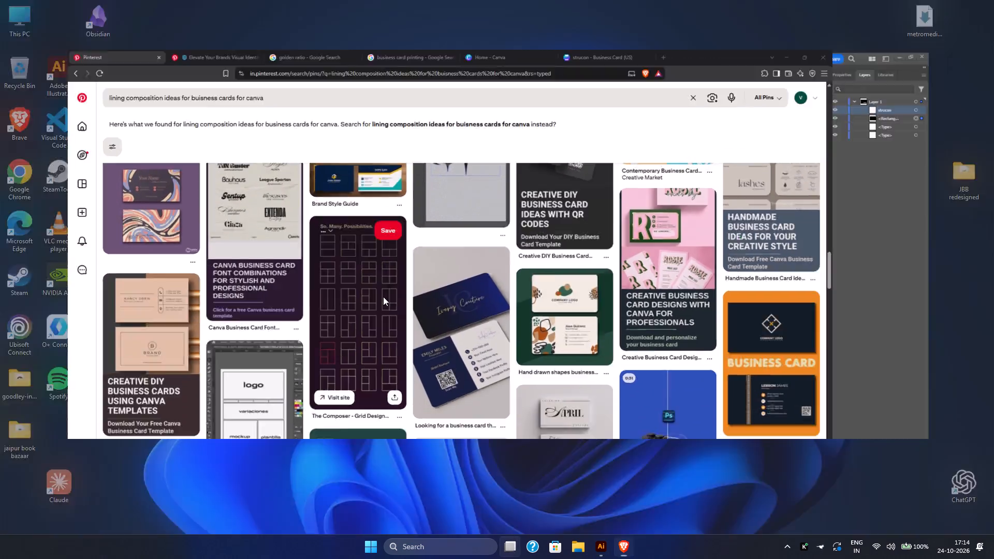
{"action": "left_click", "coordinate": [353, 286]}
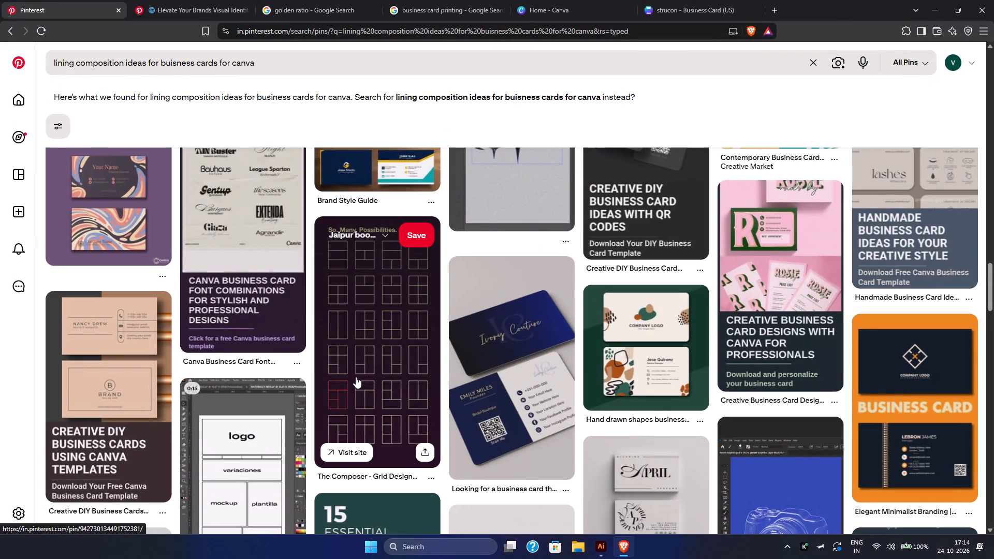
{"action": "scroll", "coordinate": [356, 377], "scroll_direction": "down", "scroll_amount": 5}
{"action": "scroll", "coordinate": [356, 377], "scroll_direction": "up", "scroll_amount": 1}
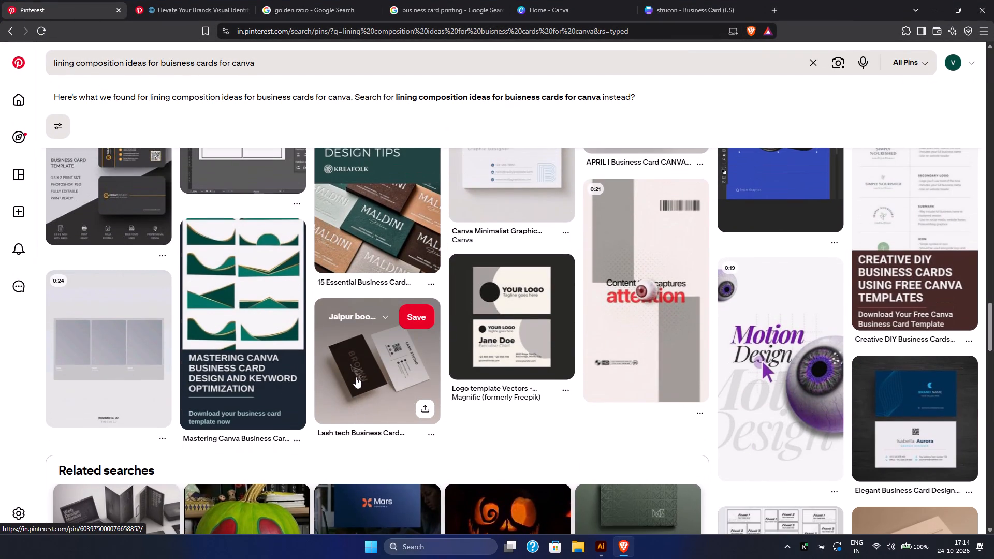
{"action": "scroll", "coordinate": [356, 377], "scroll_direction": "up", "scroll_amount": 1}
{"action": "scroll", "coordinate": [356, 377], "scroll_direction": "down", "scroll_amount": 1}
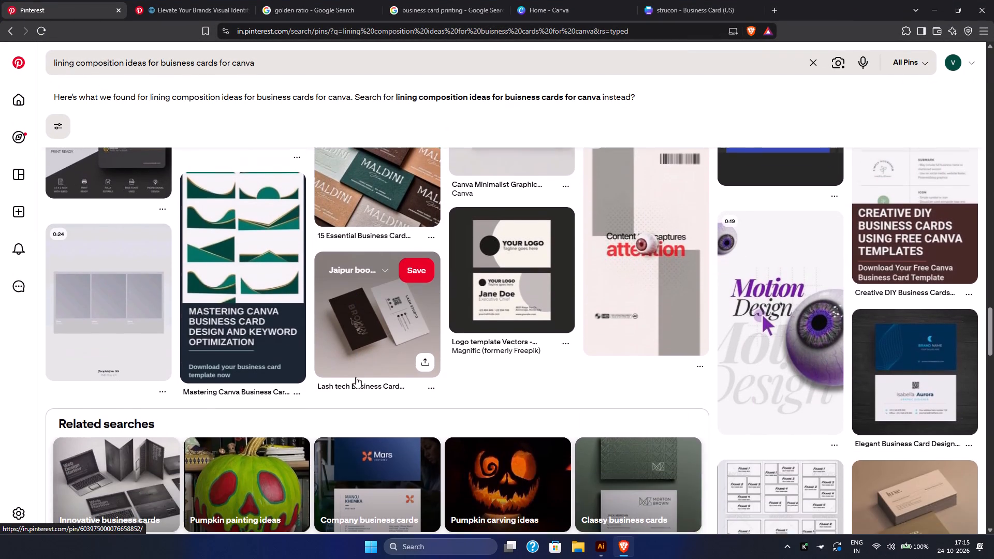
{"action": "scroll", "coordinate": [356, 377], "scroll_direction": "down", "scroll_amount": 3}
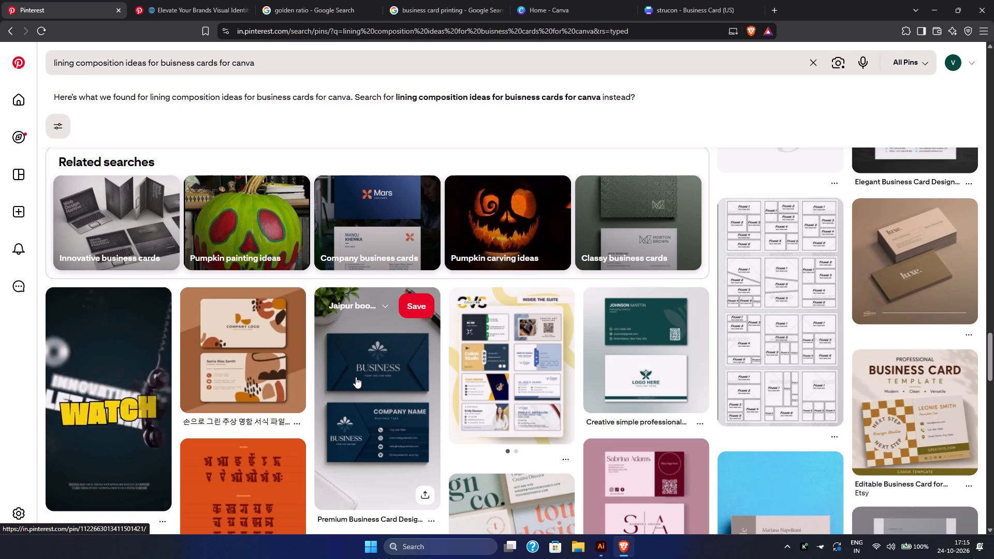
{"action": "scroll", "coordinate": [321, 388], "scroll_direction": "down", "scroll_amount": 1}
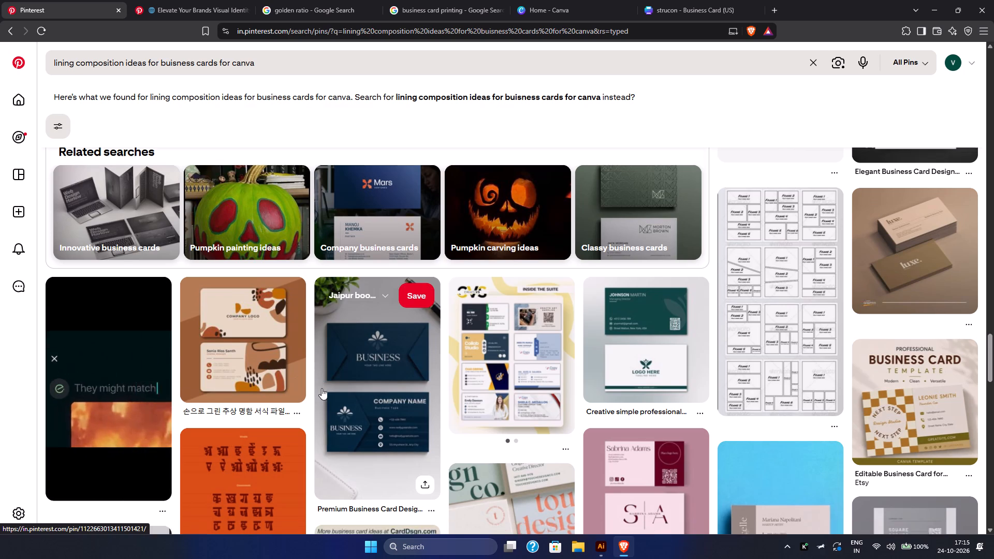
{"action": "scroll", "coordinate": [321, 388], "scroll_direction": "down", "scroll_amount": 5}
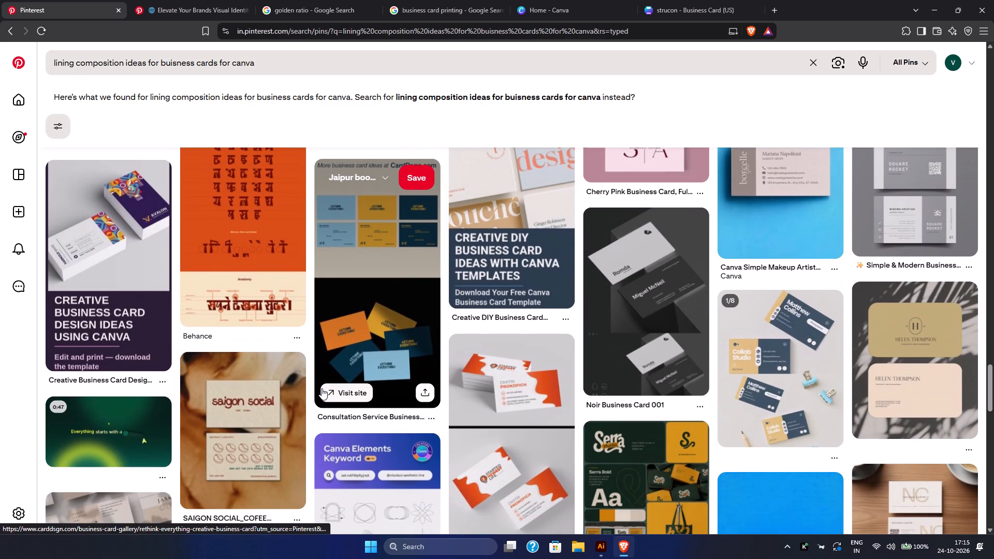
{"action": "scroll", "coordinate": [321, 388], "scroll_direction": "down", "scroll_amount": 1}
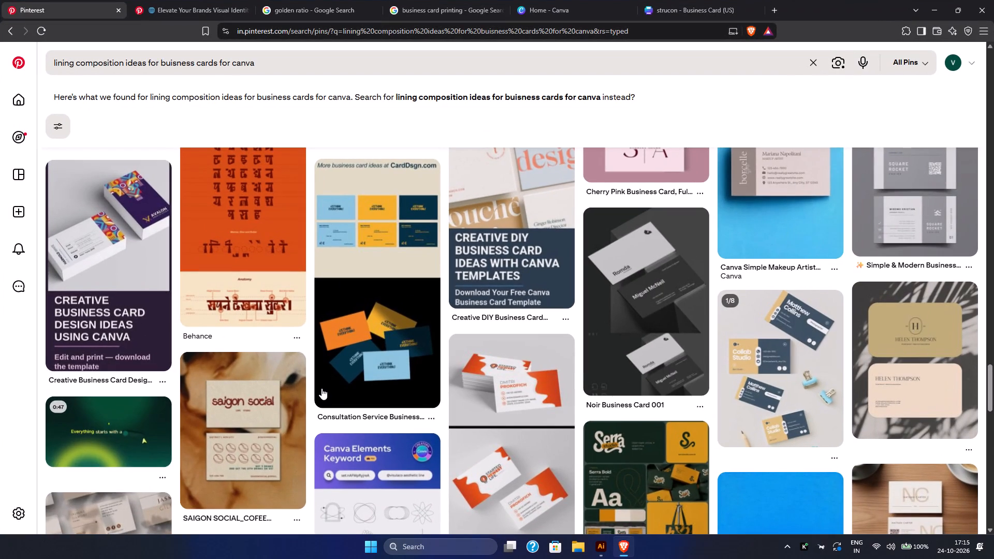
{"action": "scroll", "coordinate": [321, 388], "scroll_direction": "down", "scroll_amount": 2}
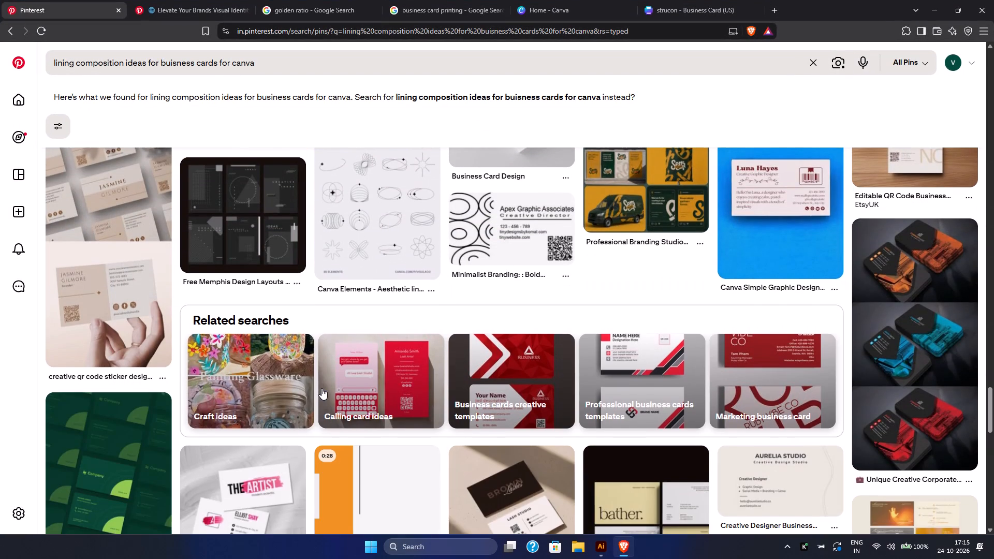
{"action": "scroll", "coordinate": [321, 388], "scroll_direction": "up", "scroll_amount": 1}
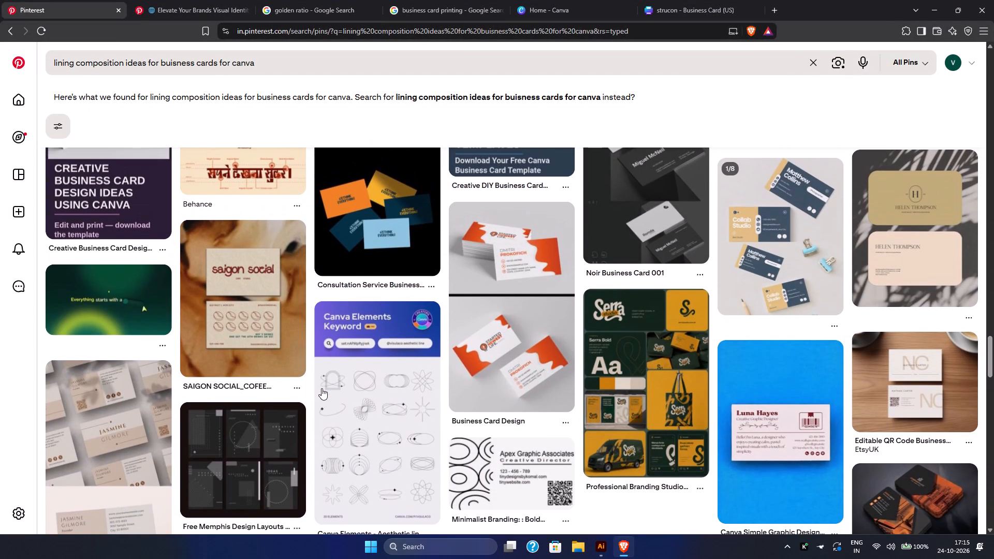
{"action": "scroll", "coordinate": [321, 388], "scroll_direction": "down", "scroll_amount": 4}
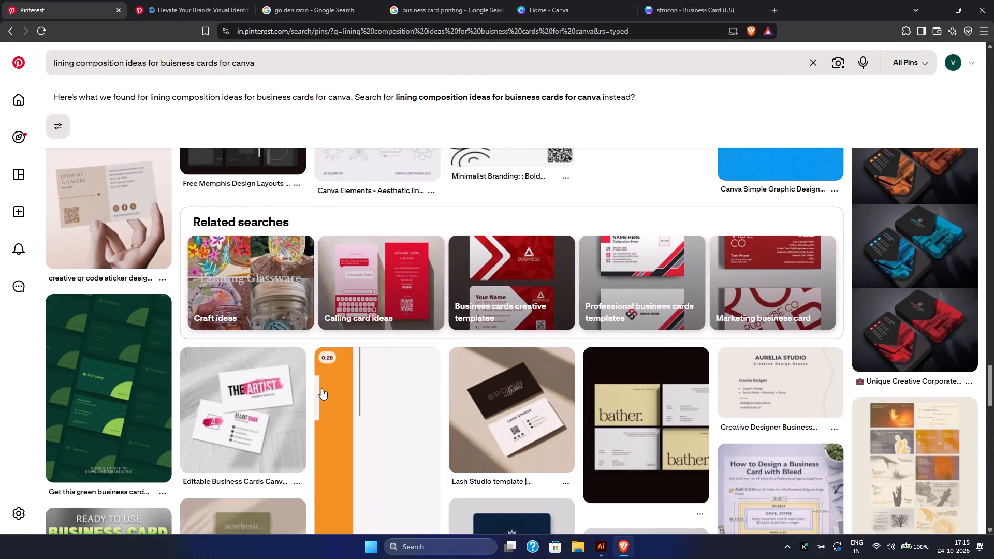
{"action": "scroll", "coordinate": [321, 388], "scroll_direction": "down", "scroll_amount": 2}
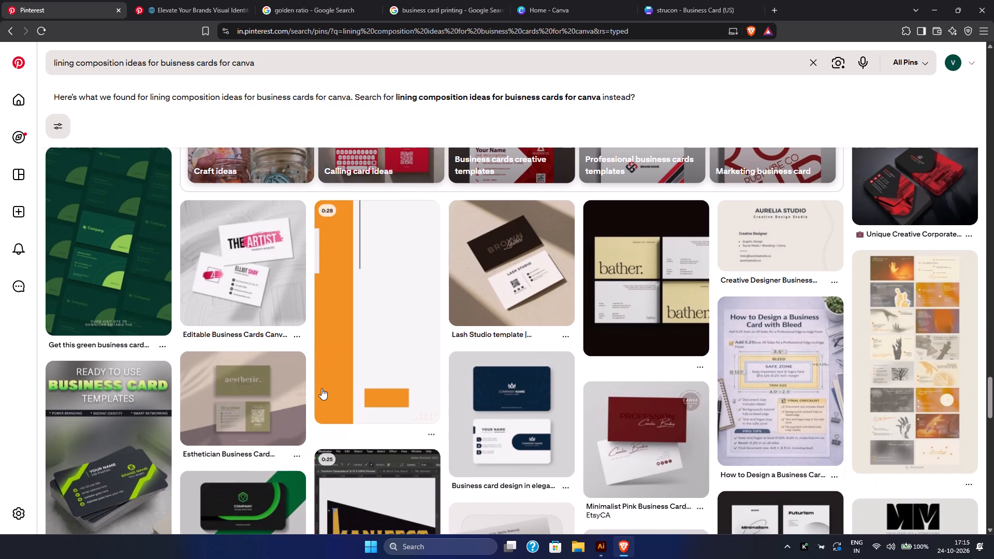
{"action": "scroll", "coordinate": [321, 388], "scroll_direction": "down", "scroll_amount": 2}
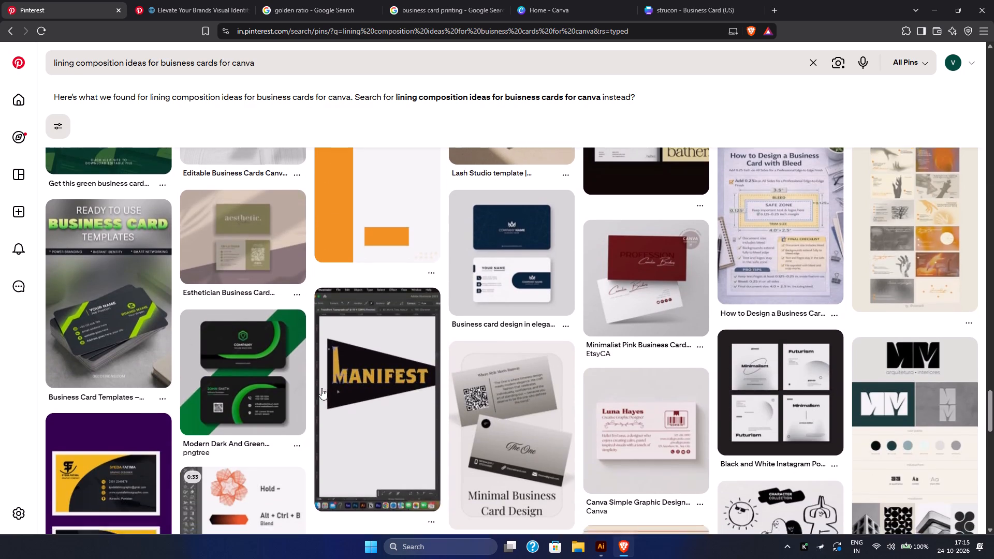